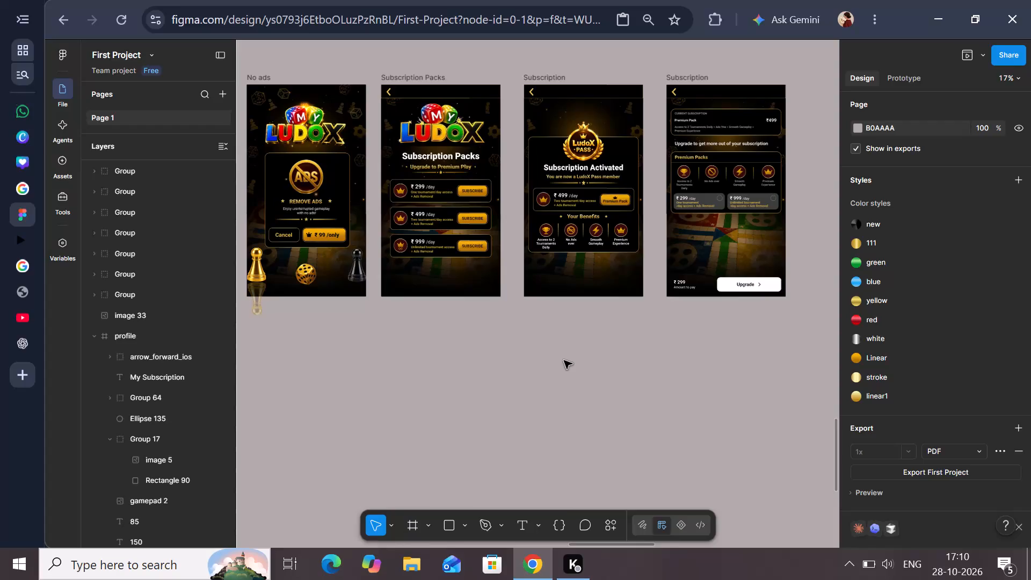
Look through the game's screen designs across the canvas to locate the profile screen.
{"action": "scroll", "coordinate": [564, 360], "scroll_direction": "right", "scroll_amount": 5}
{"action": "scroll", "coordinate": [527, 276], "scroll_direction": "right", "scroll_amount": 2}
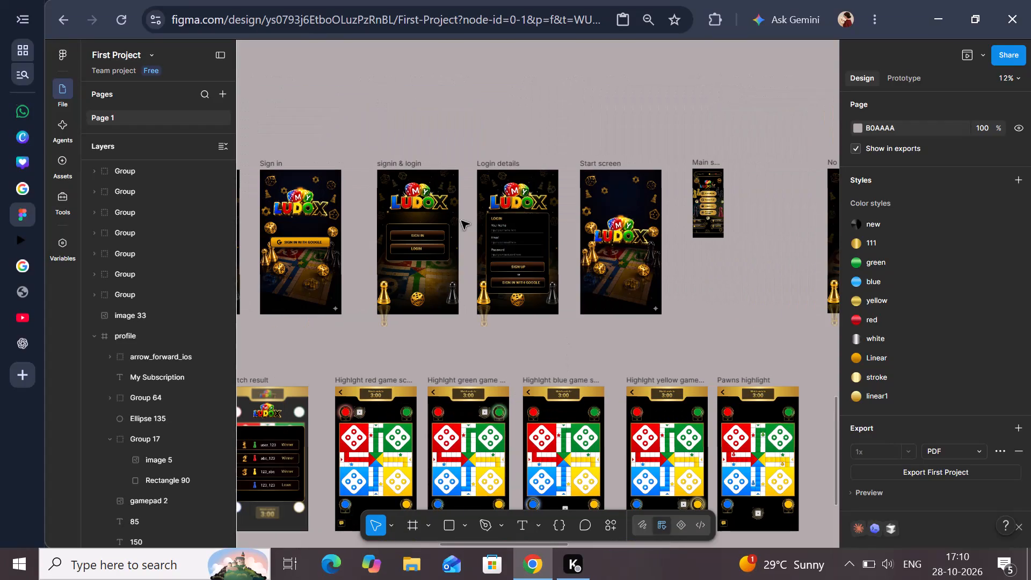
{"action": "scroll", "coordinate": [393, 240], "scroll_direction": "right", "scroll_amount": 4}
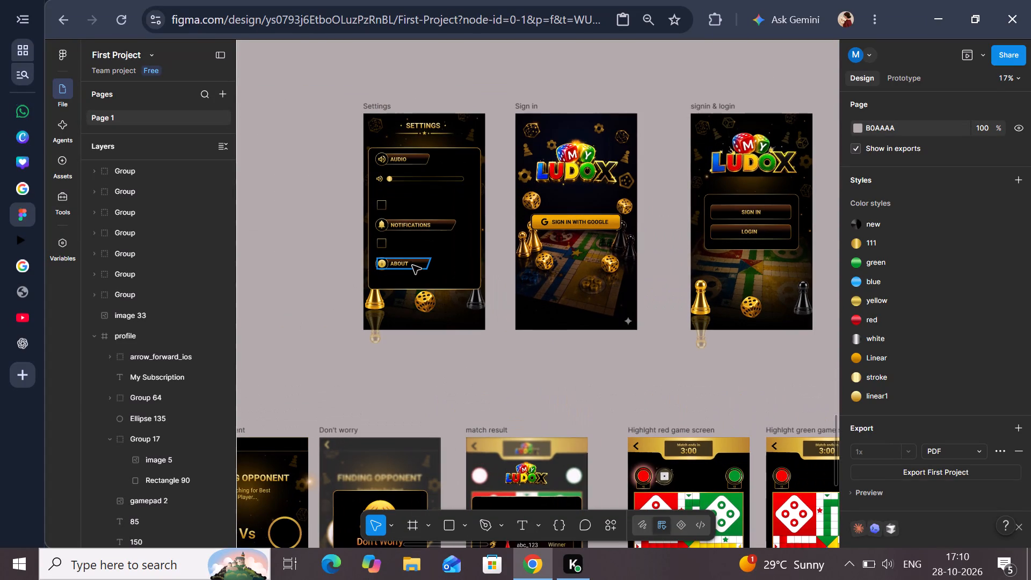
{"action": "scroll", "coordinate": [480, 263], "scroll_direction": "right", "scroll_amount": 2}
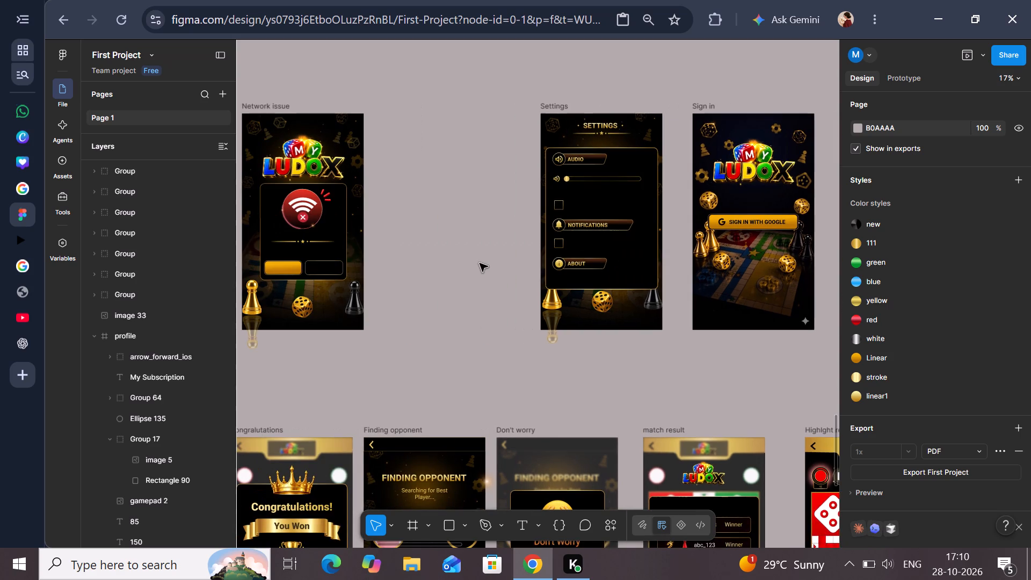
{"action": "scroll", "coordinate": [480, 263], "scroll_direction": "left", "scroll_amount": 3}
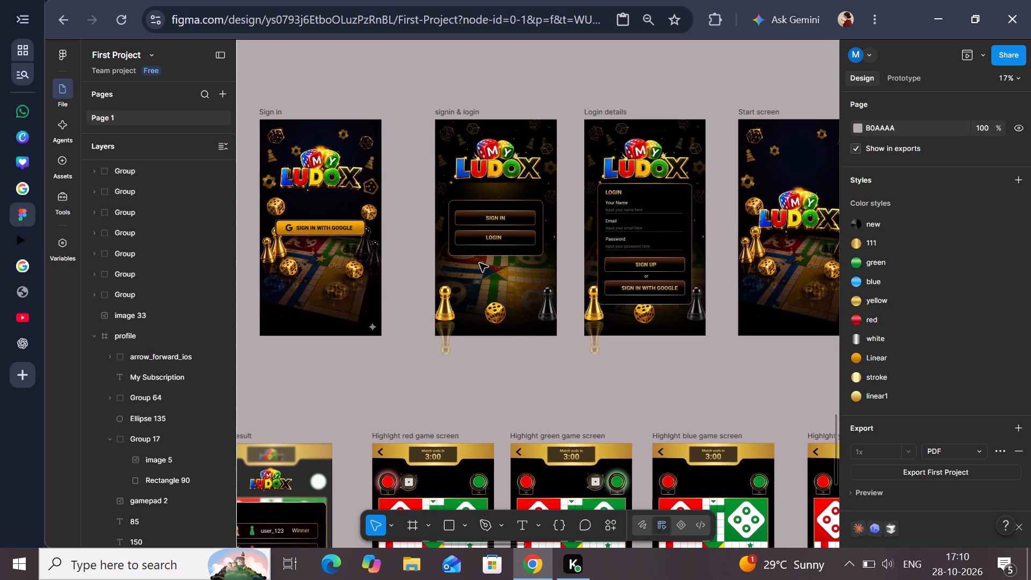
{"action": "scroll", "coordinate": [480, 263], "scroll_direction": "right", "scroll_amount": 2}
{"action": "scroll", "coordinate": [480, 263], "scroll_direction": "left", "scroll_amount": 8}
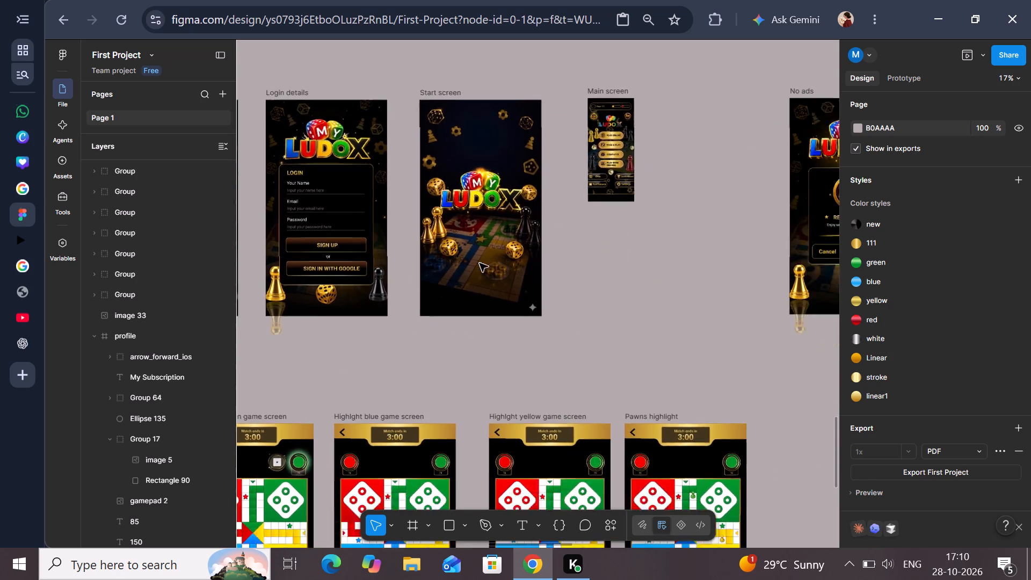
{"action": "scroll", "coordinate": [480, 263], "scroll_direction": "left", "scroll_amount": 1}
{"action": "scroll", "coordinate": [480, 263], "scroll_direction": "right", "scroll_amount": 7}
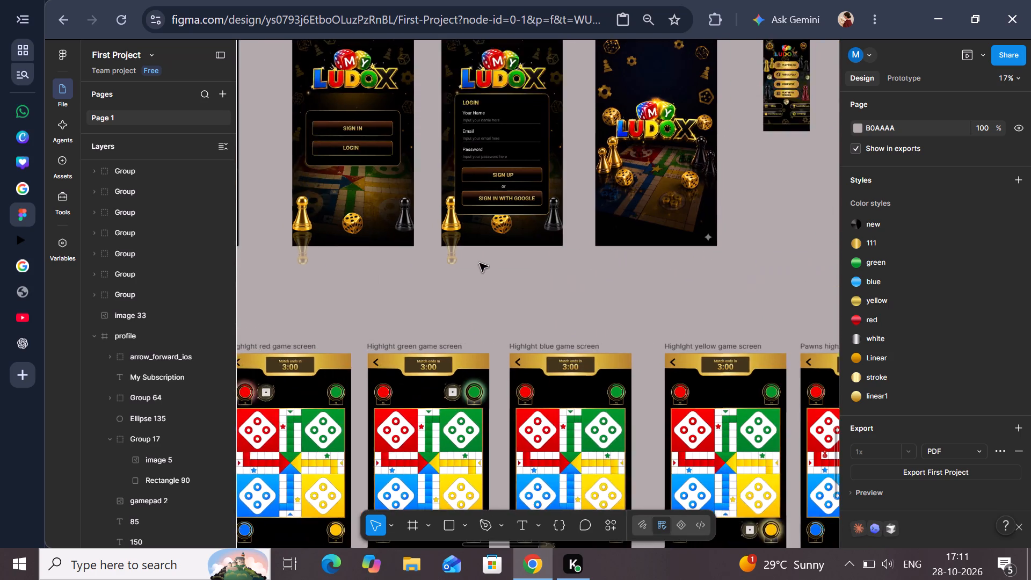
{"action": "scroll", "coordinate": [480, 263], "scroll_direction": "right", "scroll_amount": 8}
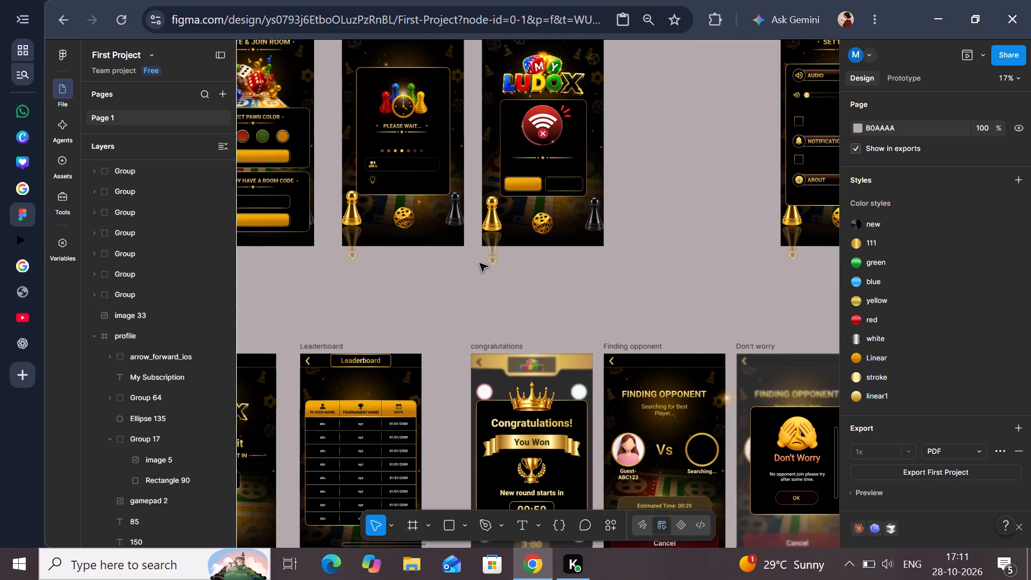
{"action": "scroll", "coordinate": [480, 263], "scroll_direction": "right", "scroll_amount": 6}
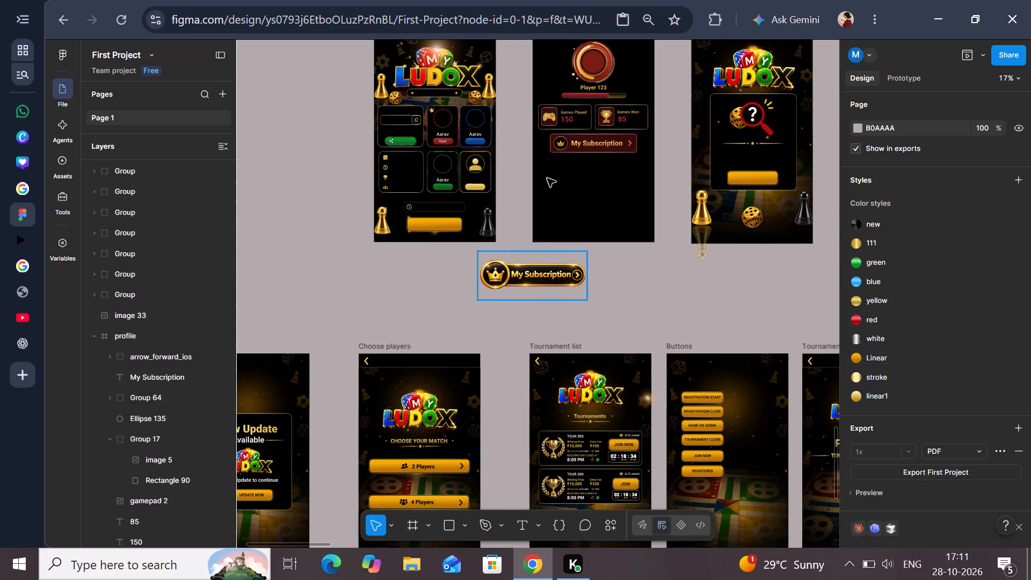
Nudge the profile screen's avatar, player name, progress bar, game stat cards and My Subscription button slightly down together.
{"action": "scroll", "coordinate": [625, 172], "scroll_direction": "up", "scroll_amount": 1}
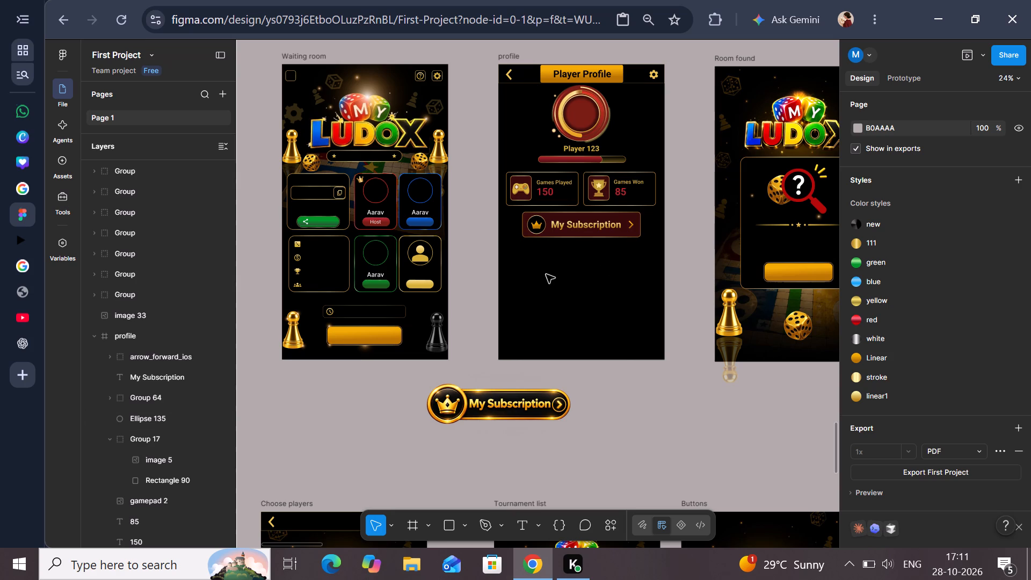
{"action": "scroll", "coordinate": [677, 172], "scroll_direction": "up", "scroll_amount": 1}
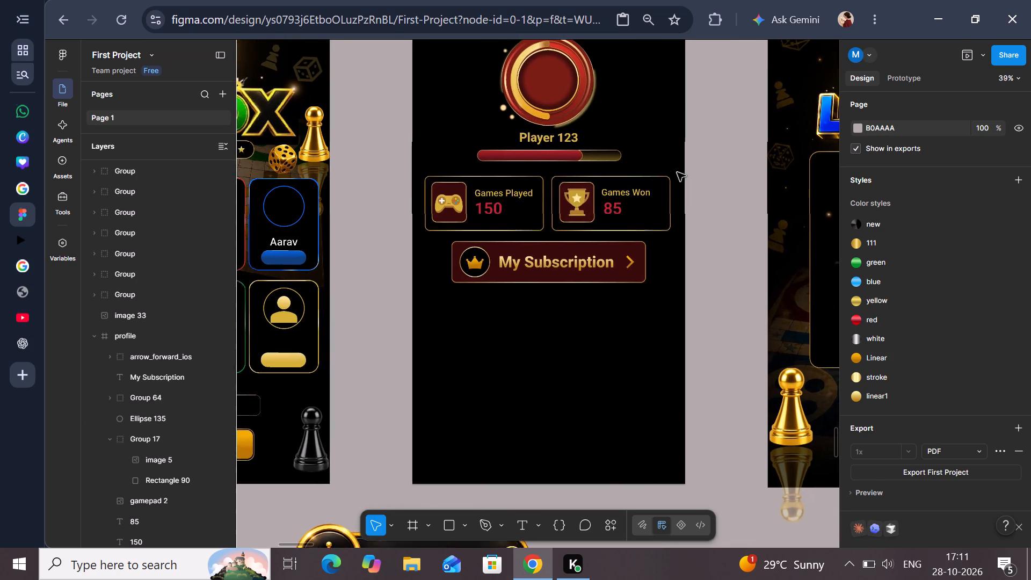
{"action": "scroll", "coordinate": [677, 172], "scroll_direction": "up", "scroll_amount": 1}
{"action": "left_click_drag", "start_coordinate": [432, 97], "coordinate": [609, 268]}
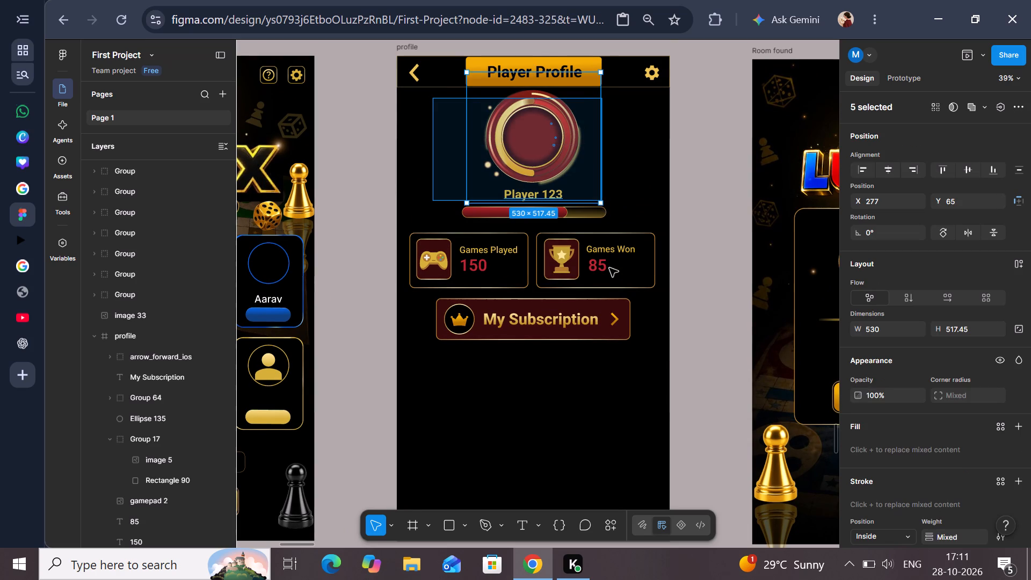
{"action": "left_click_drag", "start_coordinate": [609, 268], "coordinate": [621, 369]}
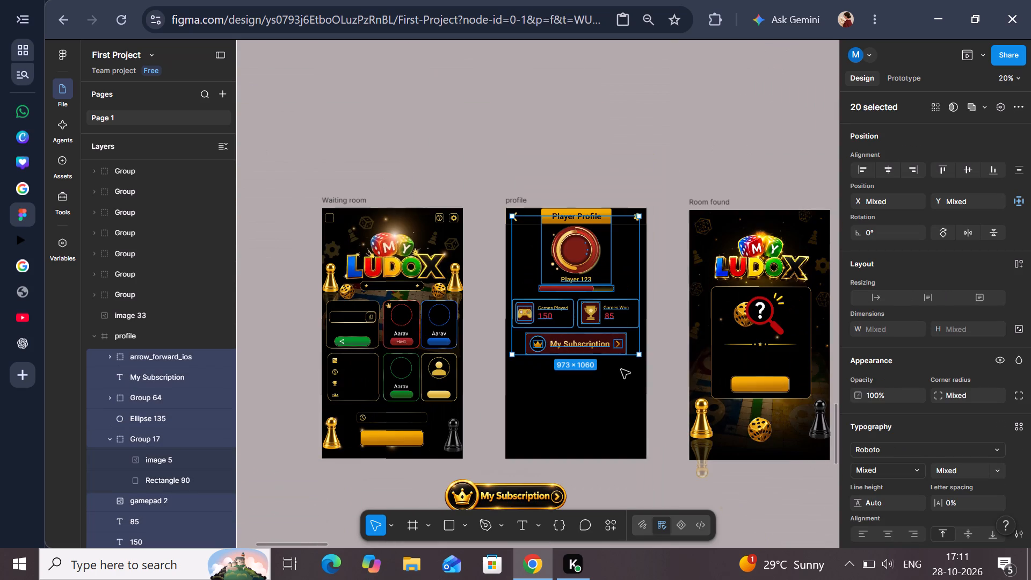
{"action": "key", "text": "Down"}
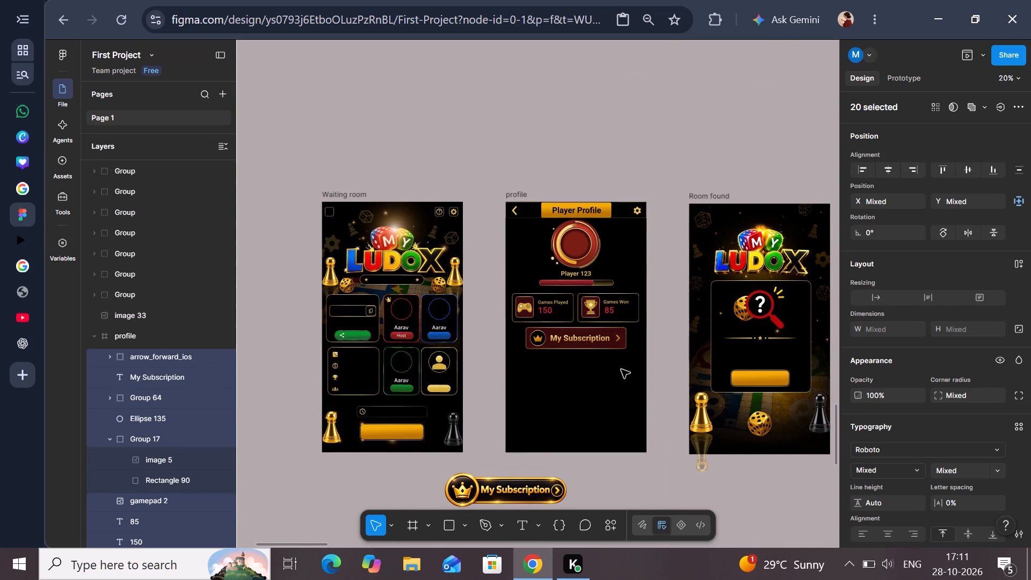
{"action": "key", "text": "Down"}
{"action": "key", "text": "Down"}
{"action": "key", "text": "Down"}
{"action": "key", "text": "Down"}
{"action": "key", "text": "Down"}
{"action": "key", "text": "Down"}
{"action": "key", "text": "Down"}
{"action": "key", "text": "Down"}
{"action": "key", "text": "Down"}
{"action": "key", "text": "Down"}
{"action": "key", "text": "Down"}
{"action": "key", "text": "Down"}
{"action": "key", "text": "Down"}
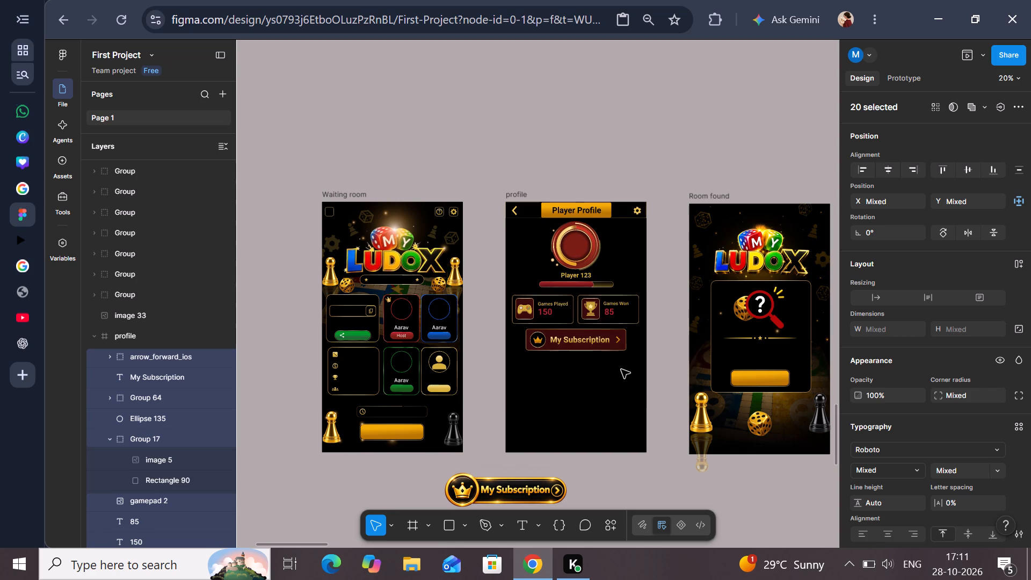
{"action": "key", "text": "Down"}
{"action": "key", "text": "Down"}
{"action": "key", "text": "Down"}
{"action": "key", "text": "Down"}
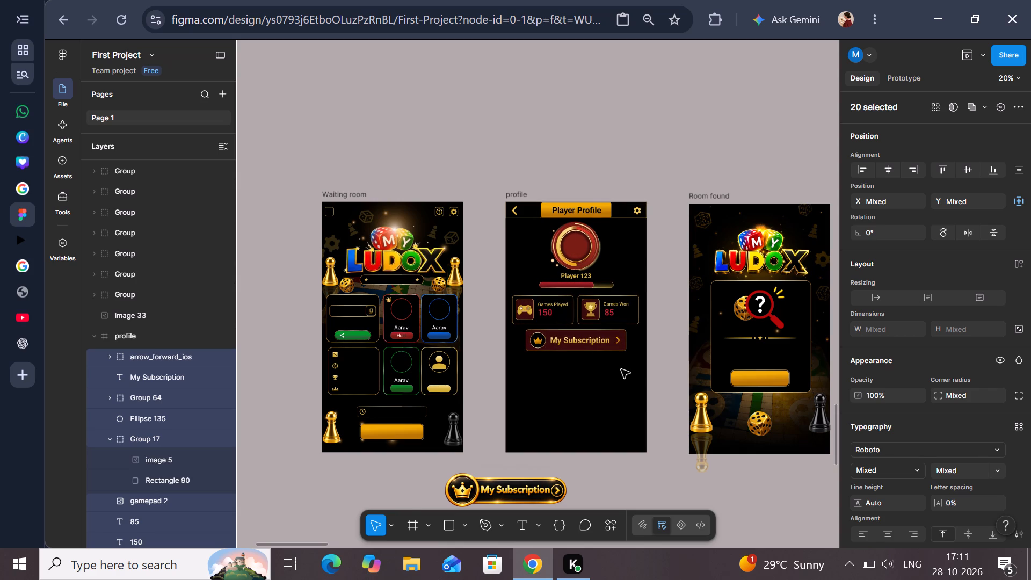
{"action": "key", "text": "Down"}
{"action": "key", "text": "Down"}
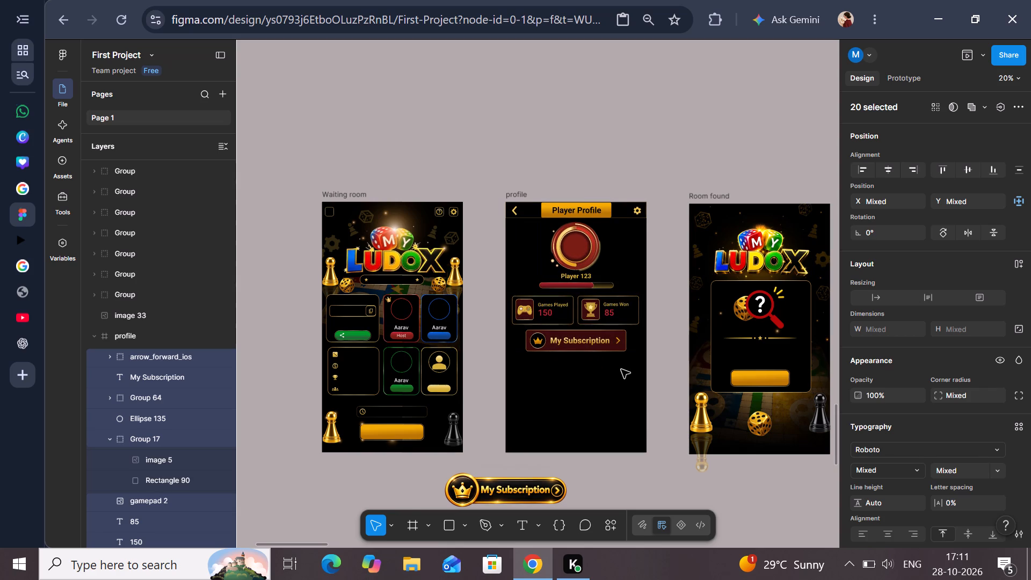
{"action": "left_click", "coordinate": [637, 158]}
Copy the Ludo board background image from the Room found frame into the profile frame.
{"action": "scroll", "coordinate": [604, 449], "scroll_direction": "down", "scroll_amount": 1}
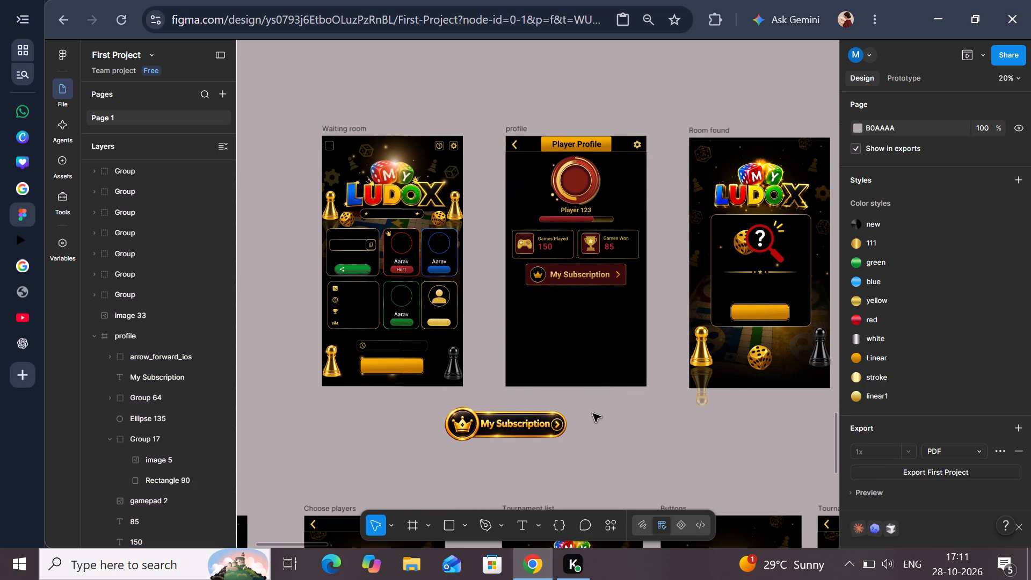
{"action": "scroll", "coordinate": [593, 414], "scroll_direction": "down", "scroll_amount": 1}
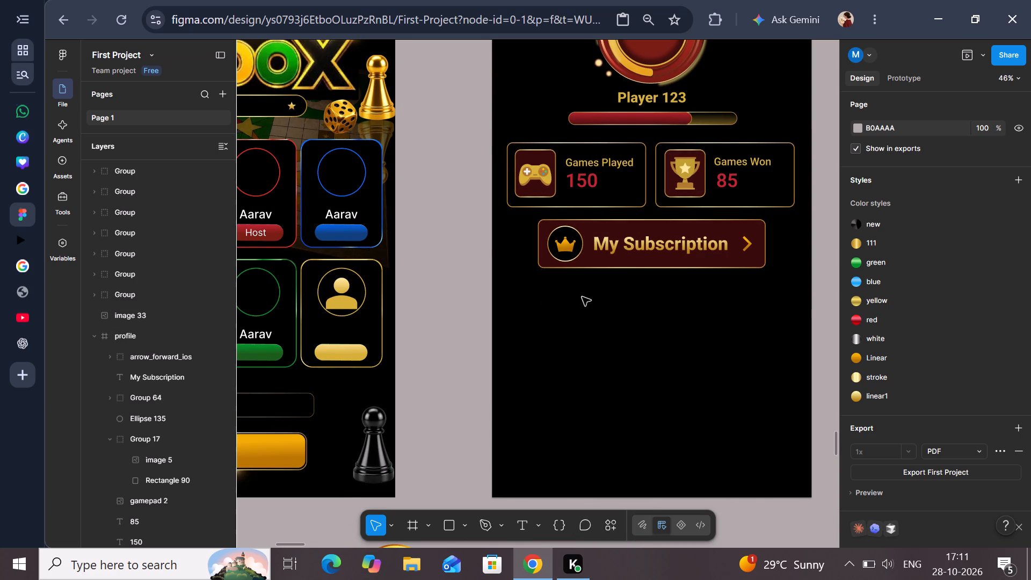
{"action": "scroll", "coordinate": [582, 297], "scroll_direction": "left", "scroll_amount": 1}
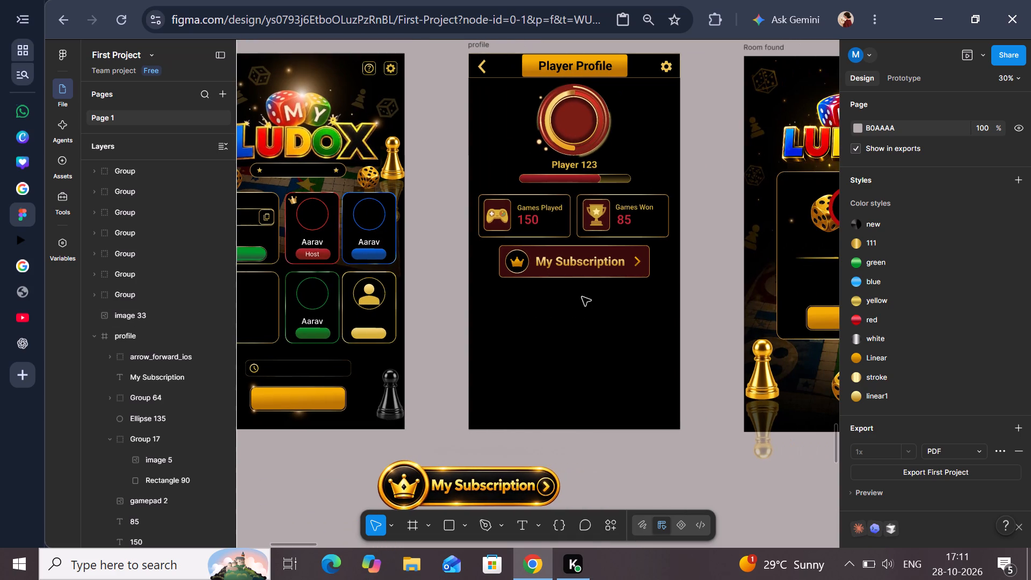
{"action": "scroll", "coordinate": [497, 481], "scroll_direction": "right", "scroll_amount": 1}
{"action": "scroll", "coordinate": [641, 398], "scroll_direction": "left", "scroll_amount": 2}
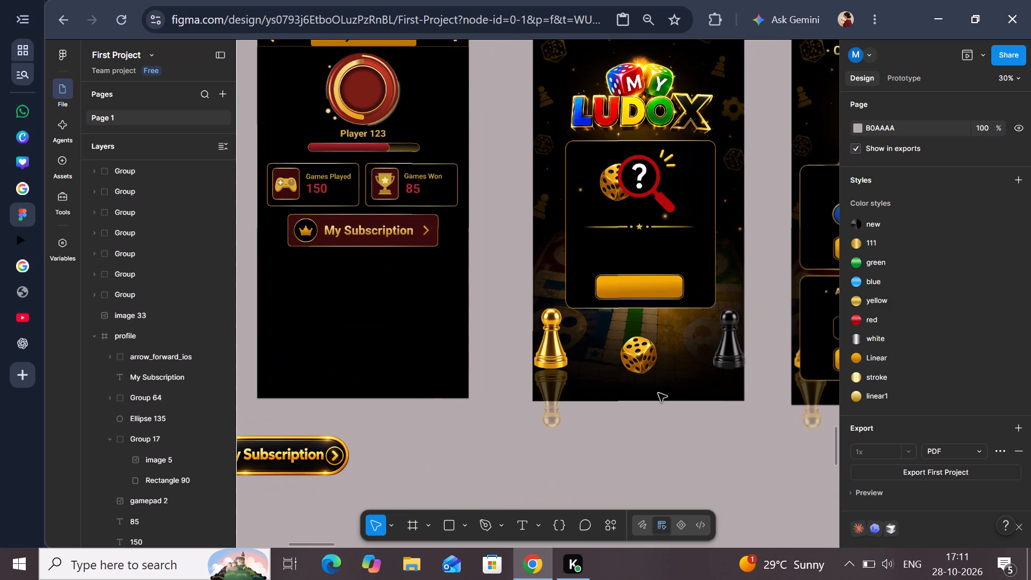
{"action": "left_click", "coordinate": [731, 247]}
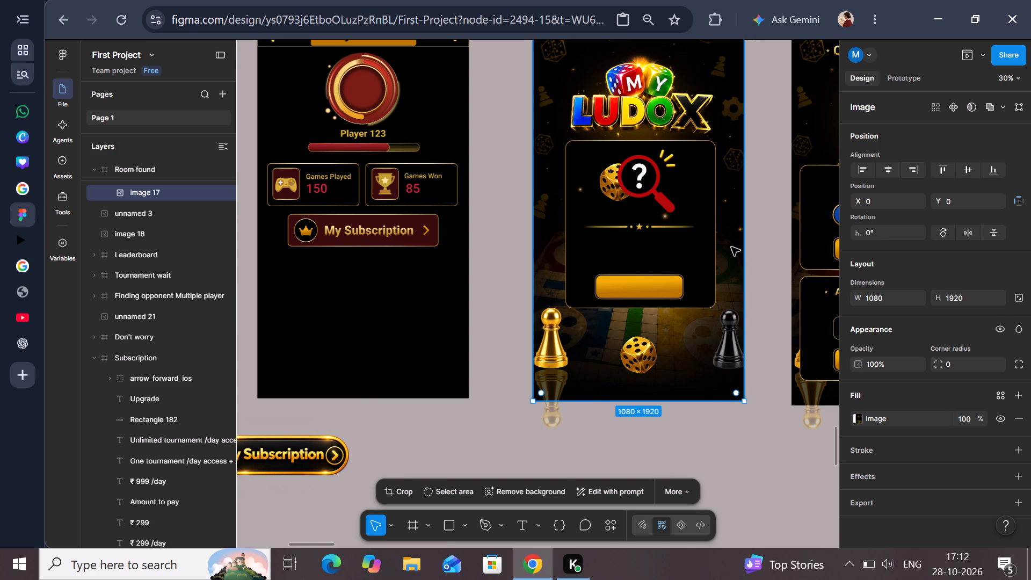
{"action": "key", "text": "ctrl+c"}
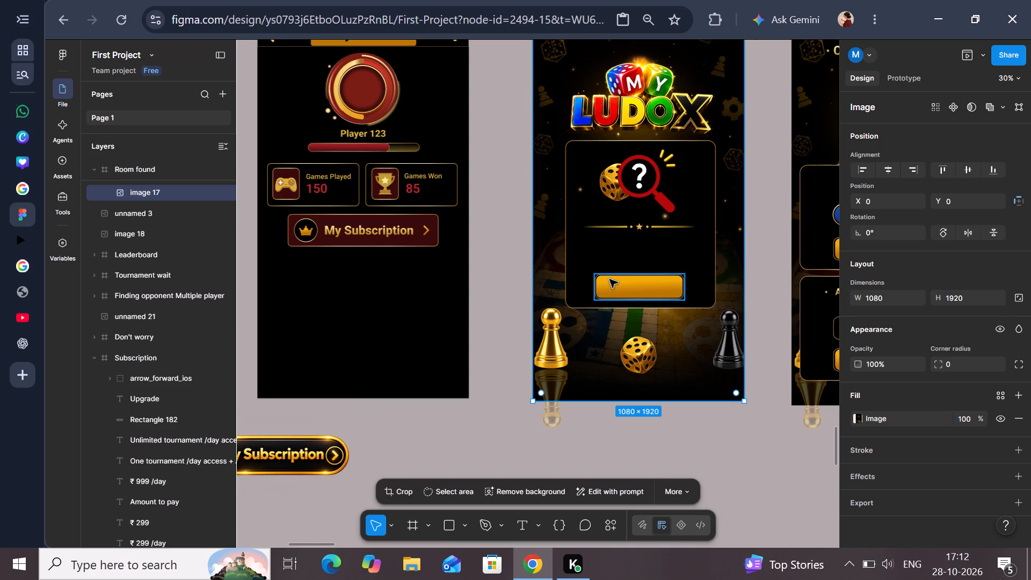
{"action": "left_click", "coordinate": [416, 309]}
{"action": "scroll", "coordinate": [416, 309], "scroll_direction": "up", "scroll_amount": 1}
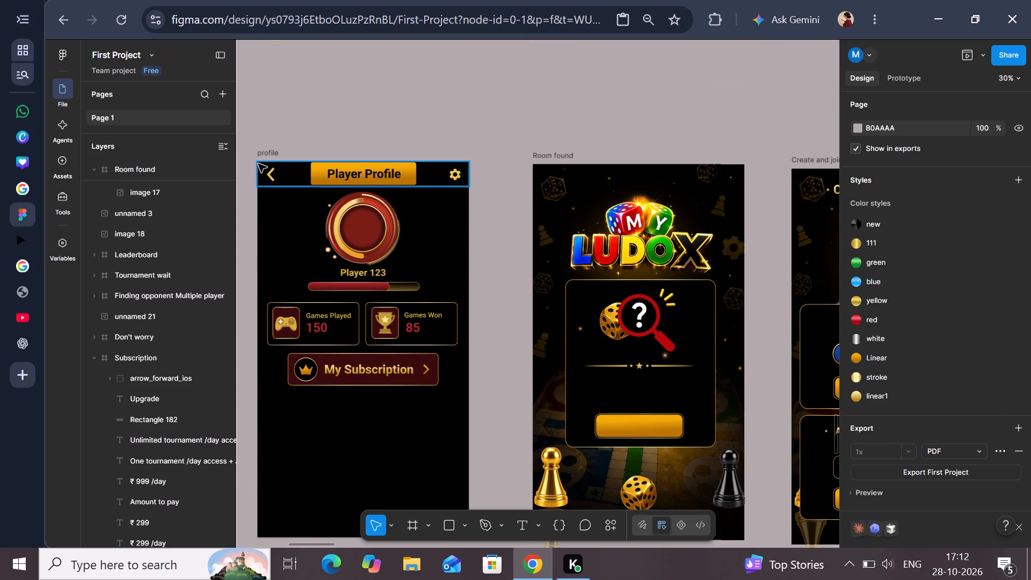
{"action": "left_click", "coordinate": [266, 149]}
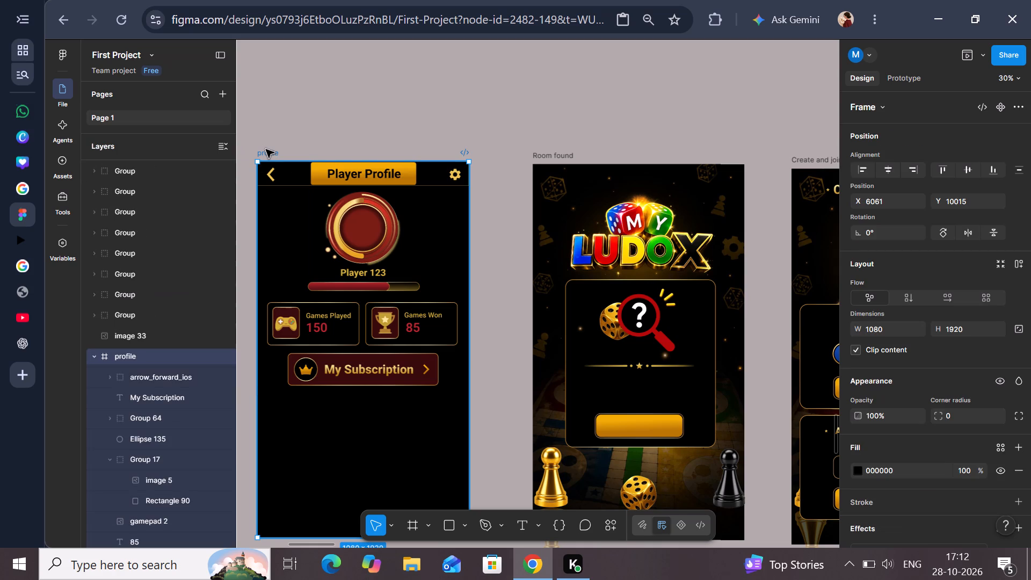
{"action": "key", "text": "ctrl+v"}
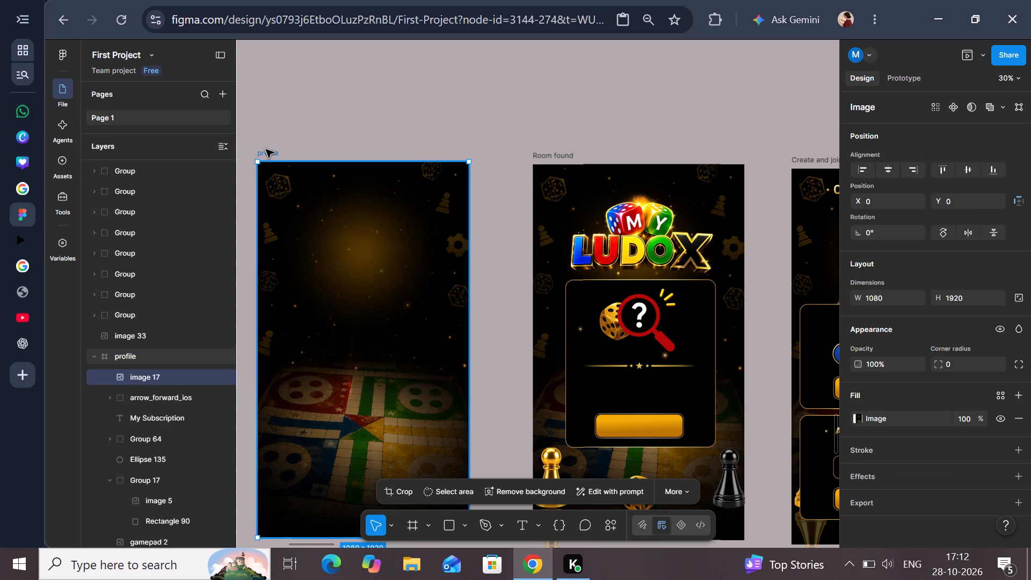
Send the pasted background image to the back of the profile frame, behind its other content.
{"action": "scroll", "coordinate": [266, 149], "scroll_direction": "down", "scroll_amount": 1}
{"action": "right_click", "coordinate": [157, 374]}
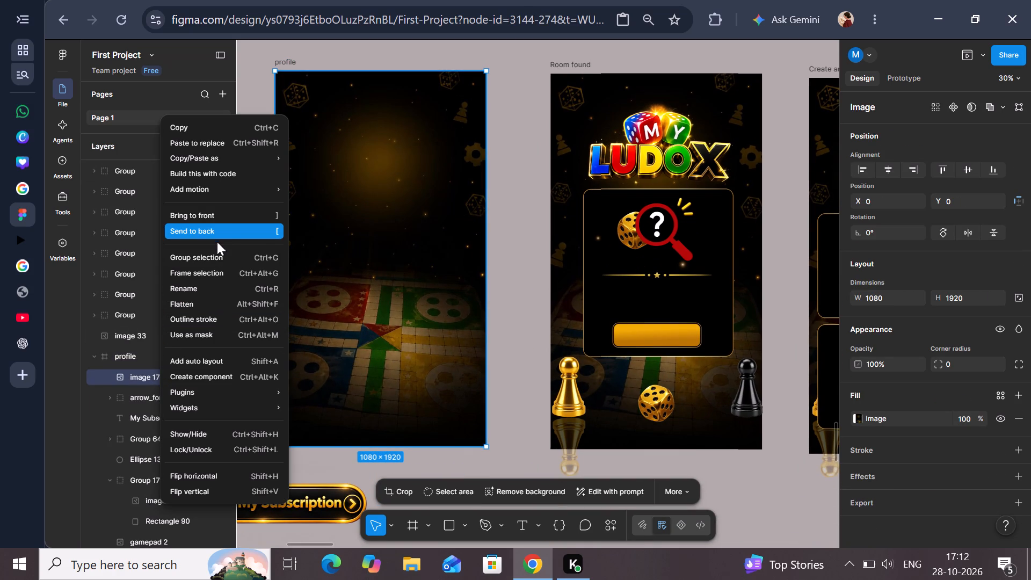
{"action": "left_click", "coordinate": [217, 224]}
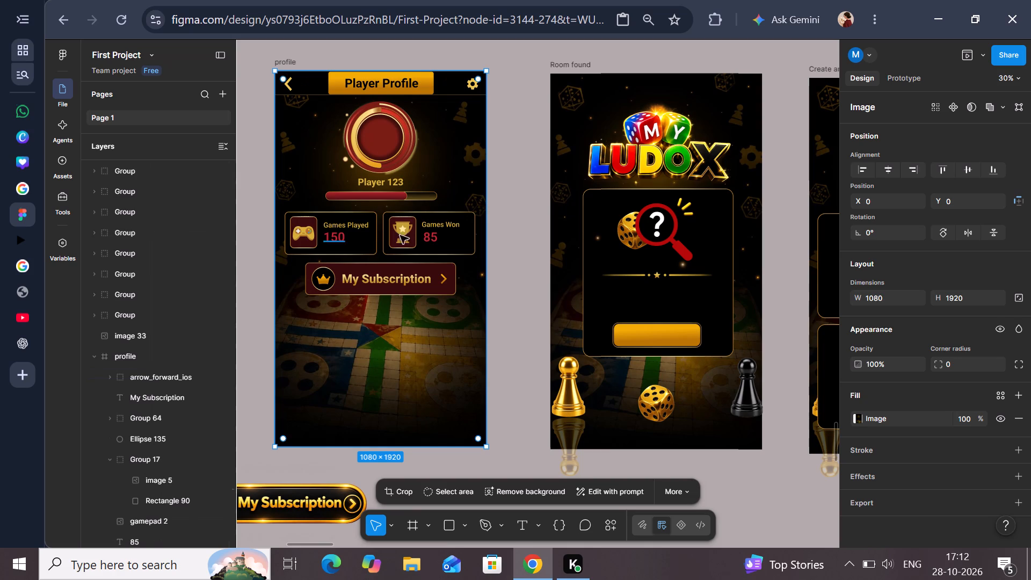
Deselect the profile frame's background image and open the sharing options for the First Project file.
{"action": "left_click", "coordinate": [513, 247]}
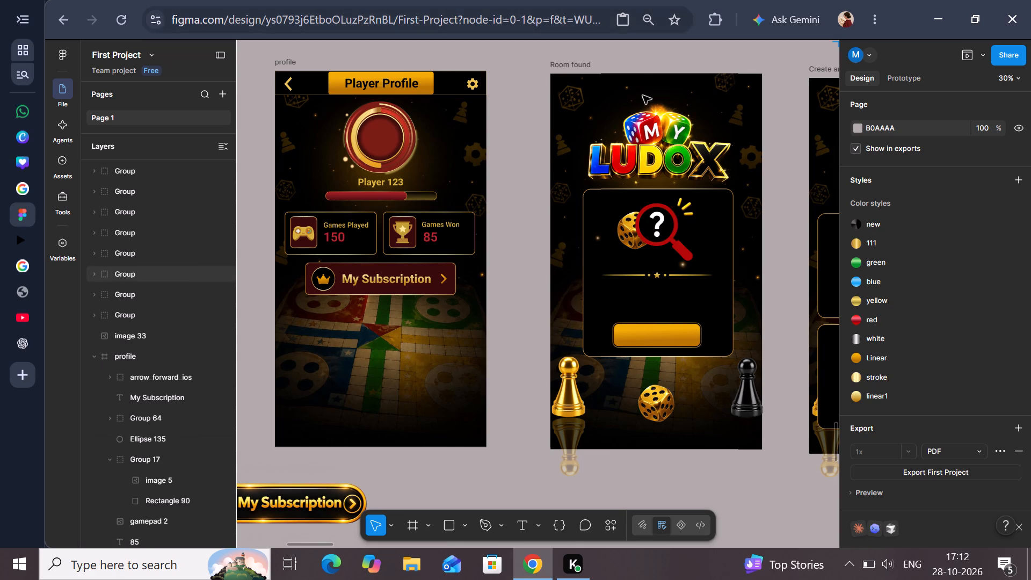
{"action": "left_click", "coordinate": [1000, 53]}
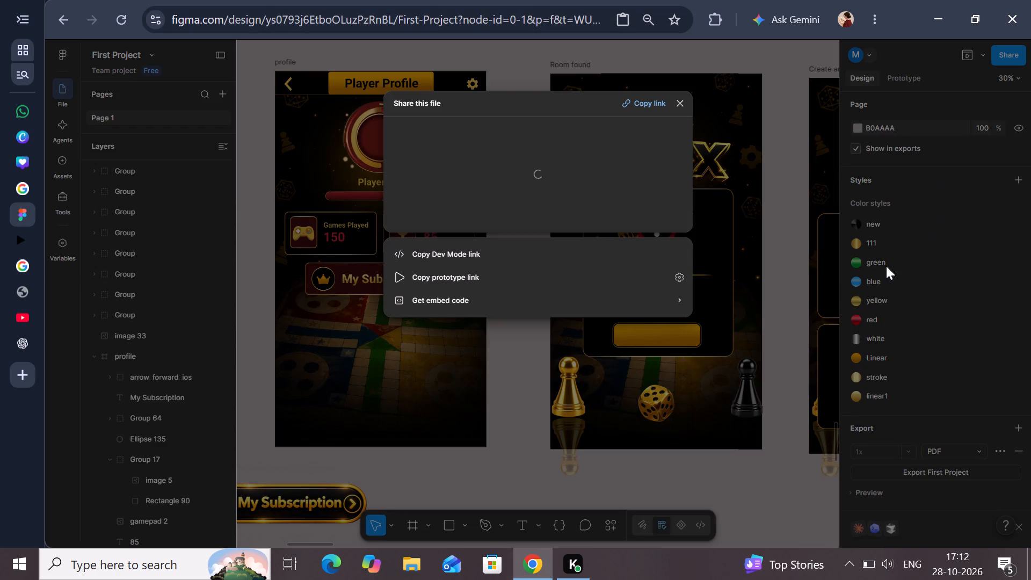
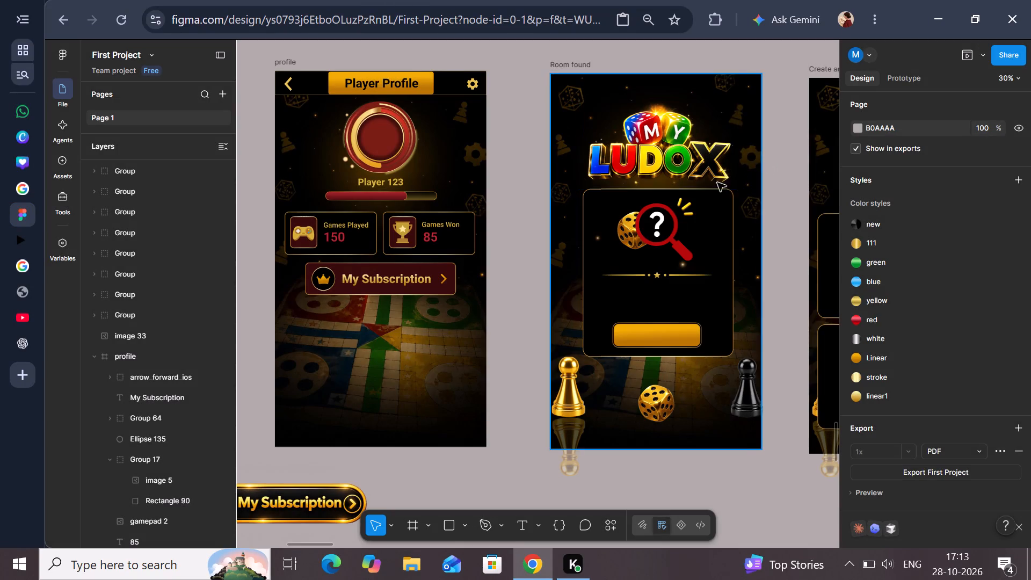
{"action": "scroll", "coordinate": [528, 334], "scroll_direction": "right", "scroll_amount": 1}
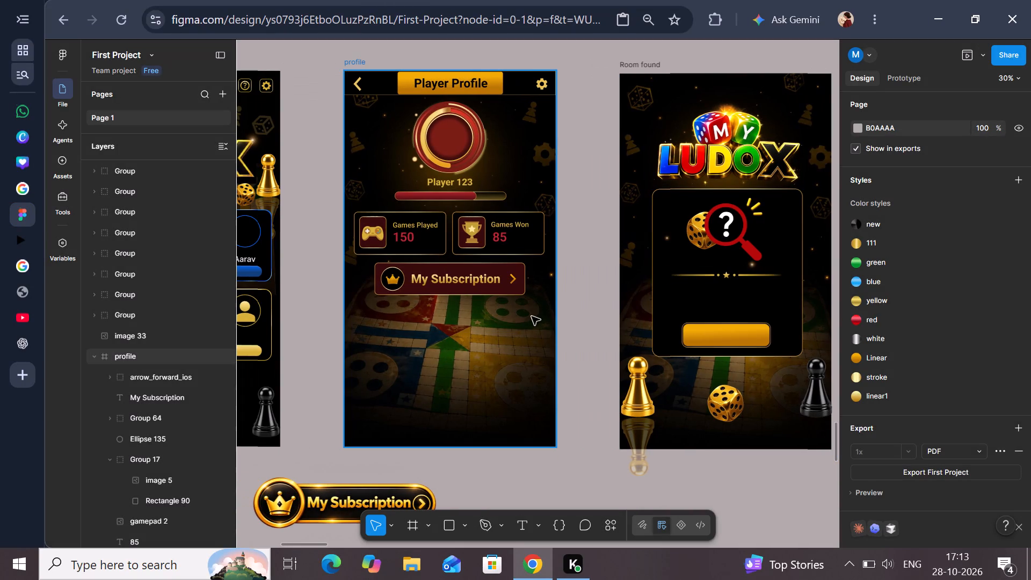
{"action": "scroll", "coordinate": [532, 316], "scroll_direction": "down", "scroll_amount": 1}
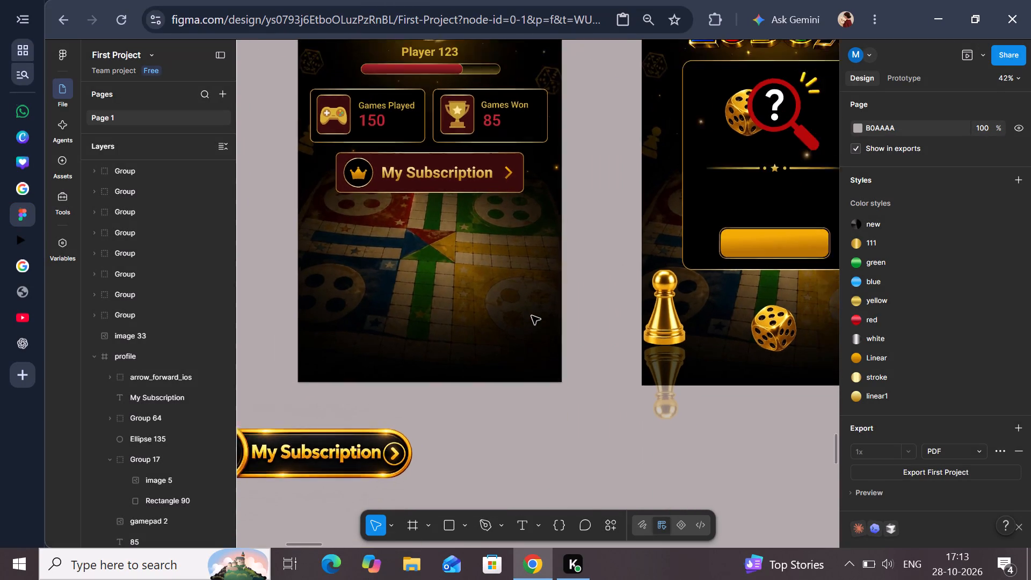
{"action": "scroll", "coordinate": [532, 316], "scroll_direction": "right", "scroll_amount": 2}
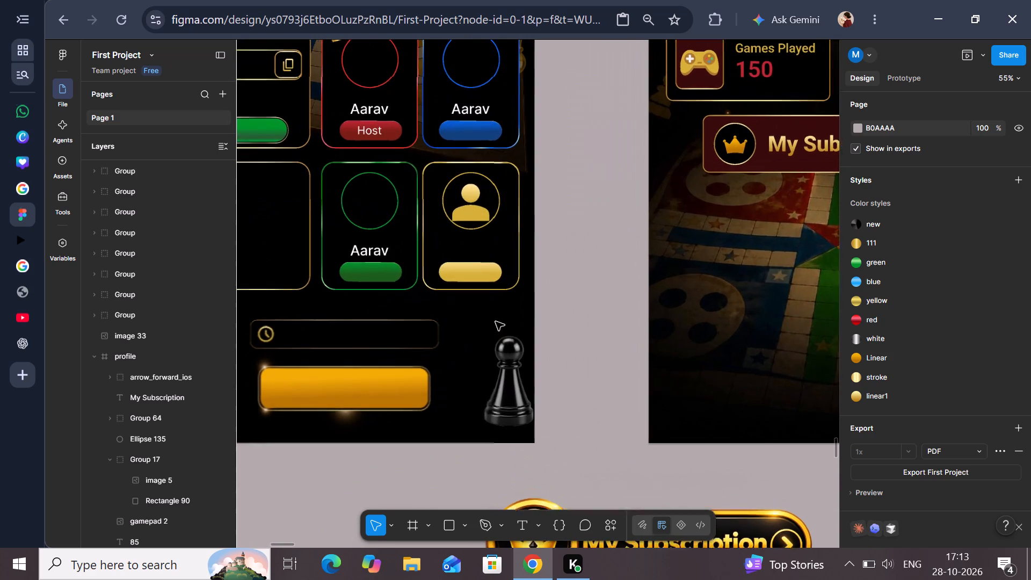
Look through the game's screen designs and examine the ribbon and crown images on the congratulations screen.
{"action": "scroll", "coordinate": [664, 251], "scroll_direction": "left", "scroll_amount": 2}
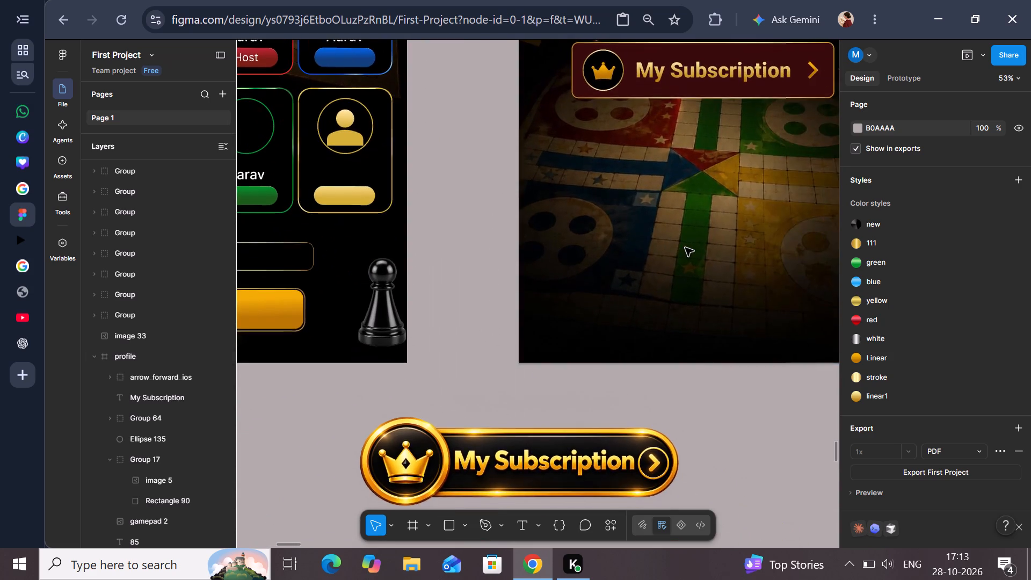
{"action": "scroll", "coordinate": [685, 248], "scroll_direction": "left", "scroll_amount": 1}
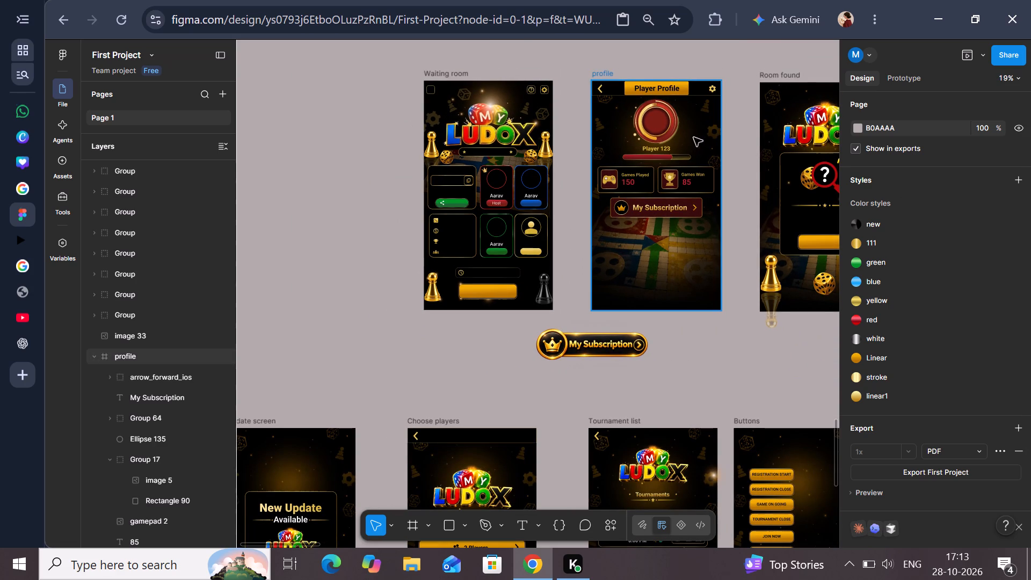
{"action": "scroll", "coordinate": [703, 137], "scroll_direction": "left", "scroll_amount": 1}
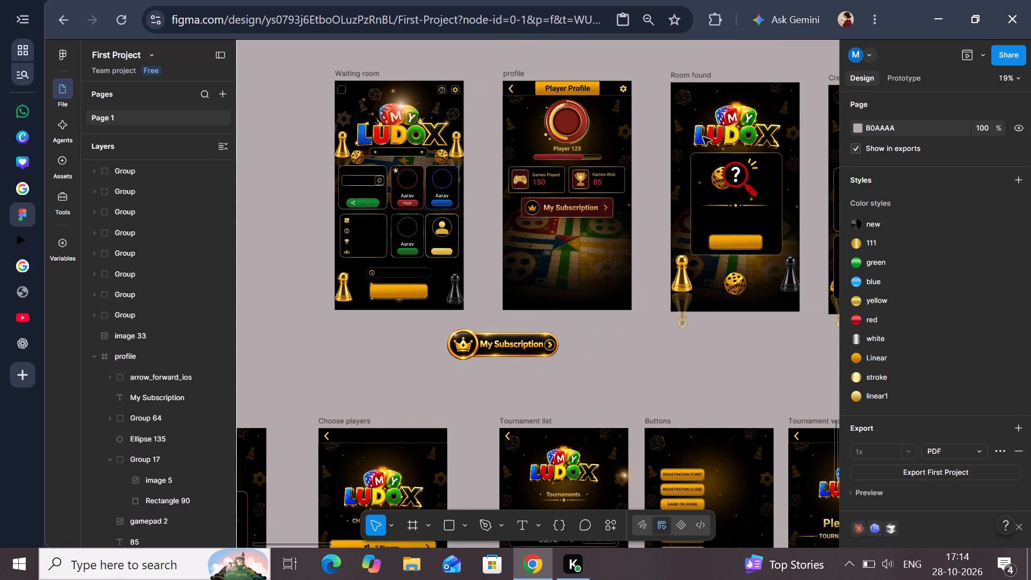
{"action": "scroll", "coordinate": [738, 245], "scroll_direction": "left", "scroll_amount": 1}
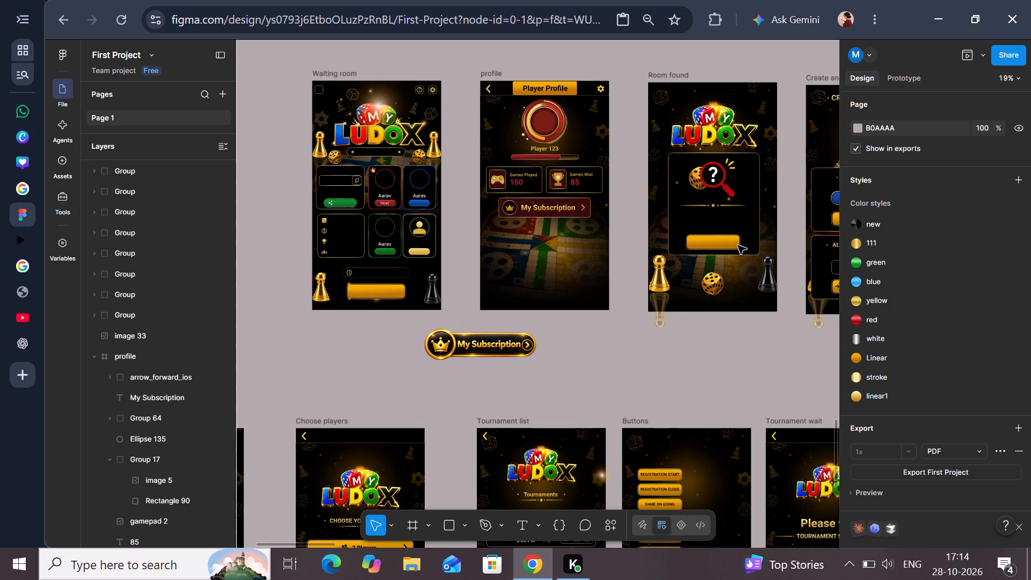
{"action": "scroll", "coordinate": [738, 245], "scroll_direction": "left", "scroll_amount": 3}
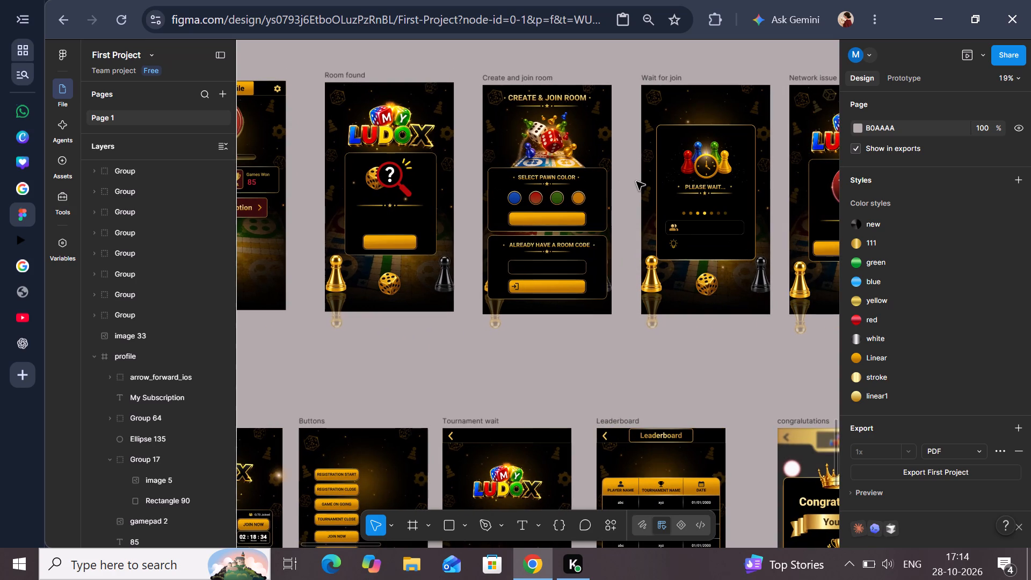
{"action": "scroll", "coordinate": [612, 209], "scroll_direction": "right", "scroll_amount": 1}
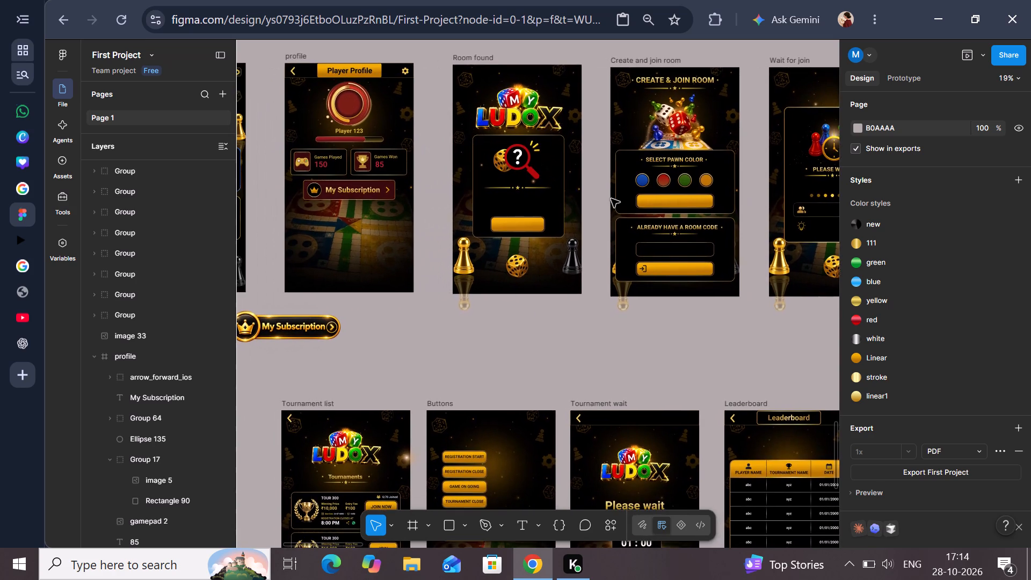
{"action": "scroll", "coordinate": [611, 199], "scroll_direction": "left", "scroll_amount": 3}
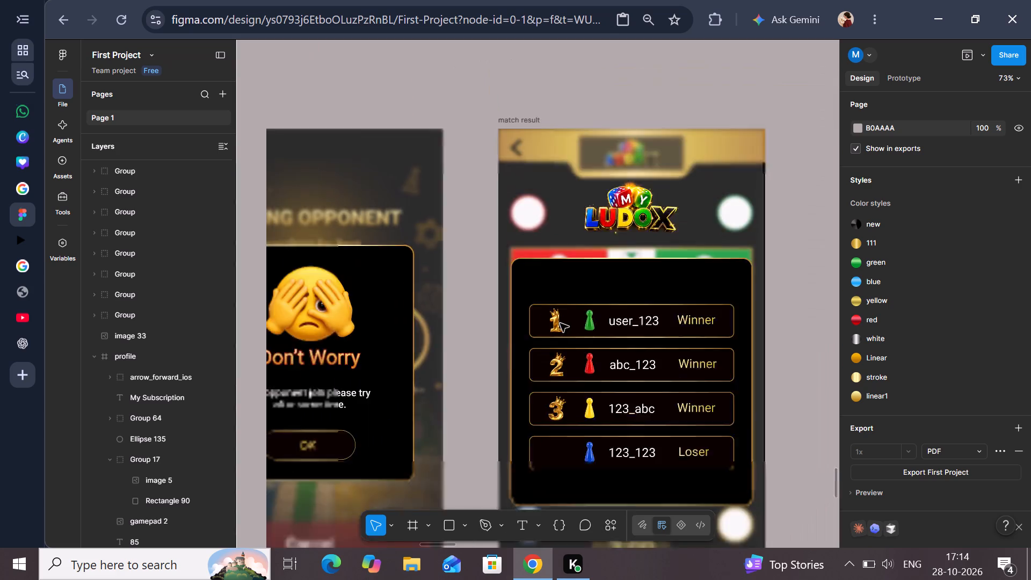
{"action": "scroll", "coordinate": [550, 322], "scroll_direction": "right", "scroll_amount": 1}
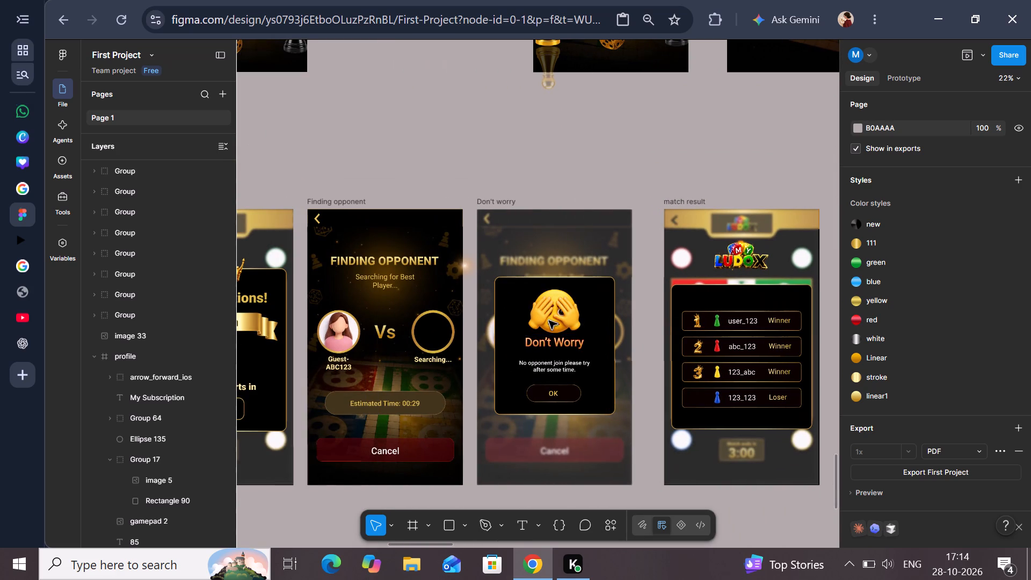
{"action": "scroll", "coordinate": [534, 336], "scroll_direction": "right", "scroll_amount": 2}
{"action": "scroll", "coordinate": [438, 350], "scroll_direction": "right", "scroll_amount": 1}
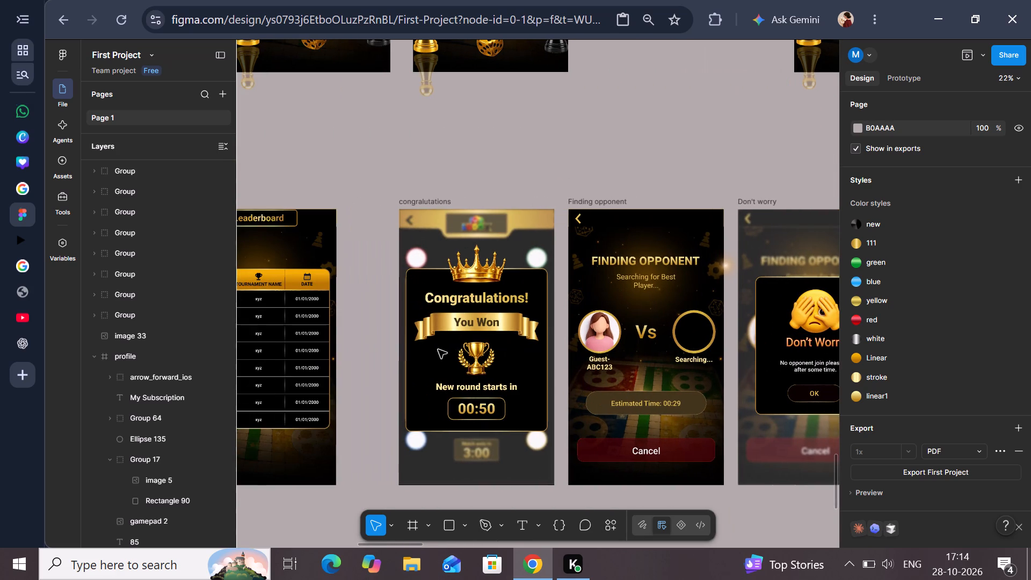
{"action": "scroll", "coordinate": [495, 414], "scroll_direction": "right", "scroll_amount": 1}
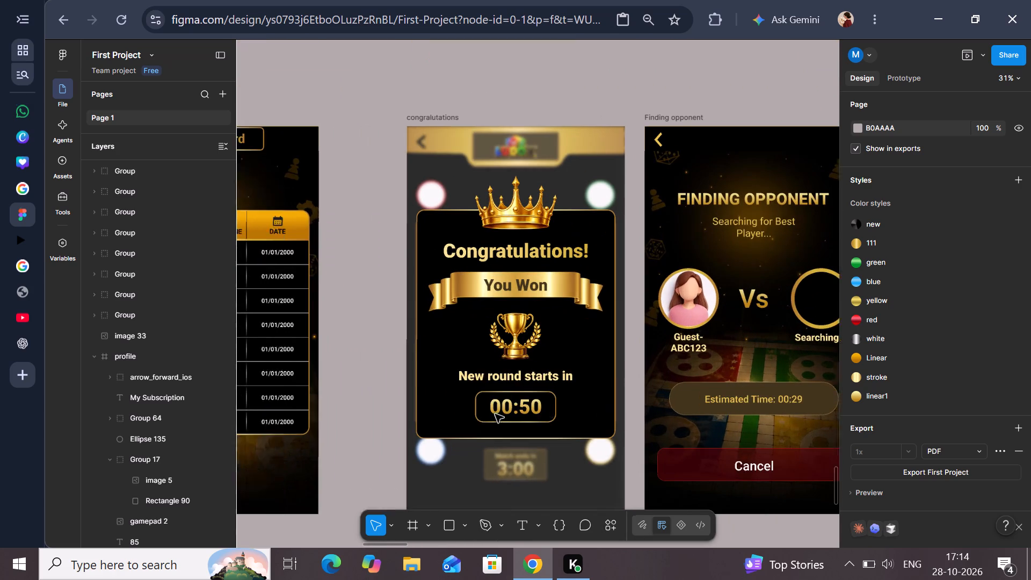
{"action": "scroll", "coordinate": [495, 414], "scroll_direction": "right", "scroll_amount": 1}
{"action": "left_click", "coordinate": [610, 292]}
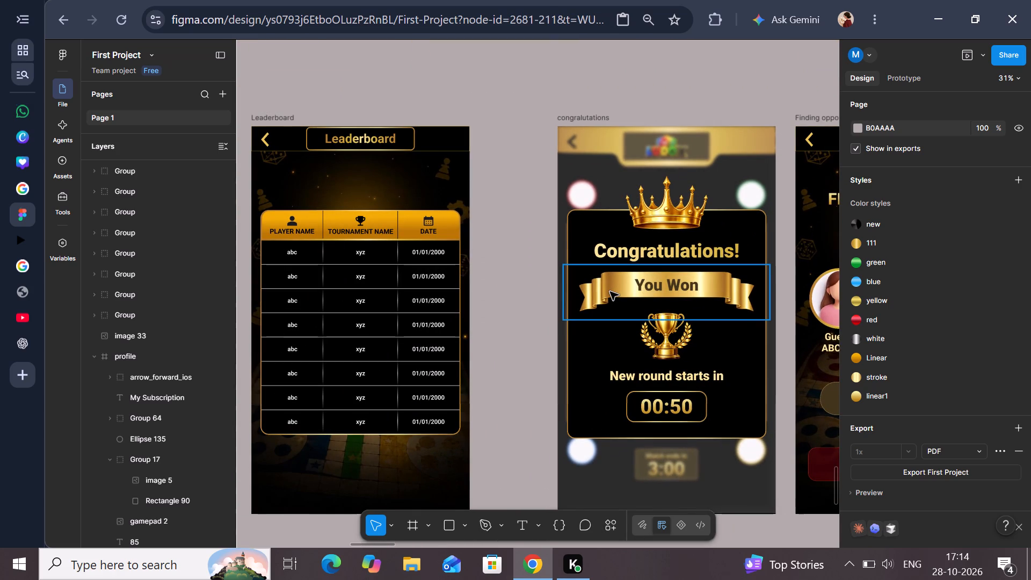
{"action": "left_click", "coordinate": [654, 215]}
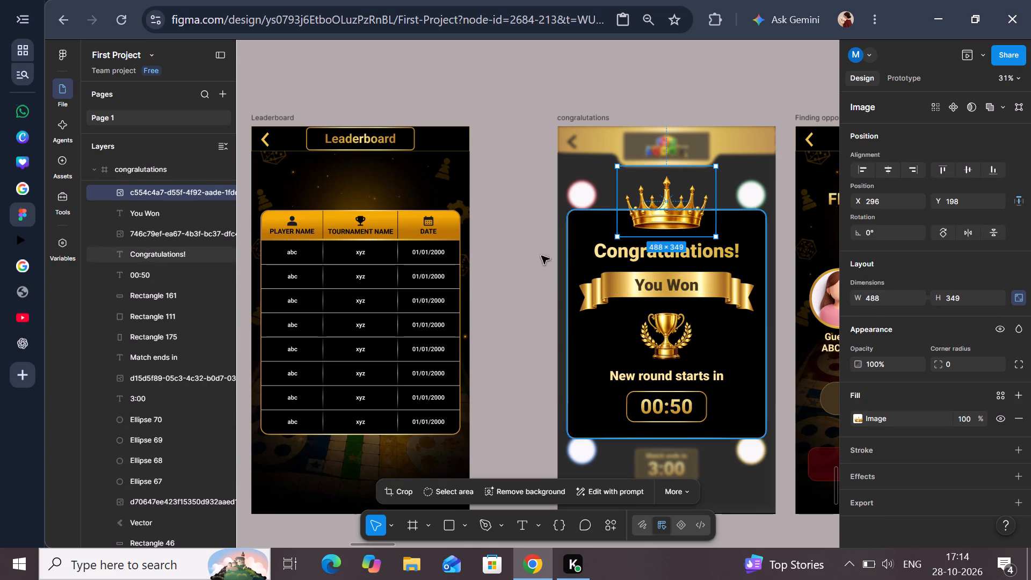
{"action": "left_click", "coordinate": [490, 337]}
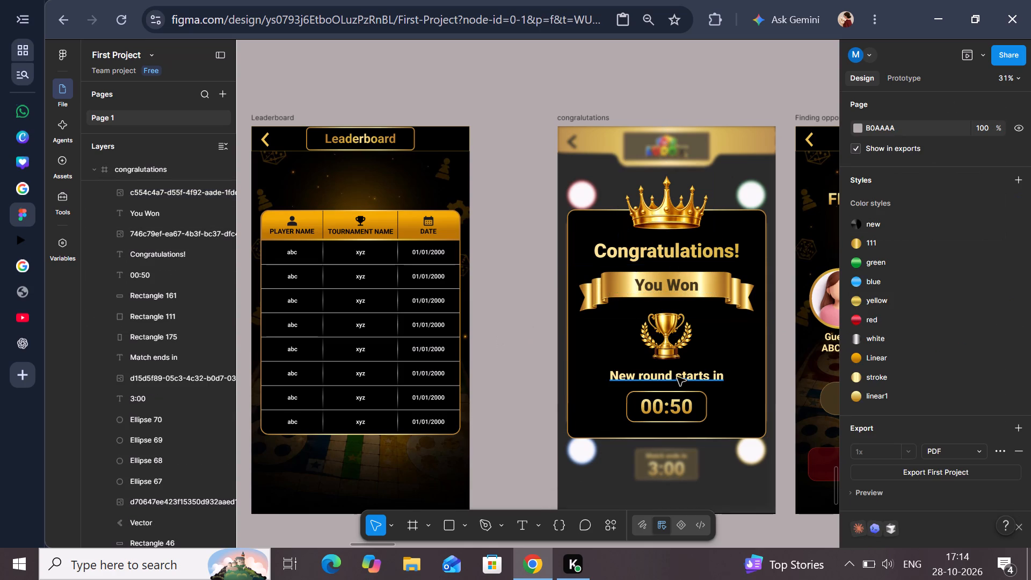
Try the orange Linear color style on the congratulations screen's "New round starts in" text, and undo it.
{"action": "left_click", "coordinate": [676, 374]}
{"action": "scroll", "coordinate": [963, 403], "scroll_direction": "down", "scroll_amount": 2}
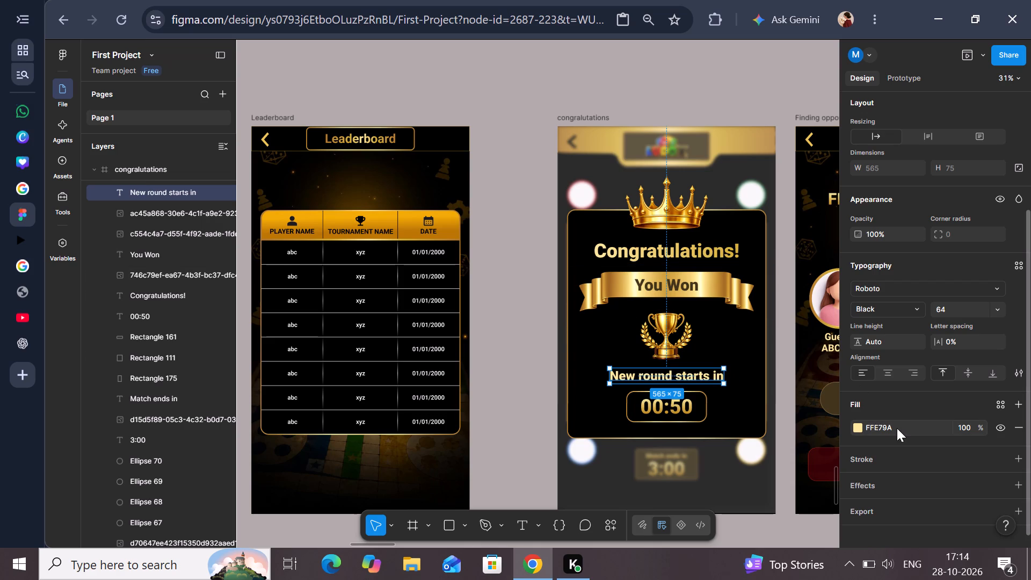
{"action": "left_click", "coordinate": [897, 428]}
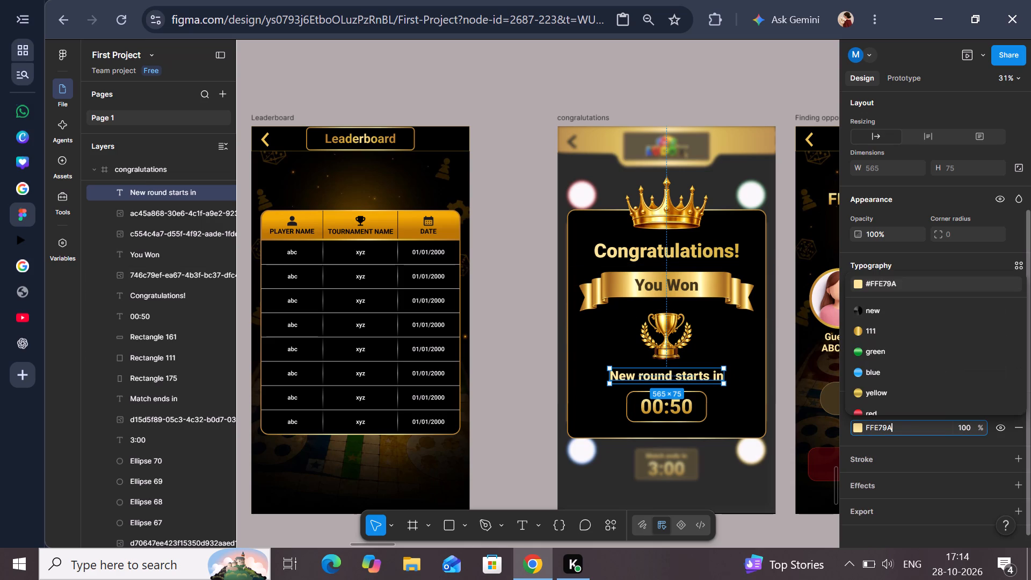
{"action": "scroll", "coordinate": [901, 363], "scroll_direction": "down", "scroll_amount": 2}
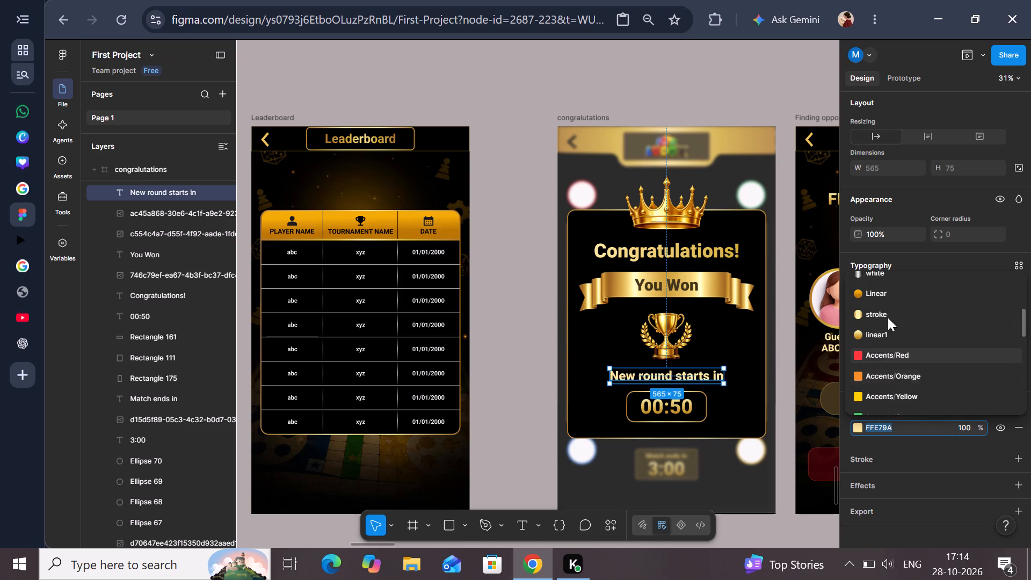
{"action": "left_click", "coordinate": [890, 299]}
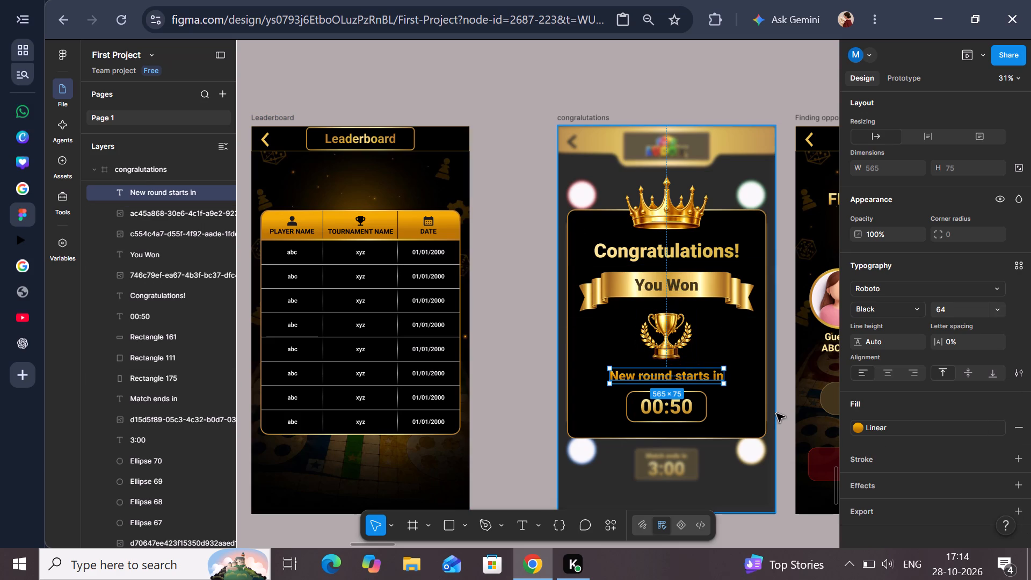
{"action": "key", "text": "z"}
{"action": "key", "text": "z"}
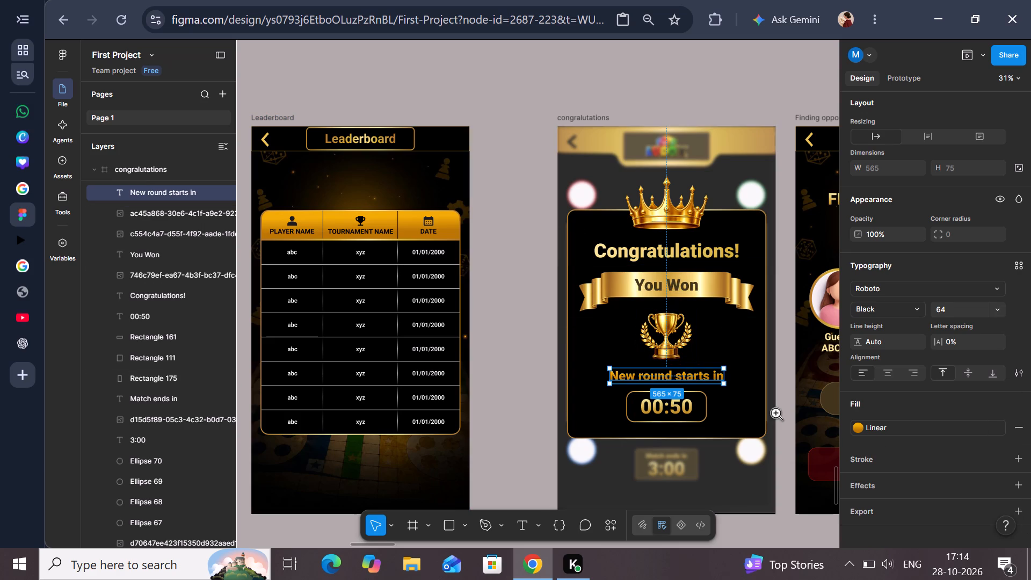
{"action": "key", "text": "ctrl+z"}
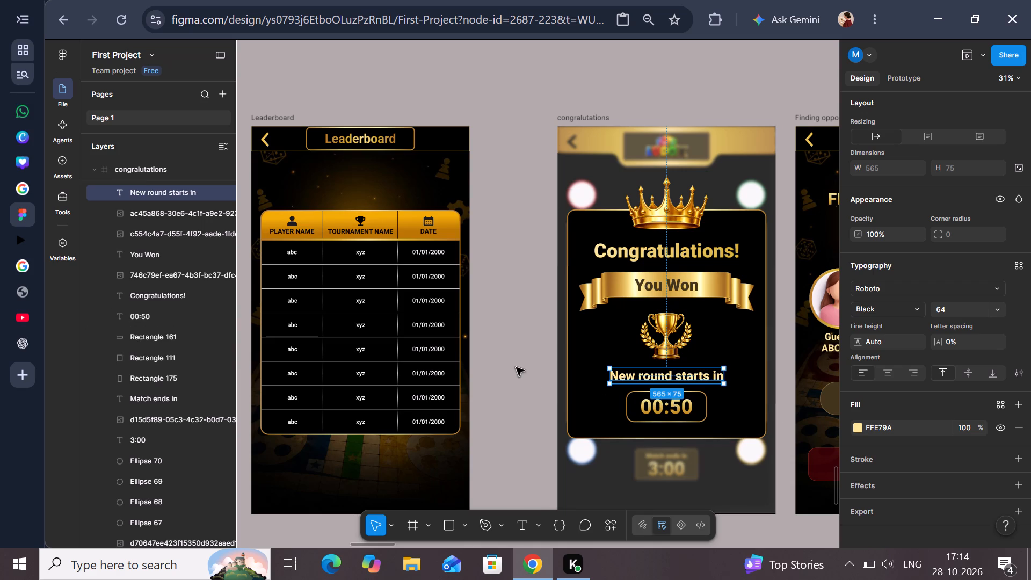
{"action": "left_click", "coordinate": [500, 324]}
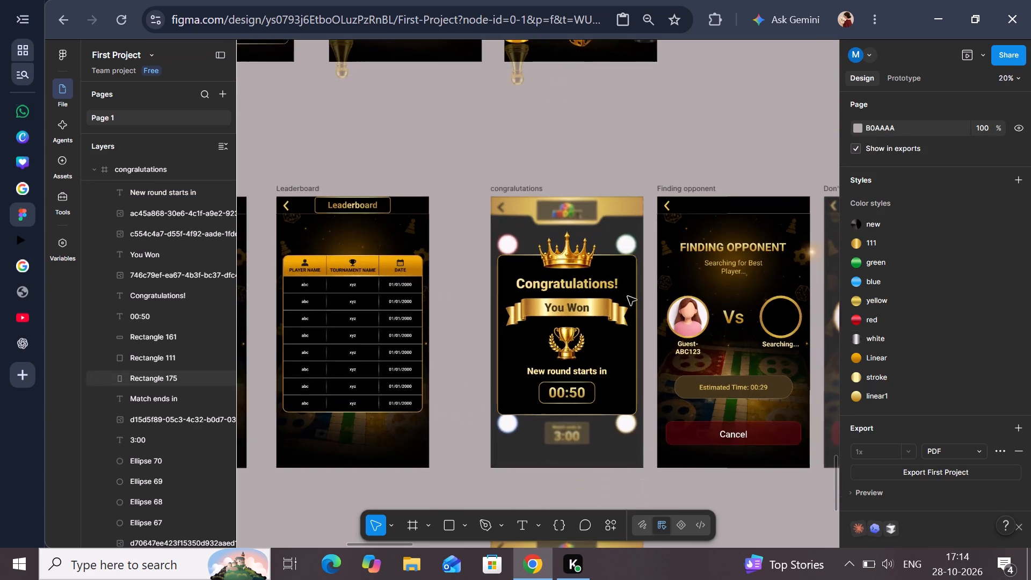
Compare the text fills of the "Congratulations!" and "FINDING OPPONENT" headings with the "New round starts in" line.
{"action": "left_click", "coordinate": [595, 311]}
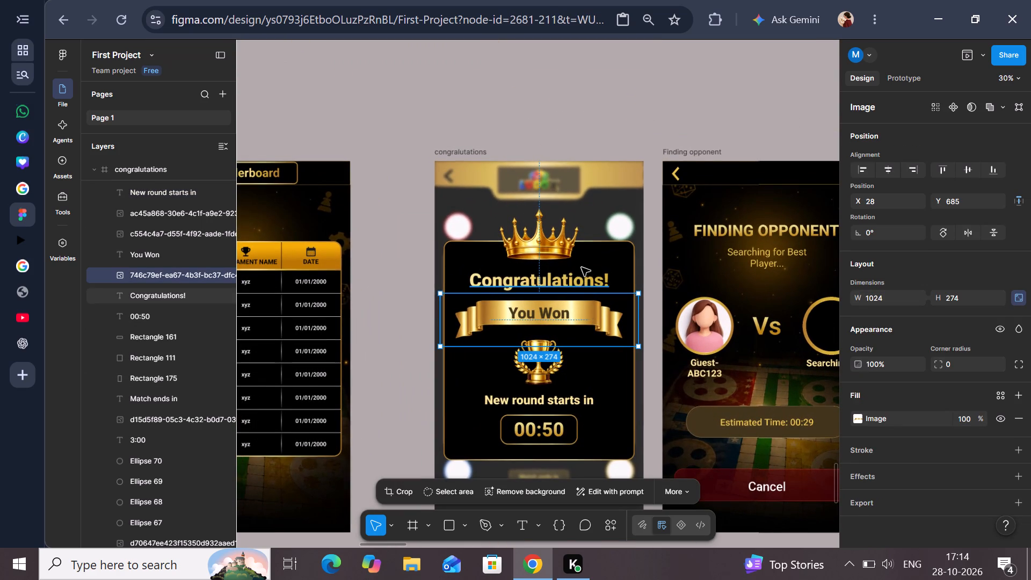
{"action": "left_click", "coordinate": [584, 284]}
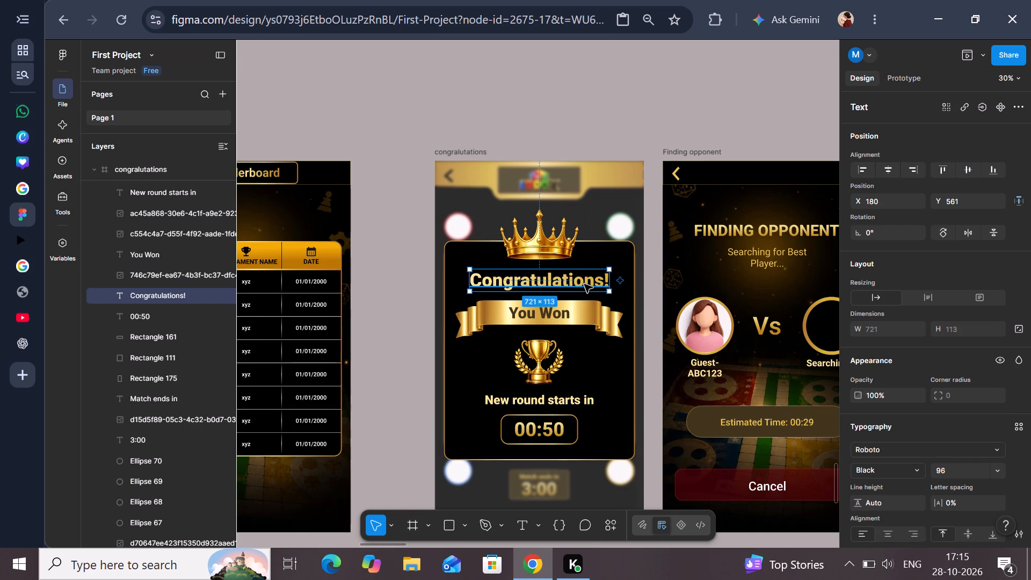
{"action": "left_click", "coordinate": [739, 233]}
{"action": "scroll", "coordinate": [1013, 364], "scroll_direction": "down", "scroll_amount": 2}
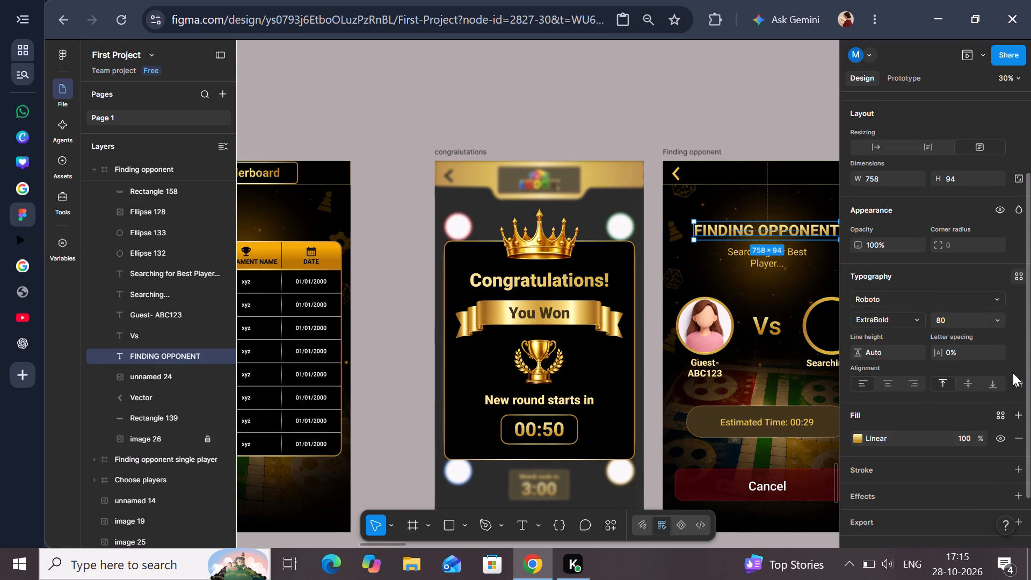
{"action": "left_click", "coordinate": [517, 278]}
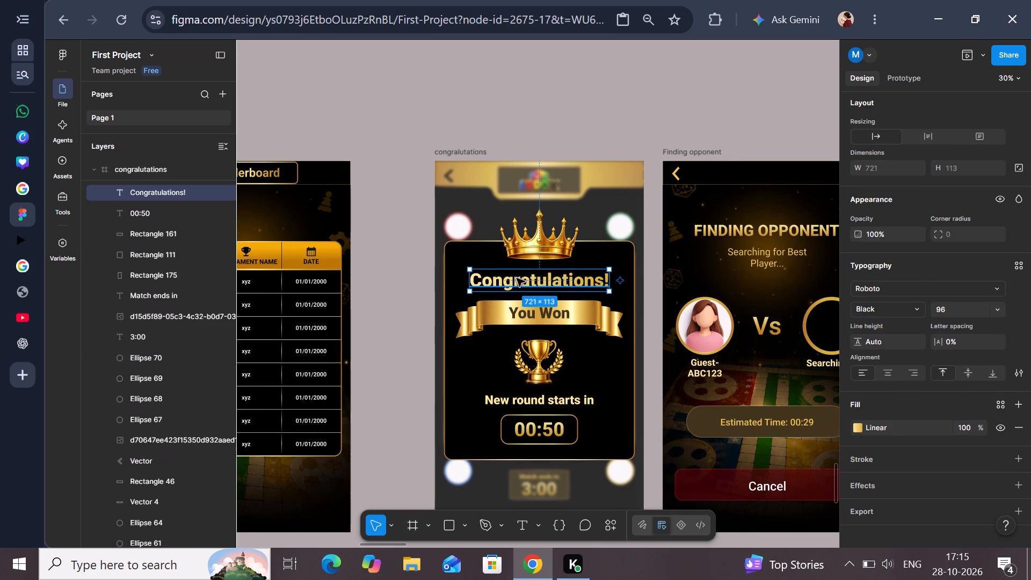
{"action": "left_click", "coordinate": [554, 405]}
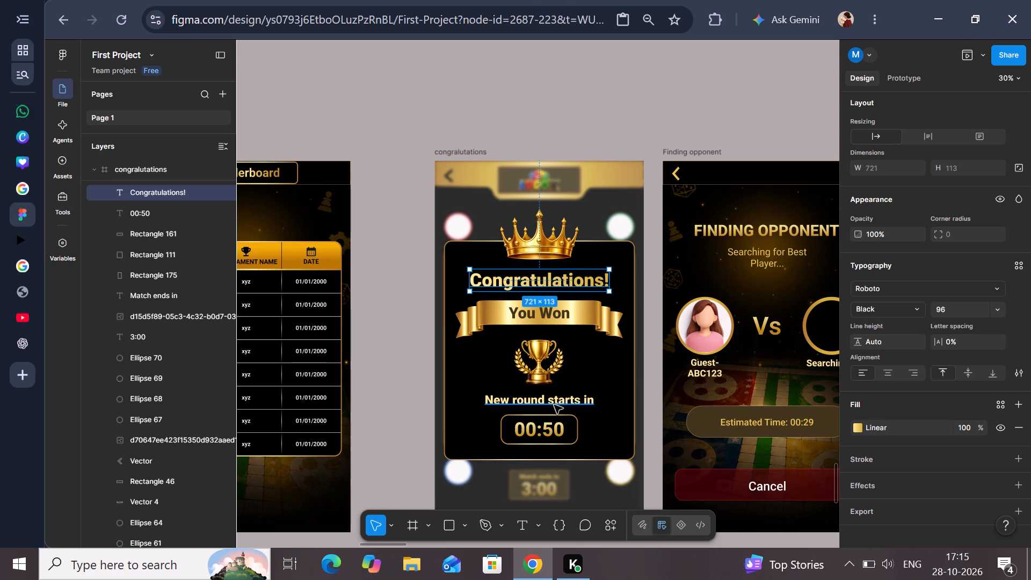
{"action": "left_click", "coordinate": [562, 277], "text": "shift"}
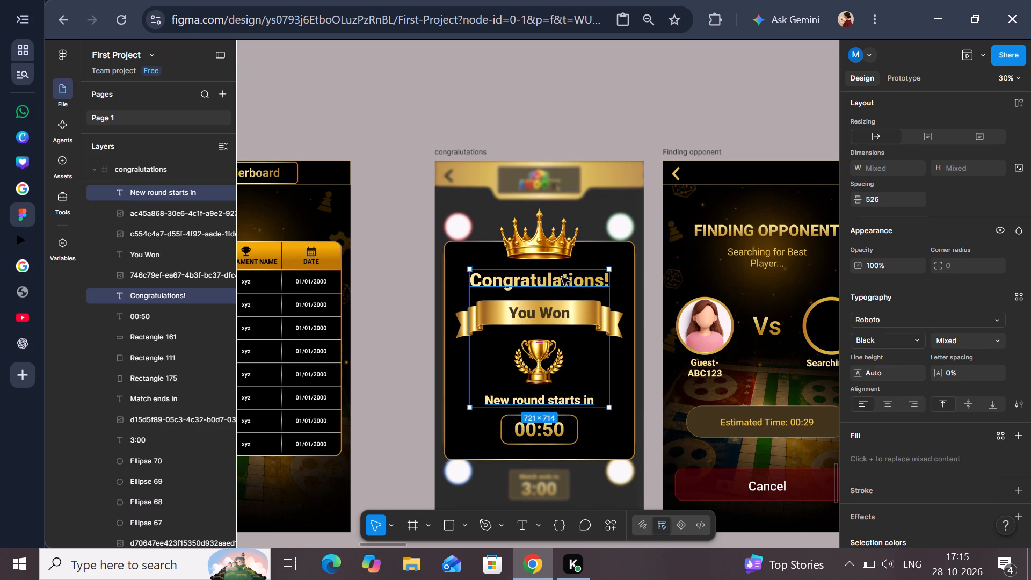
{"action": "scroll", "coordinate": [925, 470], "scroll_direction": "down", "scroll_amount": 3}
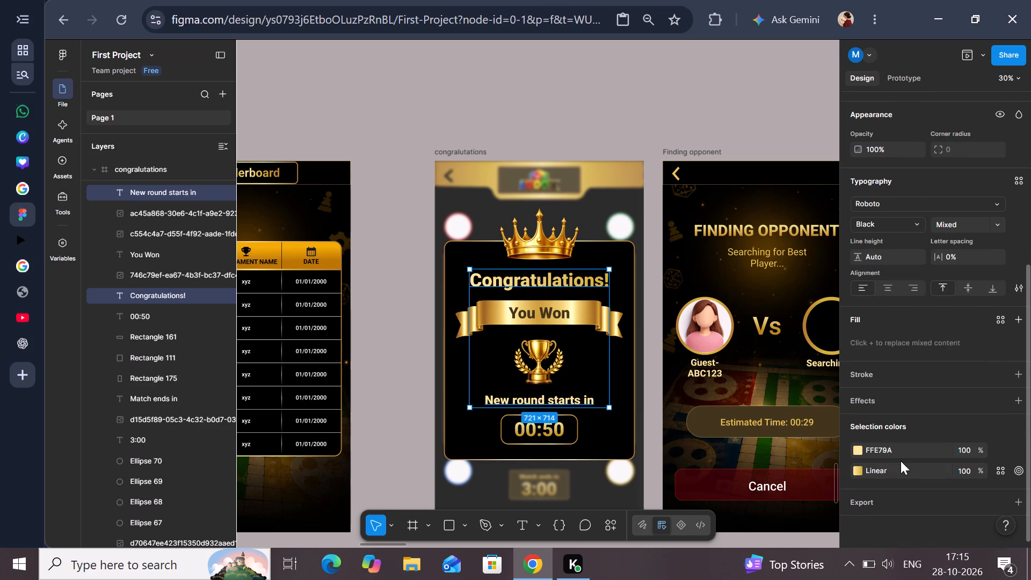
{"action": "left_click", "coordinate": [613, 115]}
{"action": "left_click", "coordinate": [560, 295]}
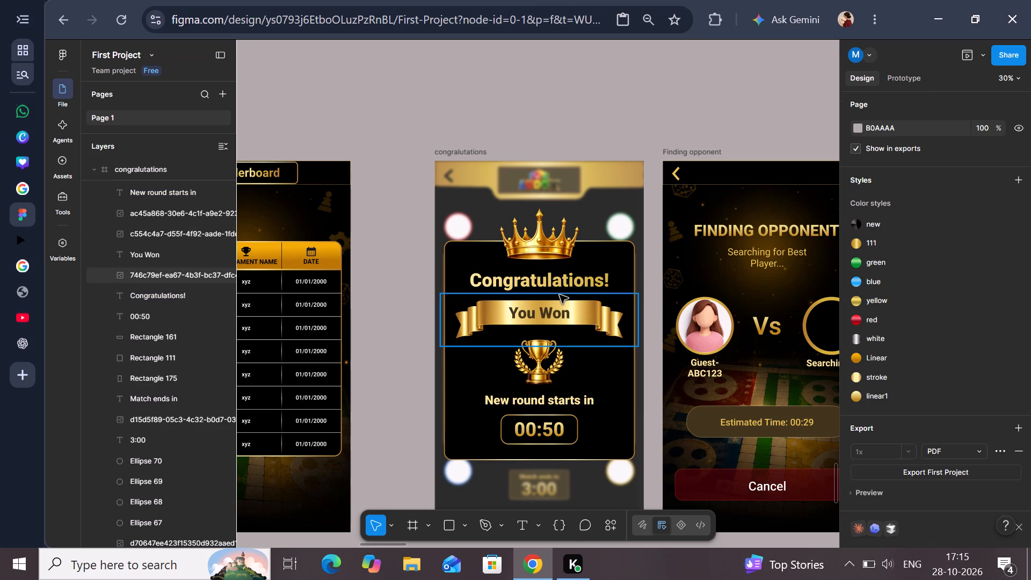
Apply the orange Linear color style to the "New round starts in" text on the congratulations screen.
{"action": "left_click", "coordinate": [559, 274]}
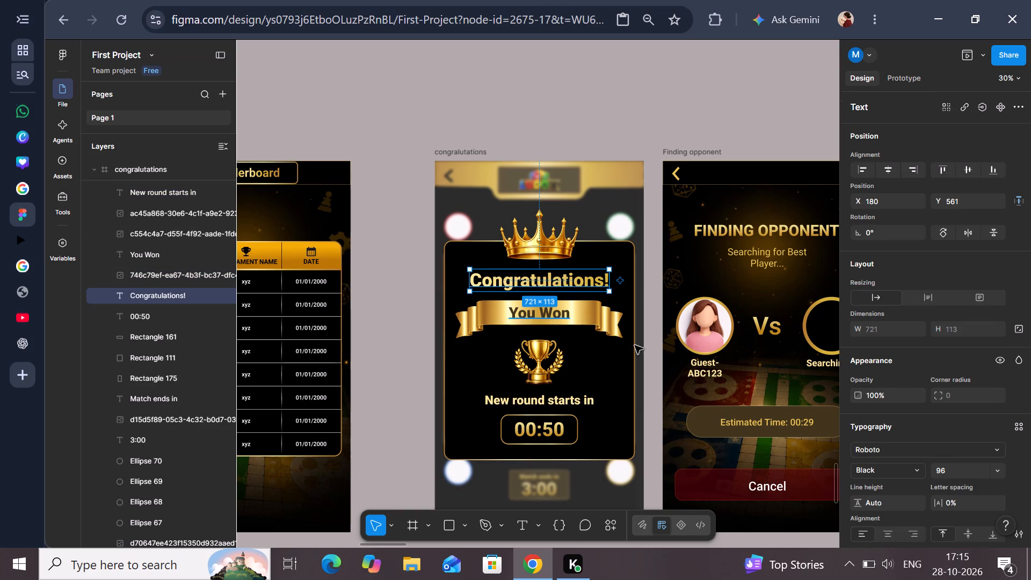
{"action": "scroll", "coordinate": [888, 361], "scroll_direction": "down", "scroll_amount": 2}
{"action": "left_click", "coordinate": [583, 397]}
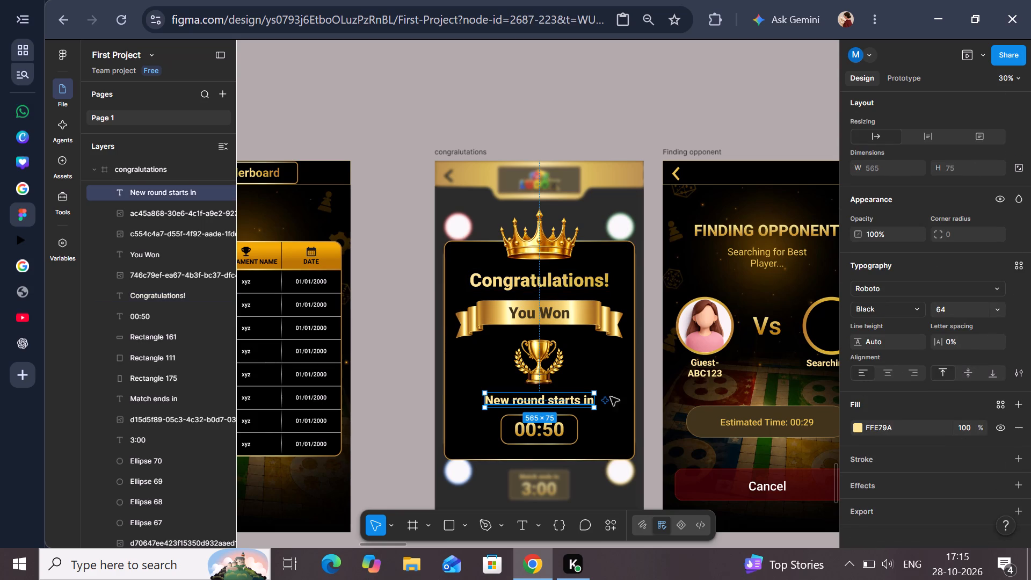
{"action": "left_click", "coordinate": [894, 429]}
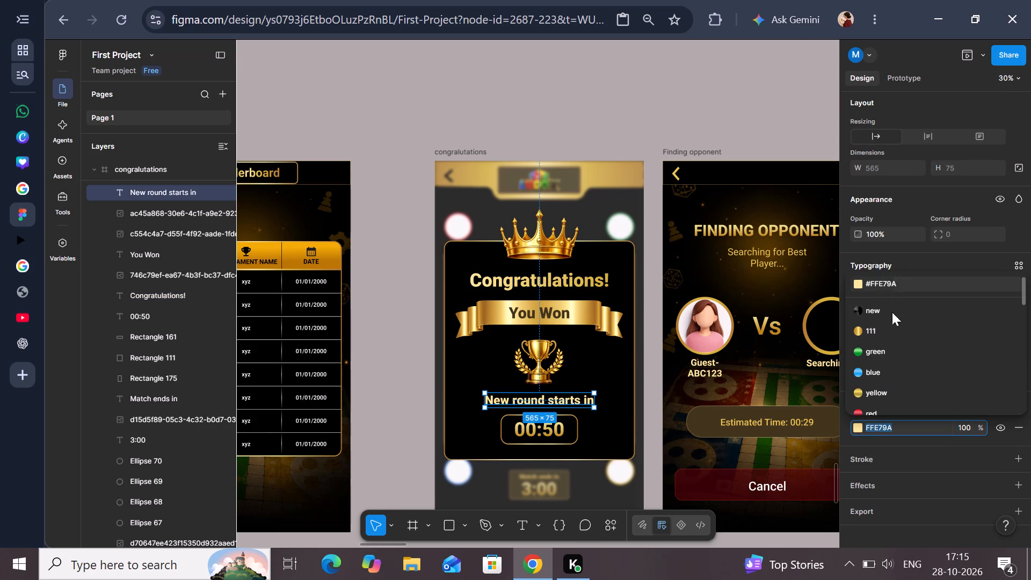
{"action": "left_click", "coordinate": [853, 426]}
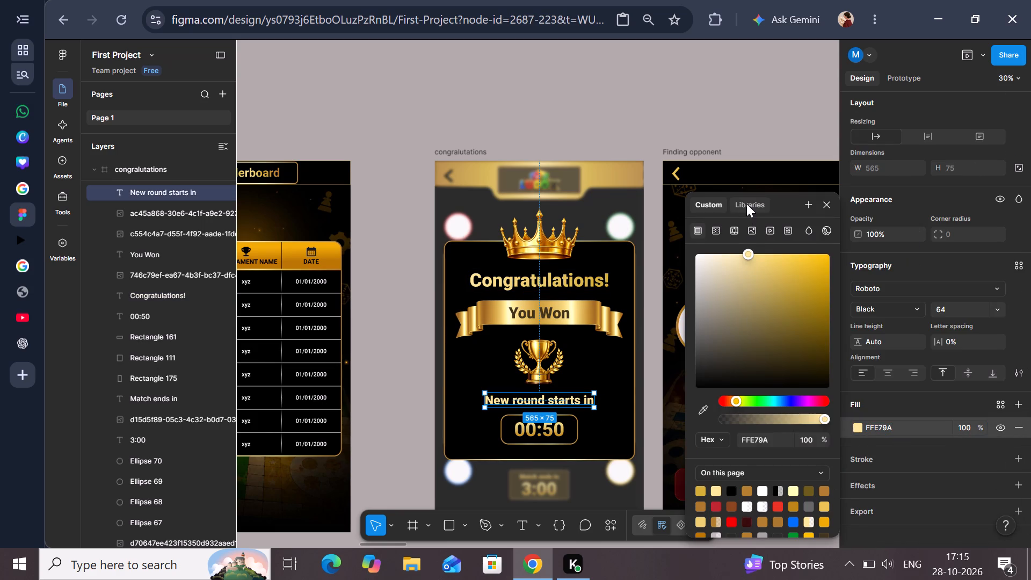
{"action": "left_click", "coordinate": [746, 204]}
{"action": "left_click", "coordinate": [745, 430]}
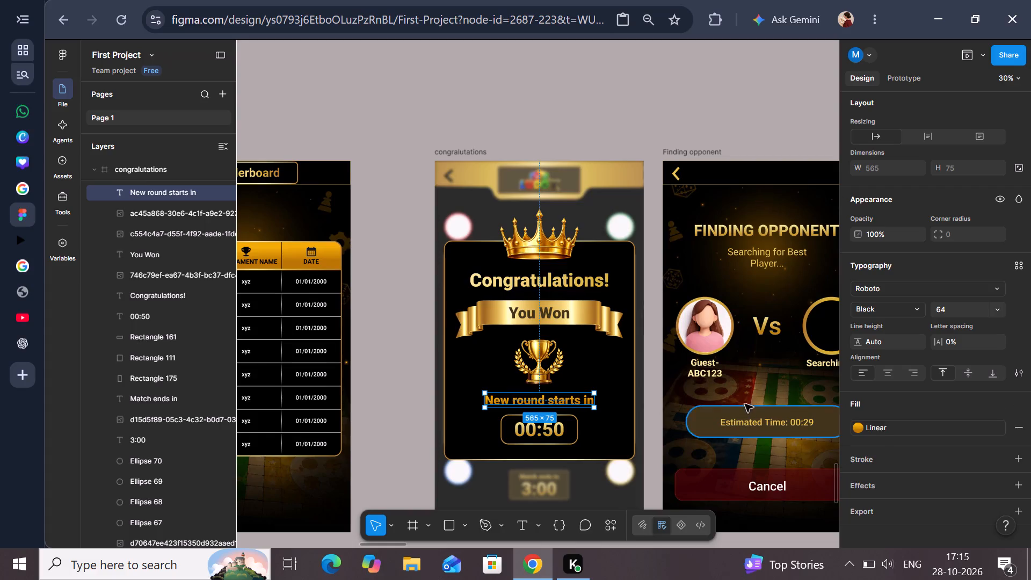
{"action": "left_click", "coordinate": [555, 411]}
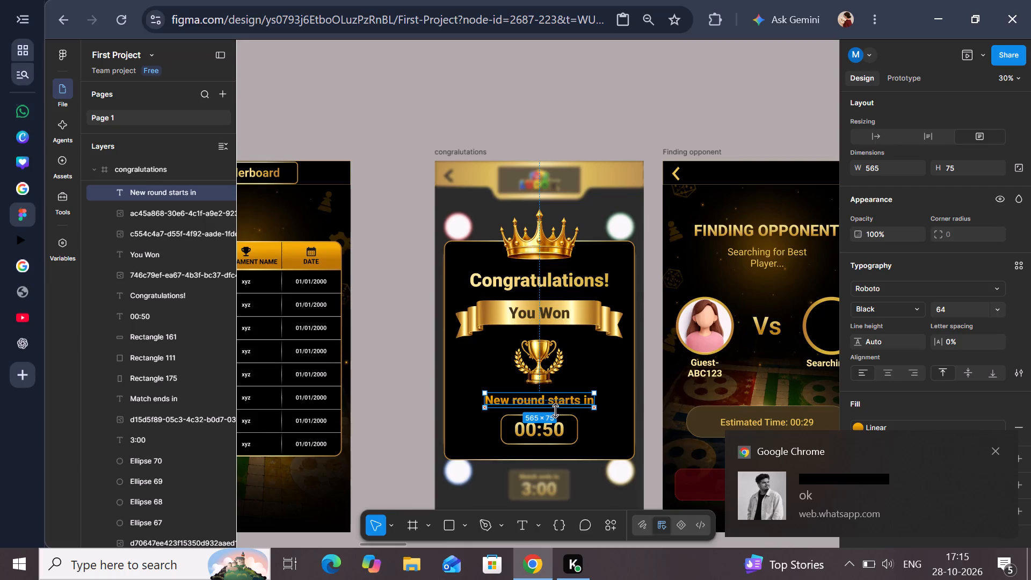
{"action": "left_click", "coordinate": [627, 107]}
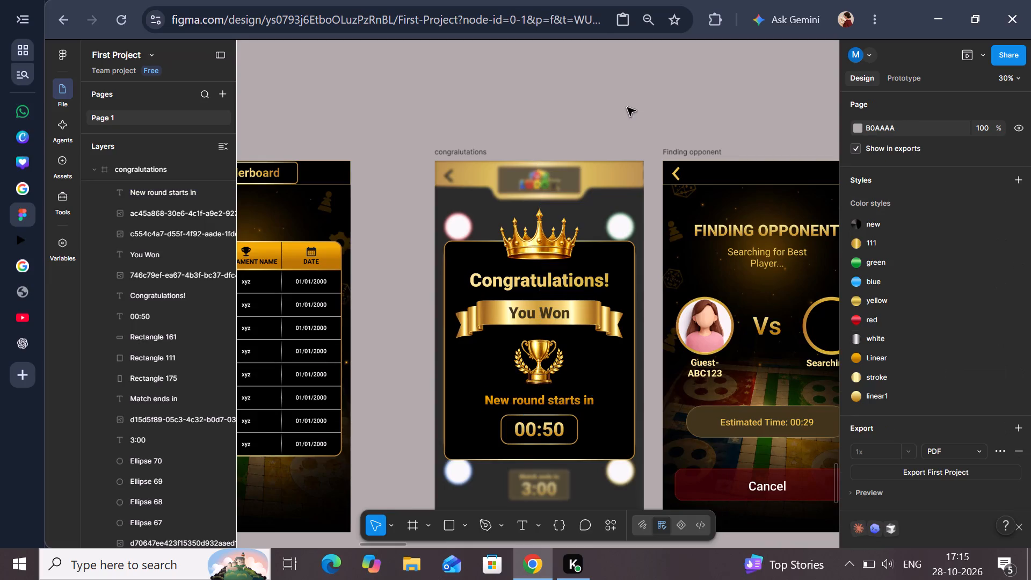
Check the fill of the "Congratulations!" heading against the recolored "New round starts in" line.
{"action": "left_click", "coordinate": [547, 282]}
{"action": "scroll", "coordinate": [883, 383], "scroll_direction": "down", "scroll_amount": 1}
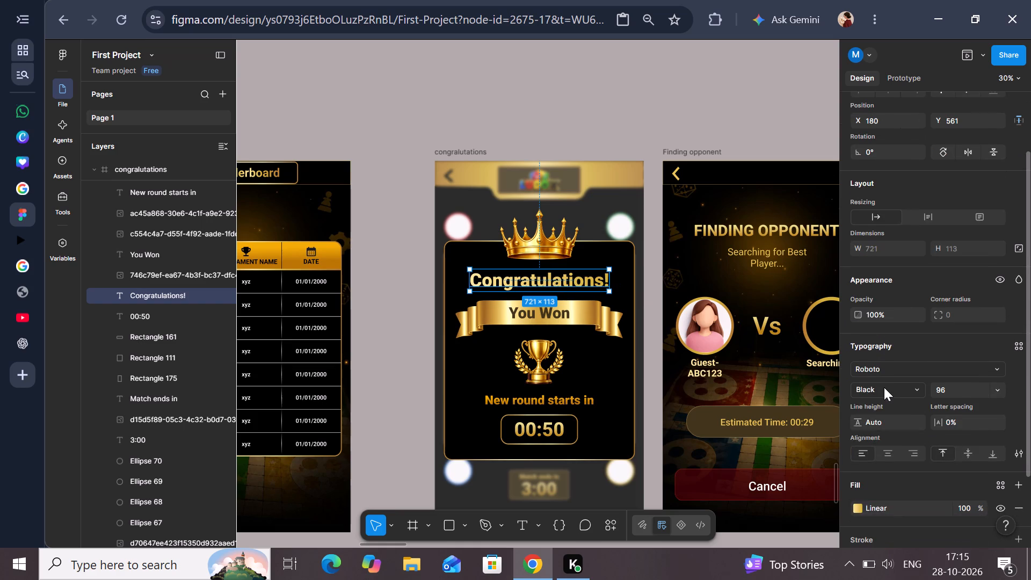
{"action": "left_click", "coordinate": [666, 109]}
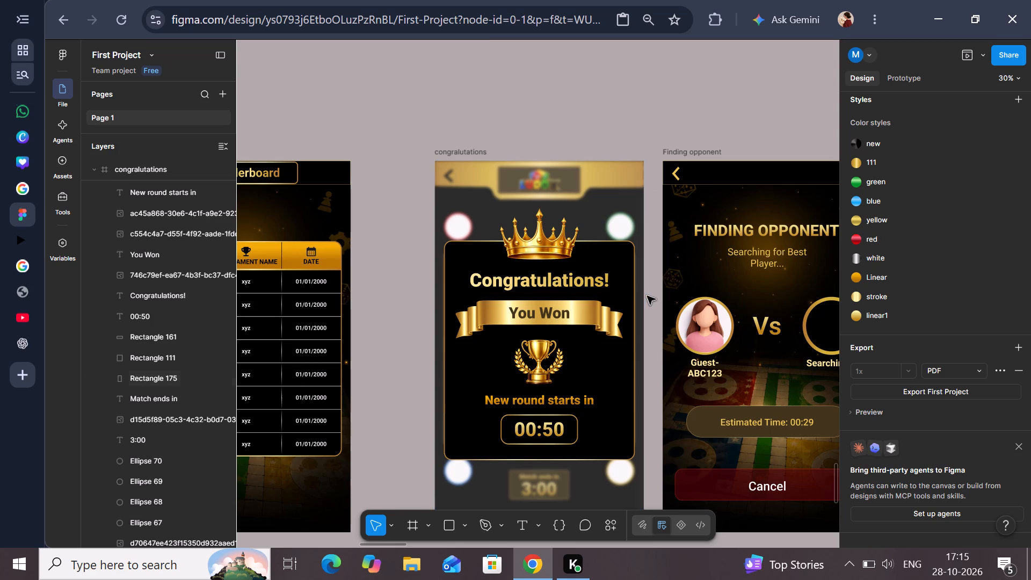
Check the typography and fill of "FINDING OPPONENT", "New round starts in" and "Congratulations!" against one another.
{"action": "left_click", "coordinate": [751, 233]}
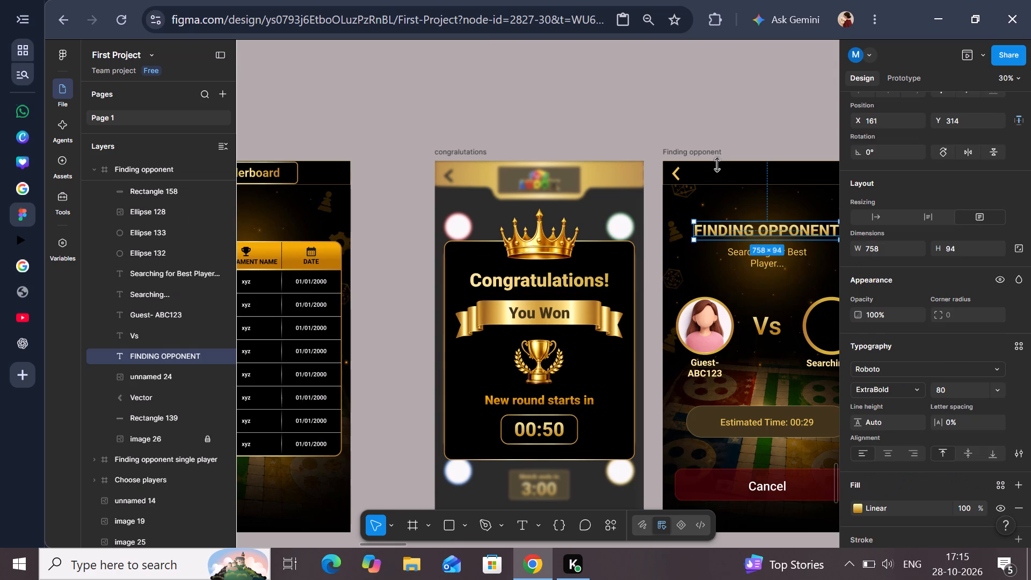
{"action": "left_click", "coordinate": [718, 108]}
{"action": "left_click", "coordinate": [596, 400]}
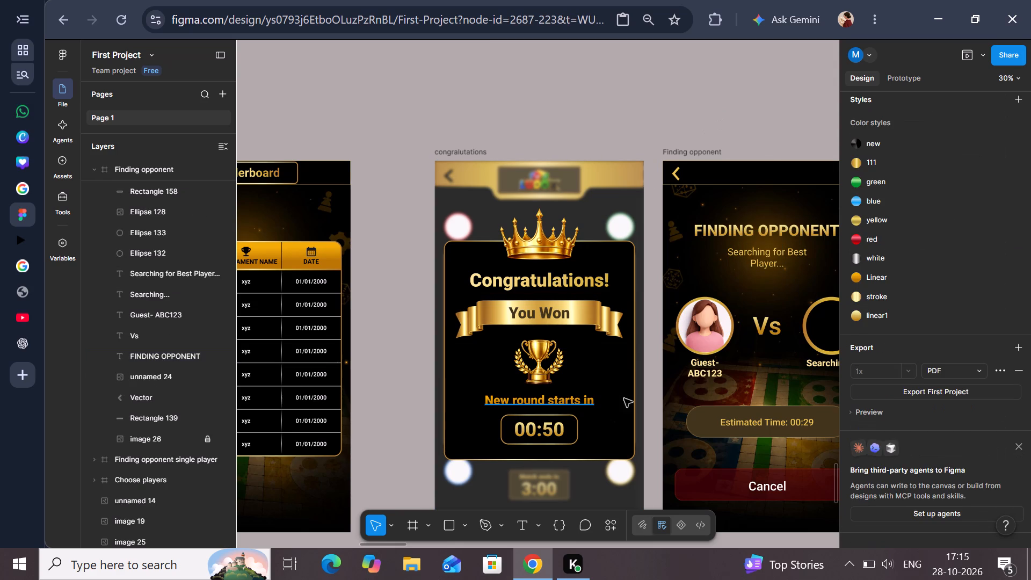
{"action": "scroll", "coordinate": [995, 472], "scroll_direction": "down", "scroll_amount": 1}
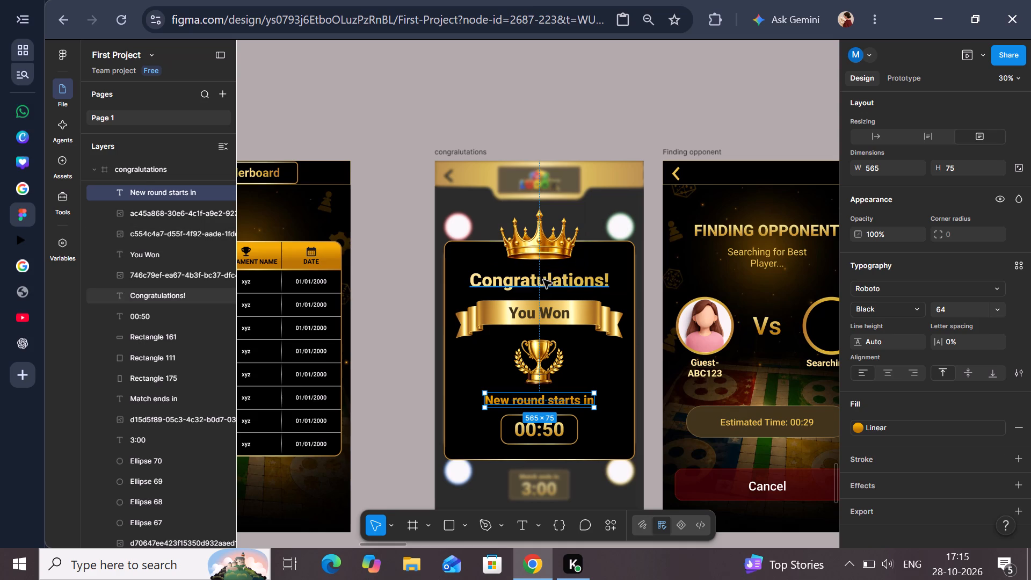
{"action": "left_click", "coordinate": [543, 280]}
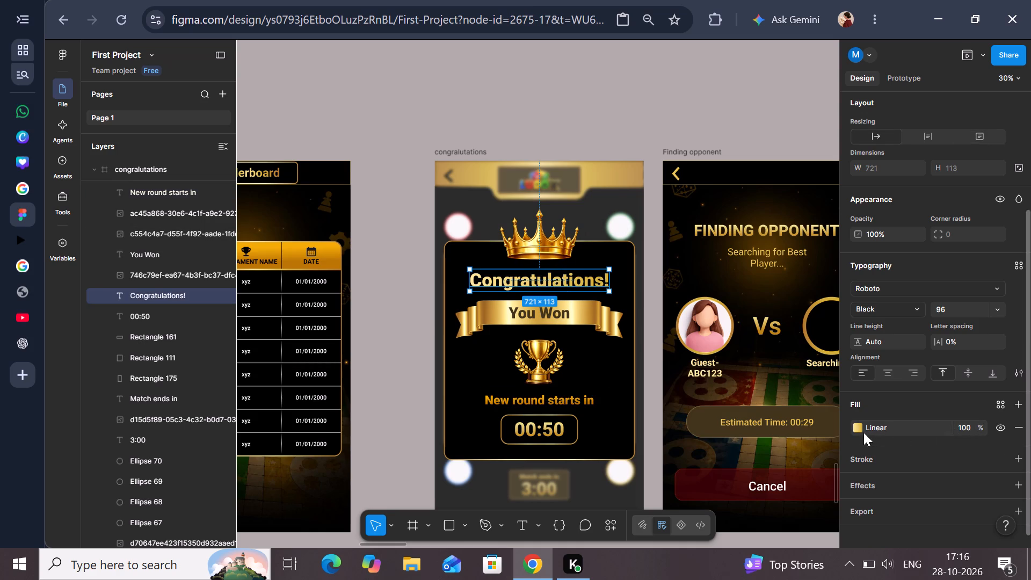
{"action": "left_click", "coordinate": [562, 403]}
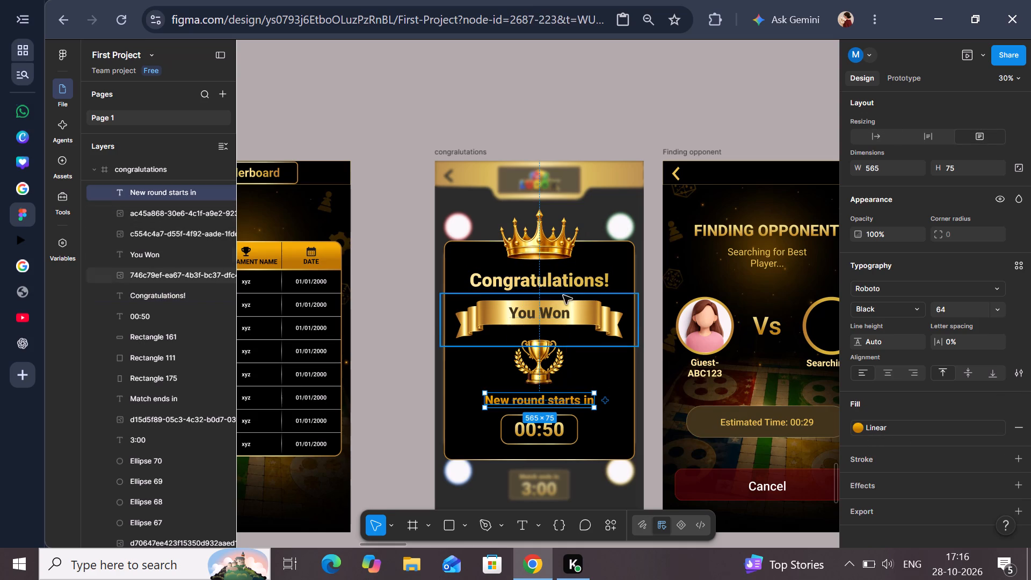
{"action": "left_click", "coordinate": [562, 286]}
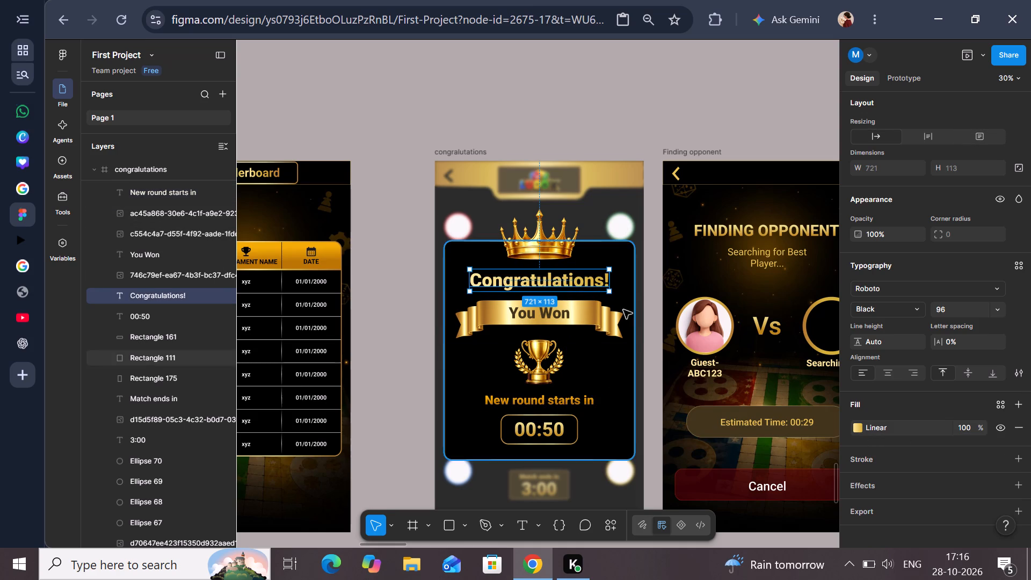
{"action": "scroll", "coordinate": [711, 240], "scroll_direction": "left", "scroll_amount": 5}
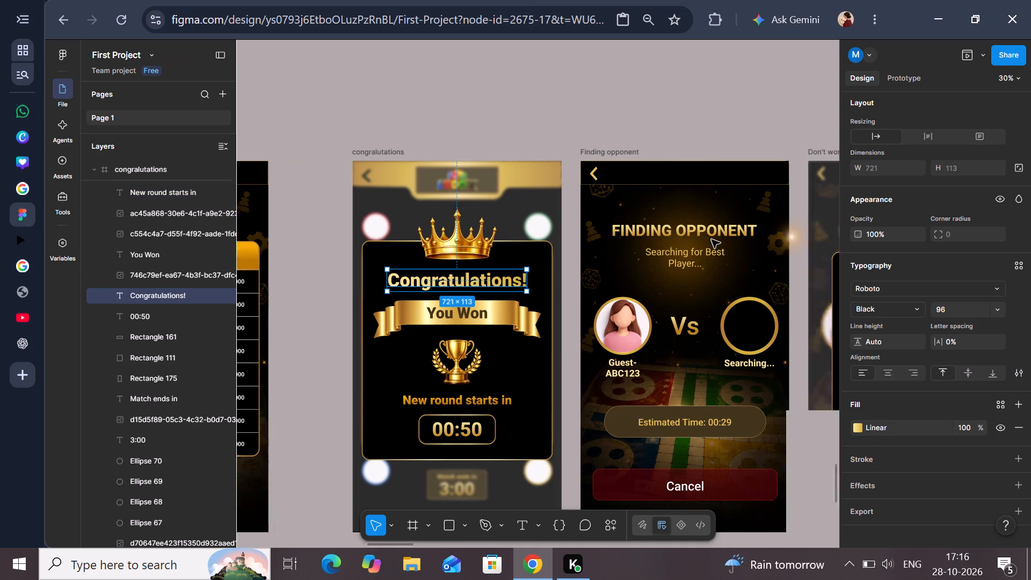
Save the "Congratulations!" heading's FFE79A to D4AF37 linear gradient fill as a color style named liner3.
{"action": "scroll", "coordinate": [711, 240], "scroll_direction": "left", "scroll_amount": 2}
{"action": "scroll", "coordinate": [723, 254], "scroll_direction": "right", "scroll_amount": 3}
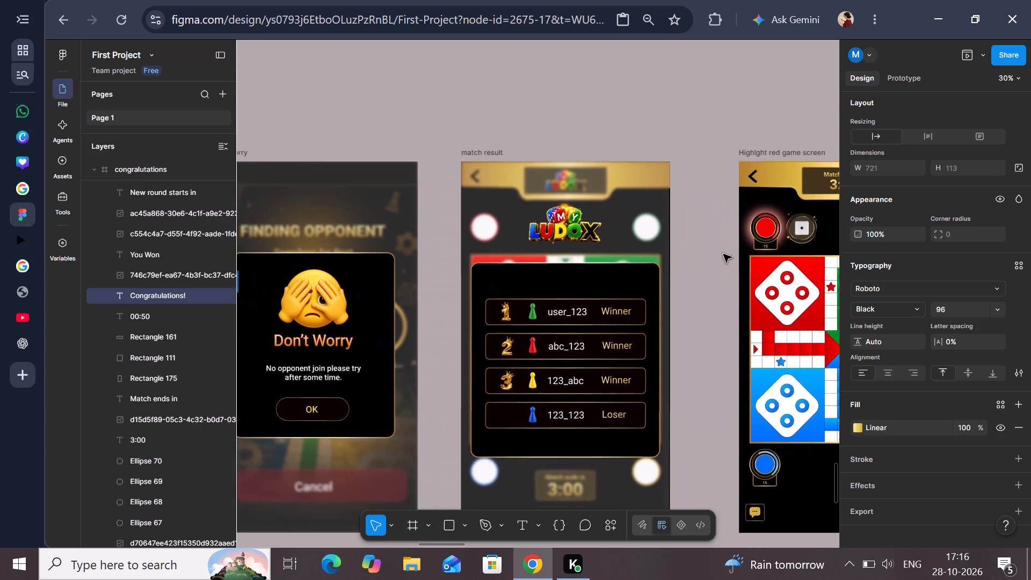
{"action": "scroll", "coordinate": [723, 254], "scroll_direction": "right", "scroll_amount": 3}
{"action": "scroll", "coordinate": [425, 233], "scroll_direction": "right", "scroll_amount": 1}
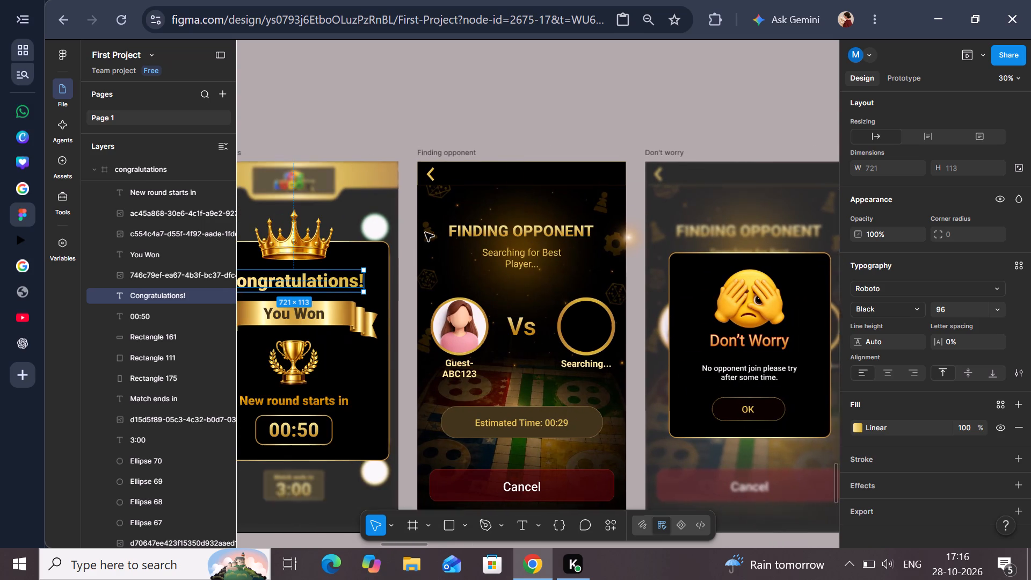
{"action": "scroll", "coordinate": [425, 233], "scroll_direction": "right", "scroll_amount": 1}
{"action": "left_click", "coordinate": [884, 422]}
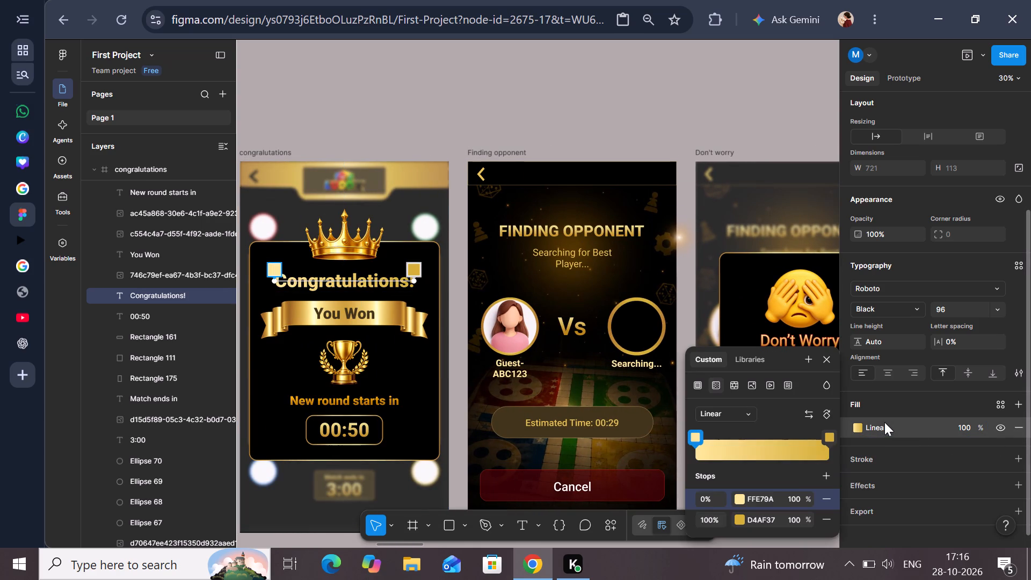
{"action": "left_click", "coordinate": [808, 356]}
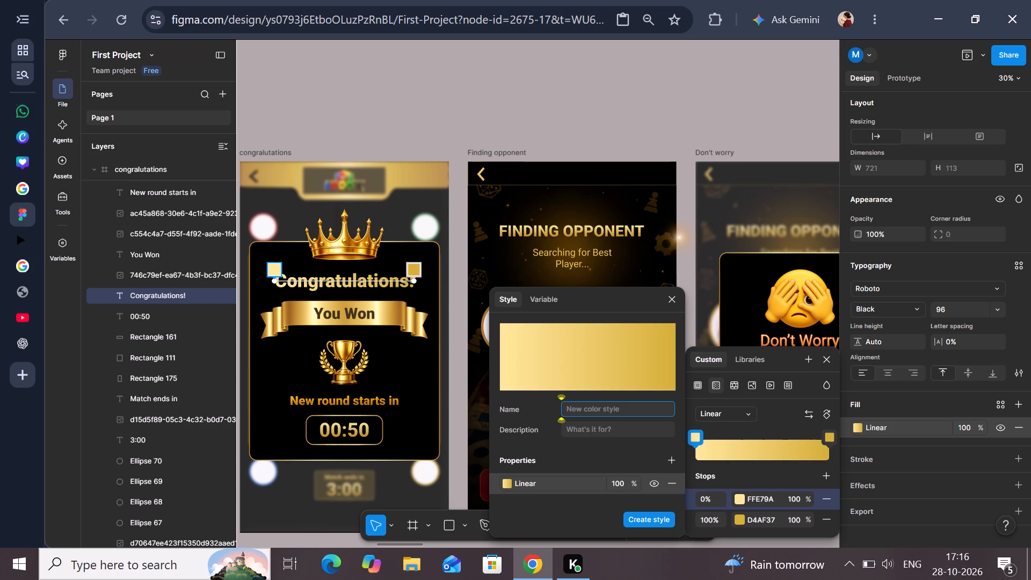
{"action": "type", "text": "liner3"}
{"action": "key", "text": "Return"}
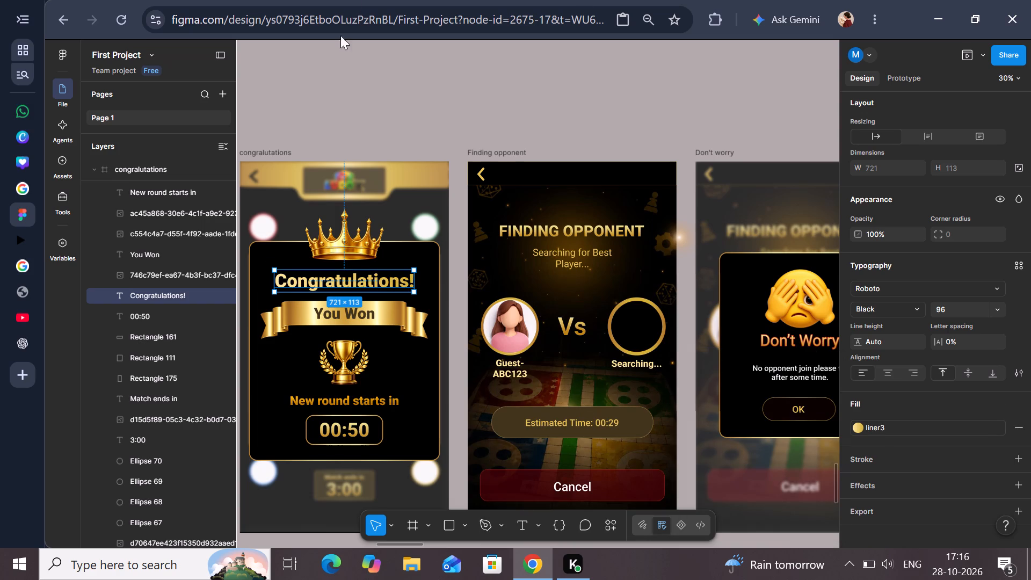
{"action": "left_click", "coordinate": [487, 91]}
Apply the liner3 color style to the "New round starts in" text on the congratulations screen.
{"action": "left_click", "coordinate": [394, 407]}
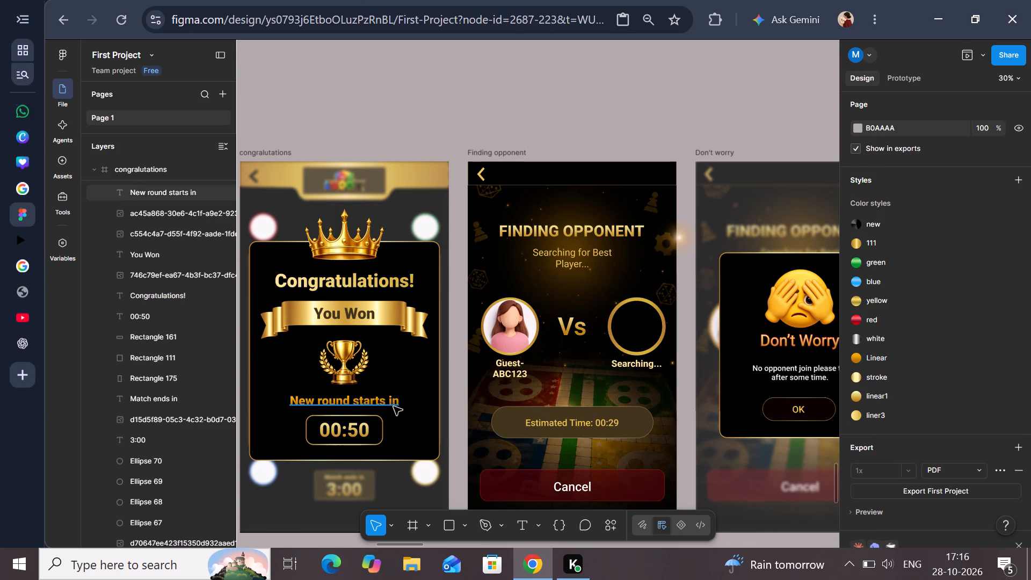
{"action": "scroll", "coordinate": [953, 516], "scroll_direction": "down", "scroll_amount": 2}
{"action": "left_click", "coordinate": [863, 427]}
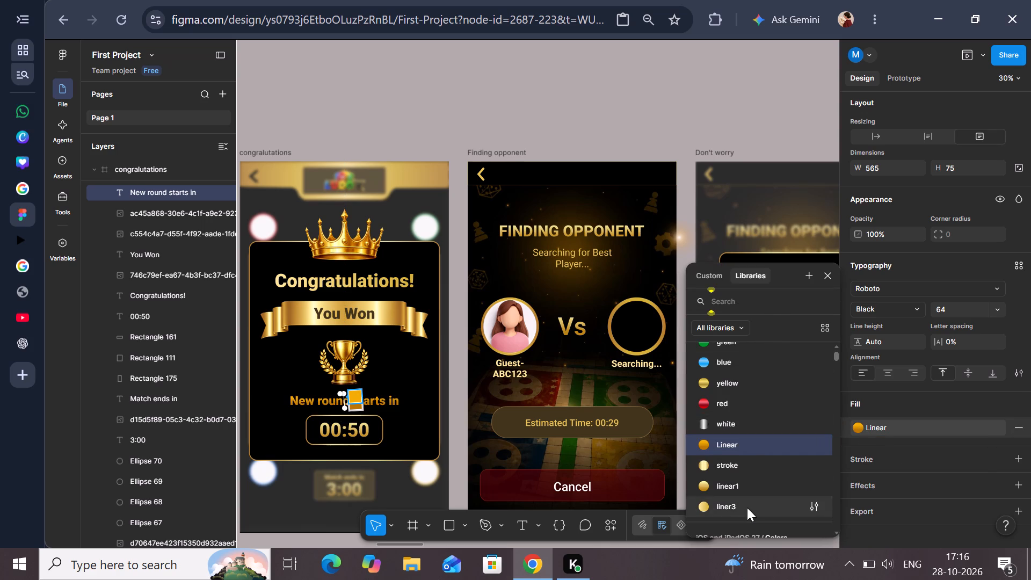
{"action": "left_click", "coordinate": [747, 508]}
{"action": "left_click", "coordinate": [631, 127]}
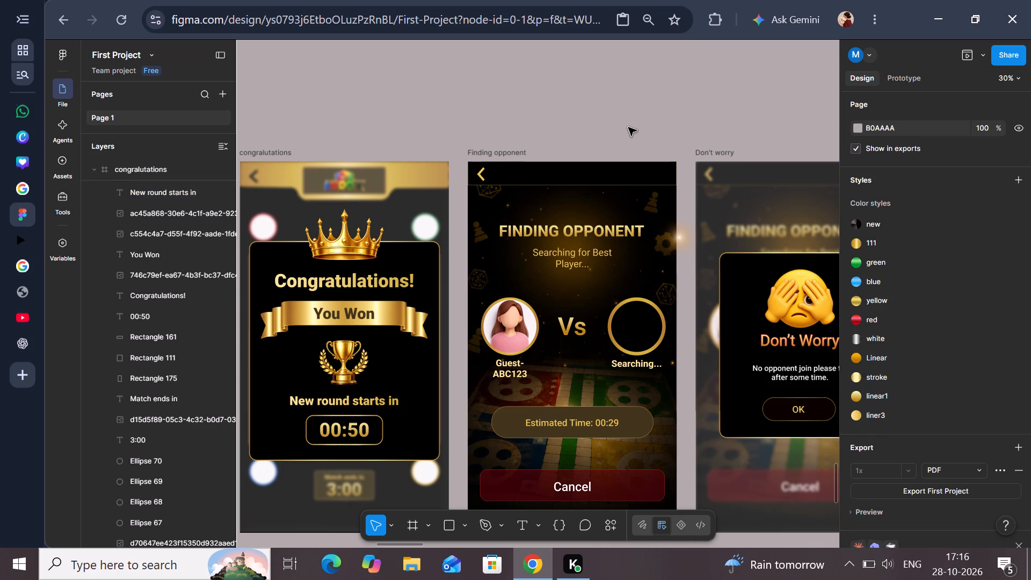
Examine the Lost screen's headings, player cards and buttons against the congratulations screen's styling.
{"action": "scroll", "coordinate": [627, 254], "scroll_direction": "left", "scroll_amount": 1}
{"action": "scroll", "coordinate": [629, 253], "scroll_direction": "right", "scroll_amount": 1}
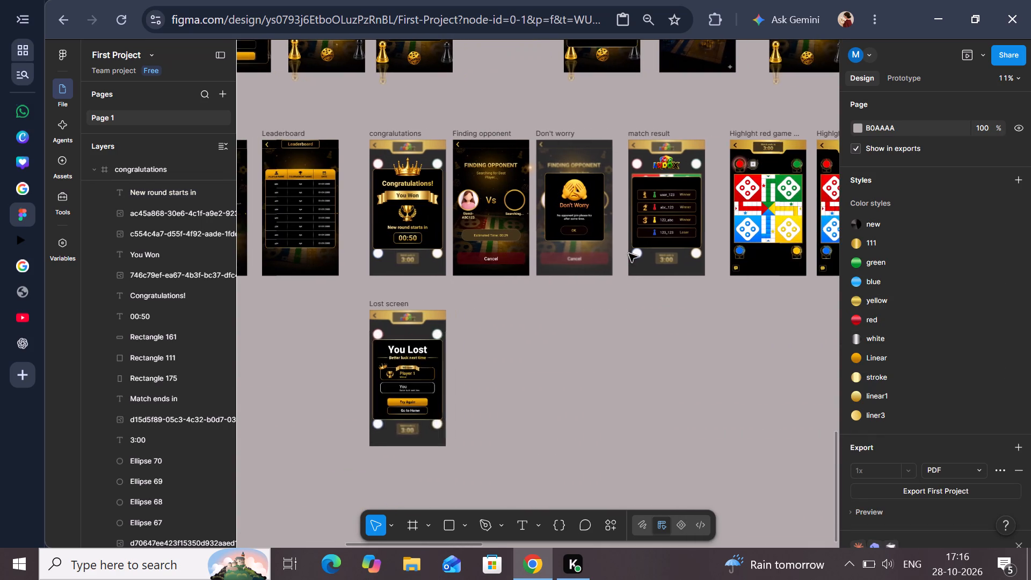
{"action": "scroll", "coordinate": [629, 253], "scroll_direction": "right", "scroll_amount": 1}
{"action": "left_click", "coordinate": [514, 346]}
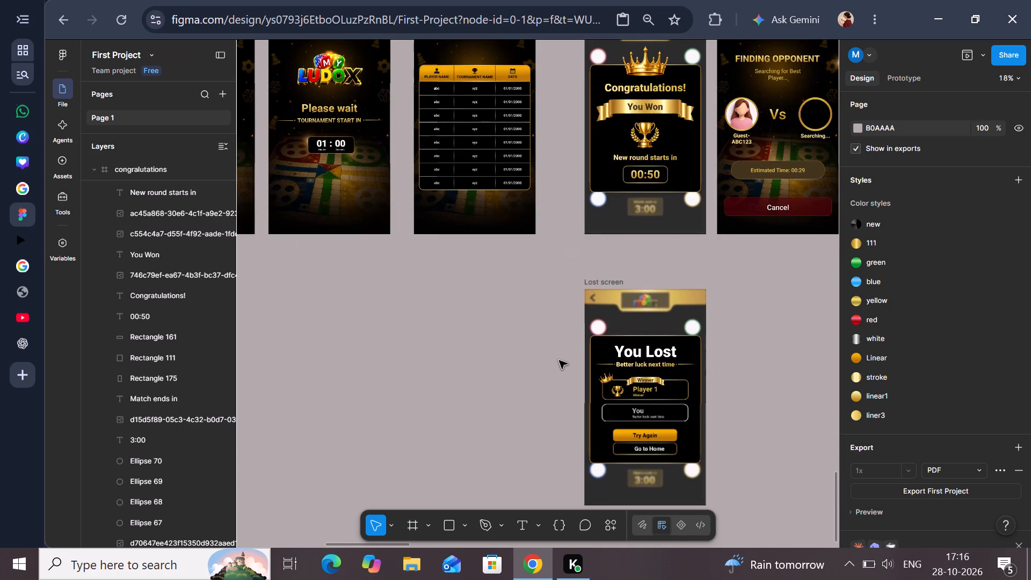
{"action": "scroll", "coordinate": [739, 407], "scroll_direction": "down", "scroll_amount": 1}
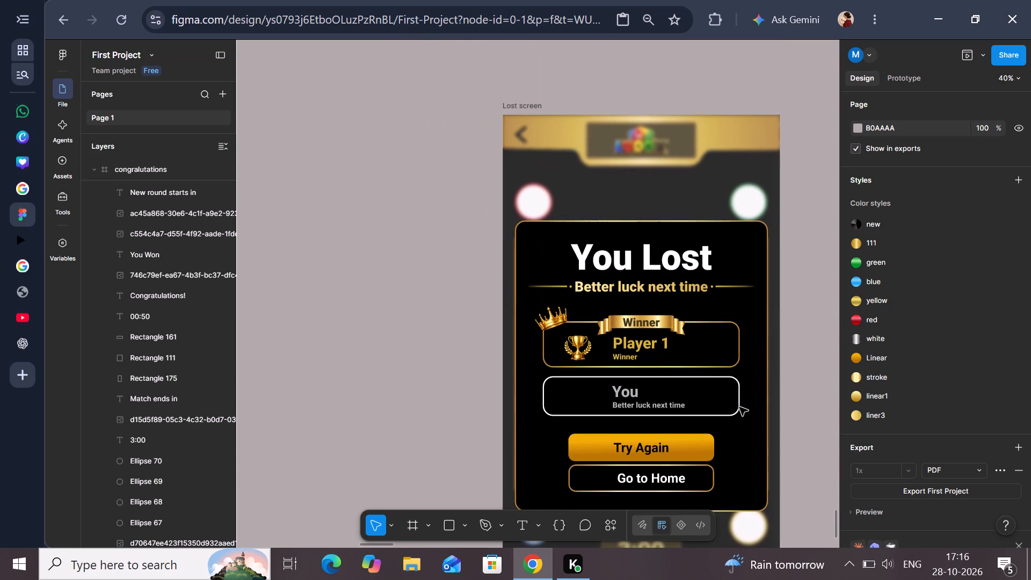
{"action": "scroll", "coordinate": [739, 407], "scroll_direction": "down", "scroll_amount": 1}
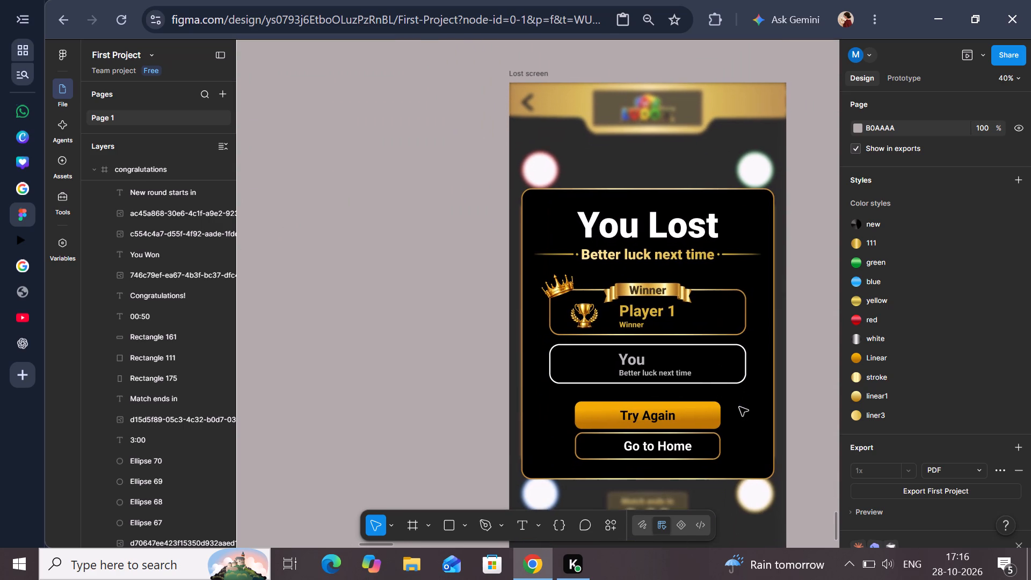
{"action": "scroll", "coordinate": [739, 407], "scroll_direction": "up", "scroll_amount": 2}
Look over the other game screens, examining the Tournament list cards and the profile screen's My Subscription button.
{"action": "scroll", "coordinate": [739, 407], "scroll_direction": "right", "scroll_amount": 12}
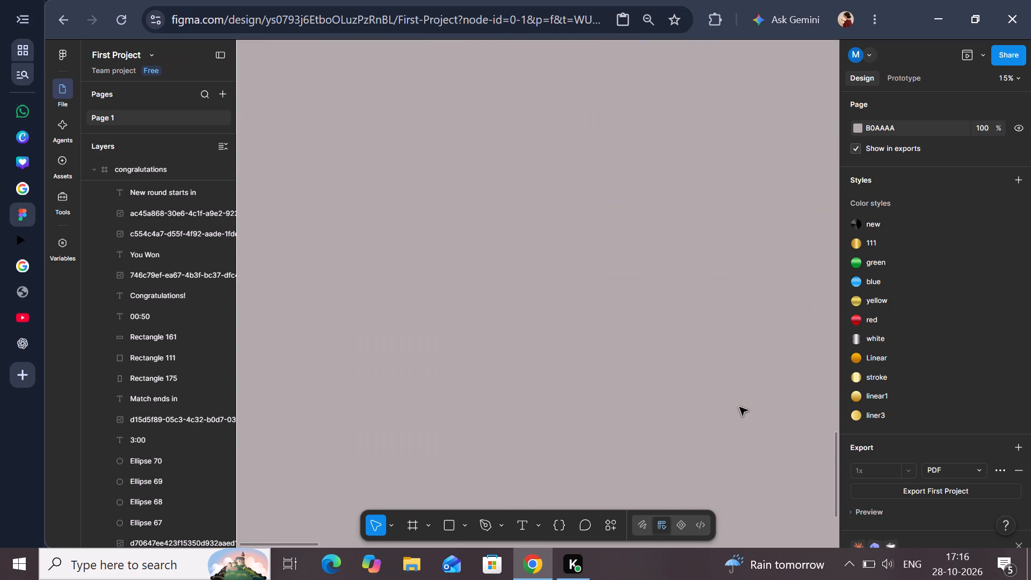
{"action": "scroll", "coordinate": [739, 407], "scroll_direction": "left", "scroll_amount": 4}
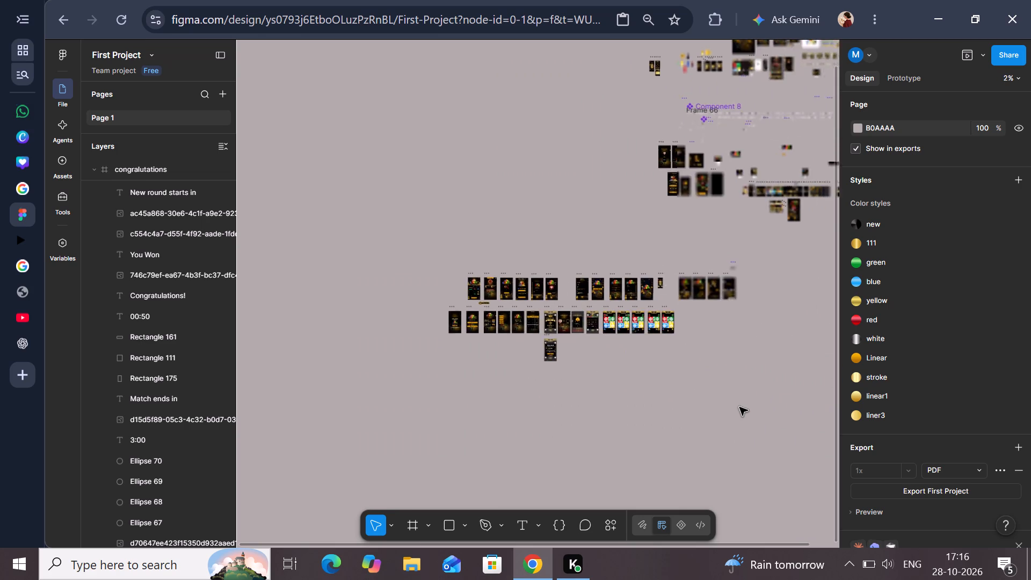
{"action": "scroll", "coordinate": [739, 407], "scroll_direction": "right", "scroll_amount": 2}
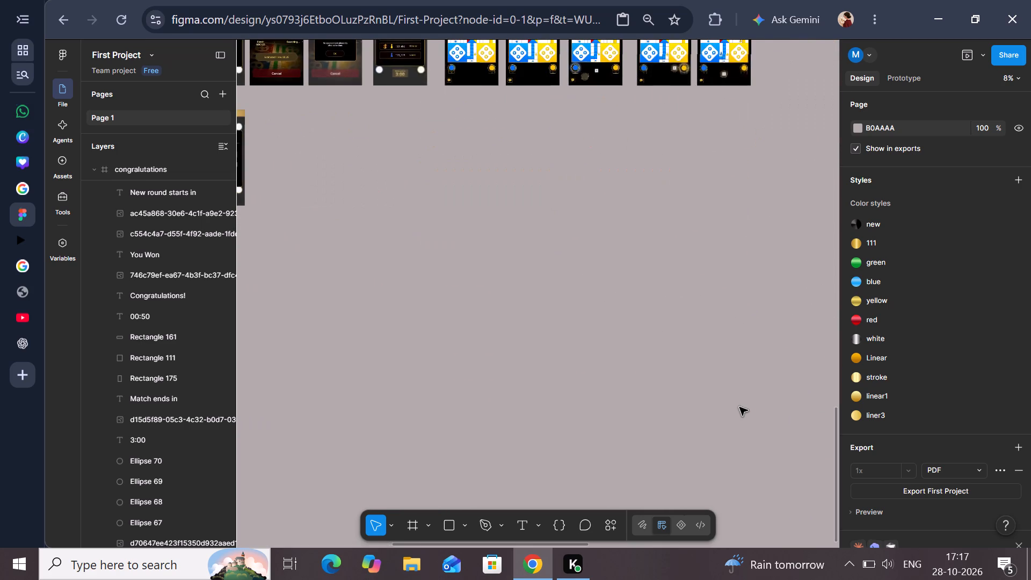
{"action": "scroll", "coordinate": [739, 407], "scroll_direction": "right", "scroll_amount": 4}
{"action": "scroll", "coordinate": [739, 407], "scroll_direction": "up", "scroll_amount": 1}
{"action": "scroll", "coordinate": [739, 407], "scroll_direction": "right", "scroll_amount": 2}
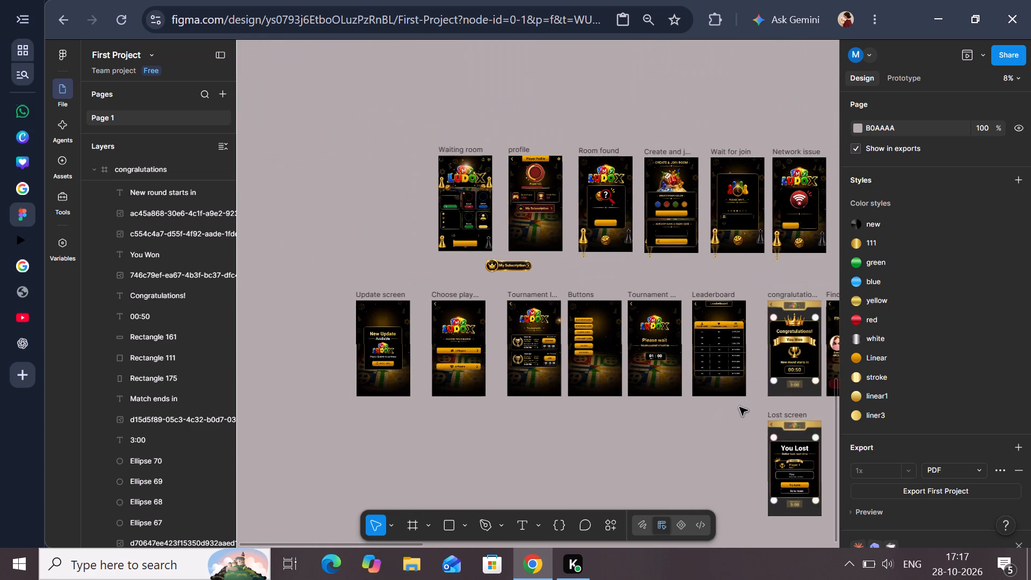
{"action": "scroll", "coordinate": [739, 407], "scroll_direction": "right", "scroll_amount": 2}
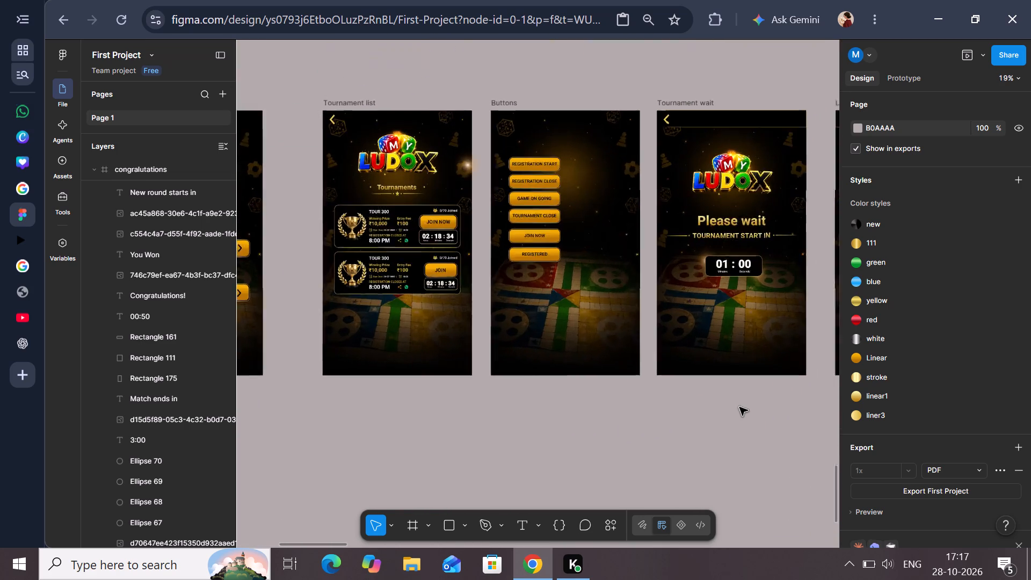
{"action": "scroll", "coordinate": [739, 407], "scroll_direction": "right", "scroll_amount": 3}
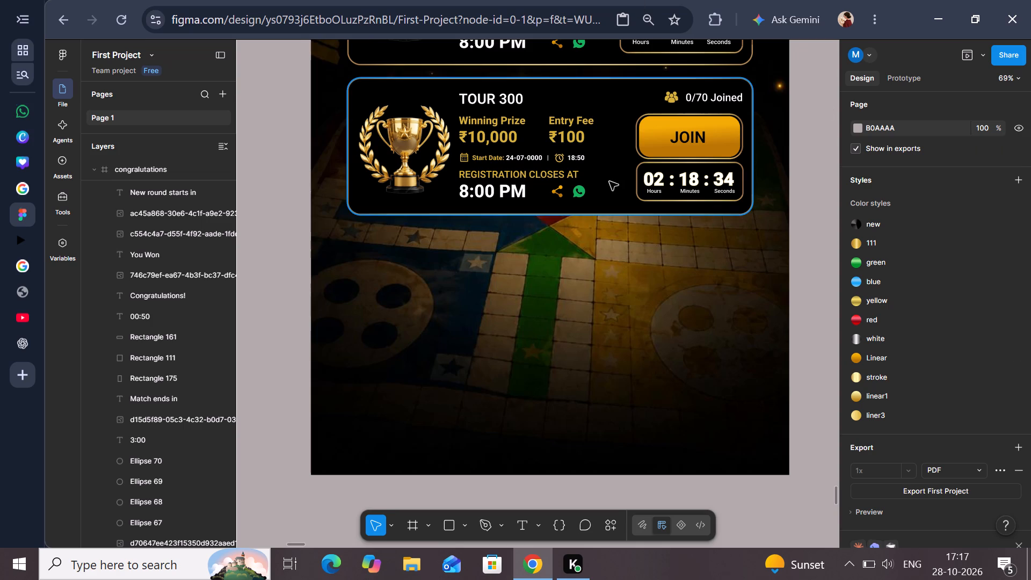
{"action": "scroll", "coordinate": [609, 182], "scroll_direction": "right", "scroll_amount": 7}
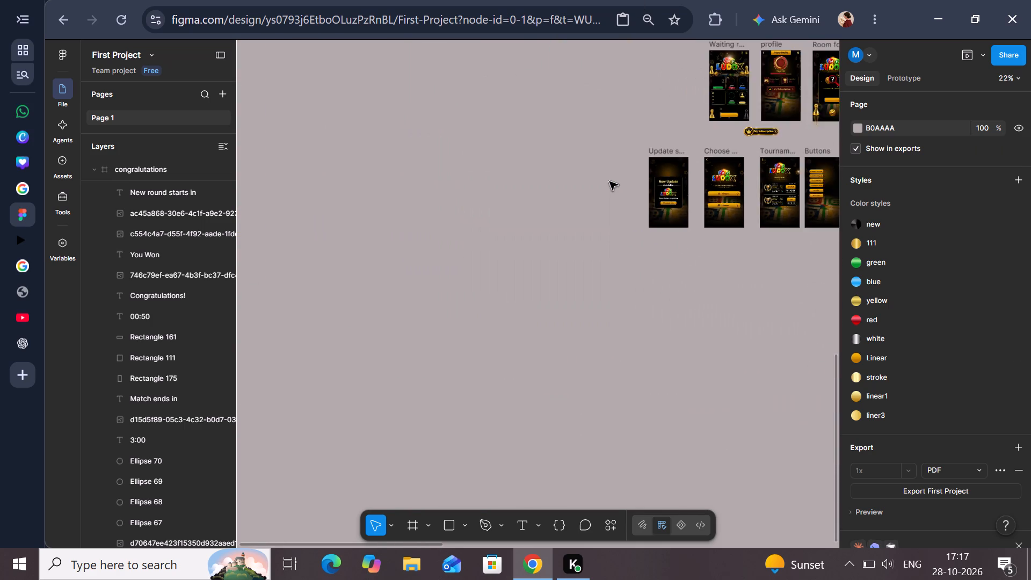
{"action": "scroll", "coordinate": [609, 182], "scroll_direction": "up", "scroll_amount": 2}
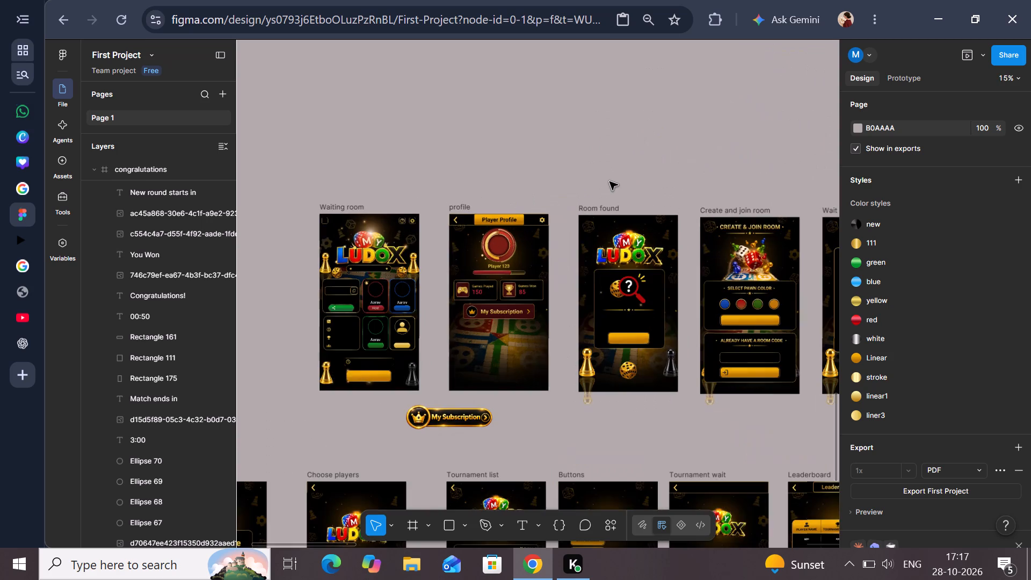
{"action": "scroll", "coordinate": [609, 182], "scroll_direction": "down", "scroll_amount": 1}
{"action": "scroll", "coordinate": [609, 182], "scroll_direction": "right", "scroll_amount": 2}
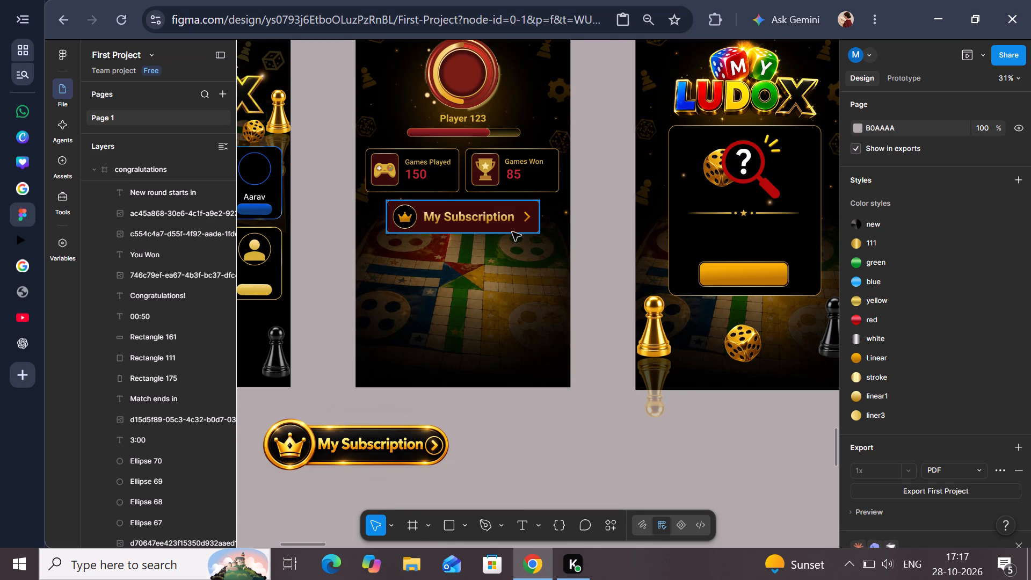
{"action": "scroll", "coordinate": [512, 232], "scroll_direction": "right", "scroll_amount": 1}
{"action": "scroll", "coordinate": [512, 232], "scroll_direction": "down", "scroll_amount": 1}
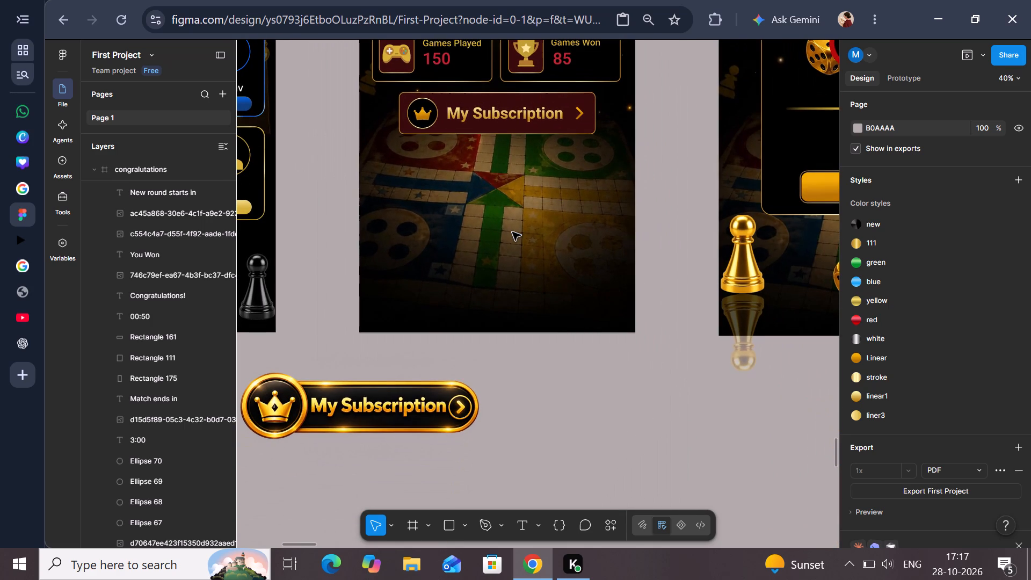
{"action": "scroll", "coordinate": [512, 232], "scroll_direction": "left", "scroll_amount": 1}
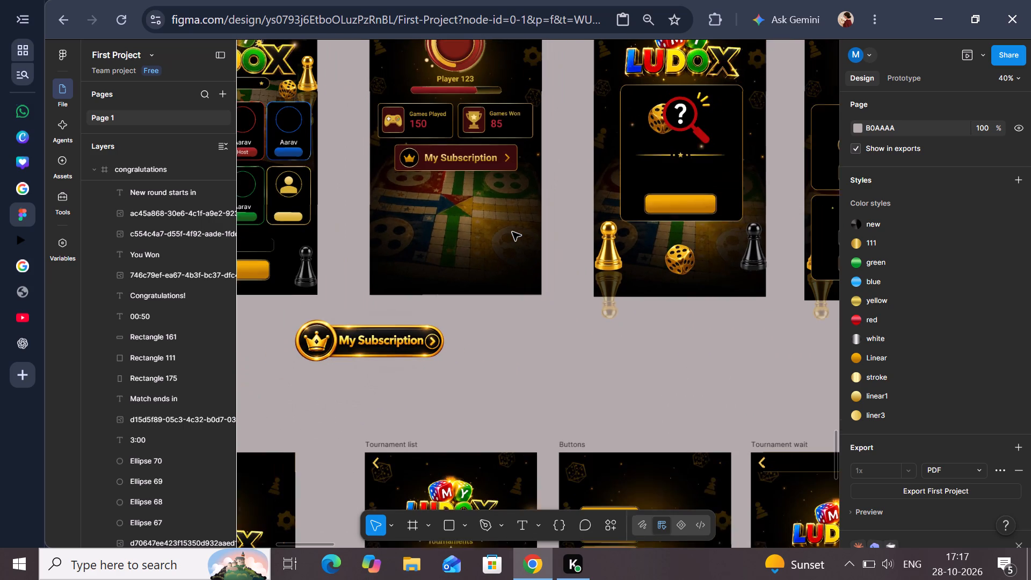
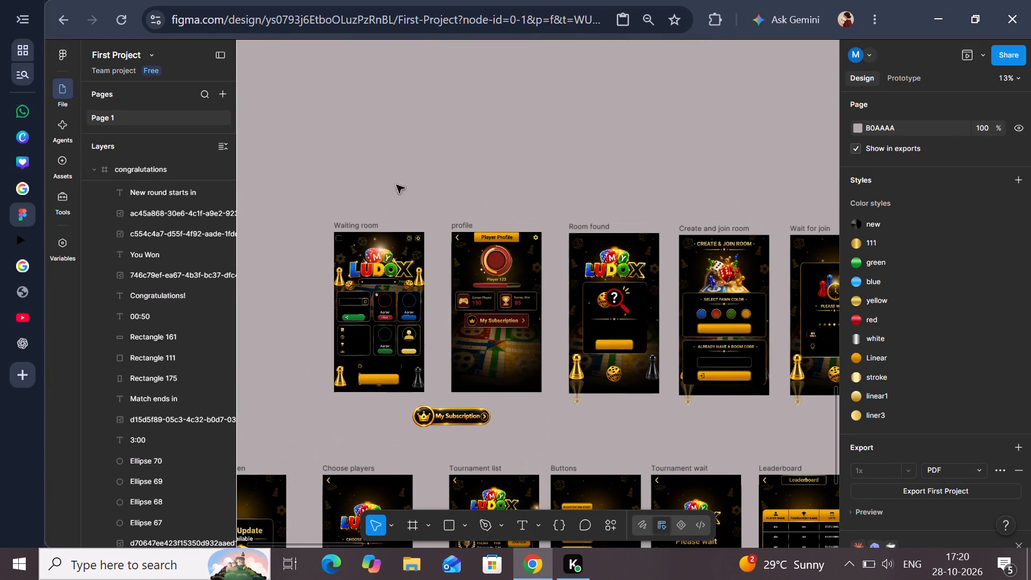
Move the profile screen from beside the Waiting room to the empty area below the Subscription Packs screen.
{"action": "left_click", "coordinate": [464, 221]}
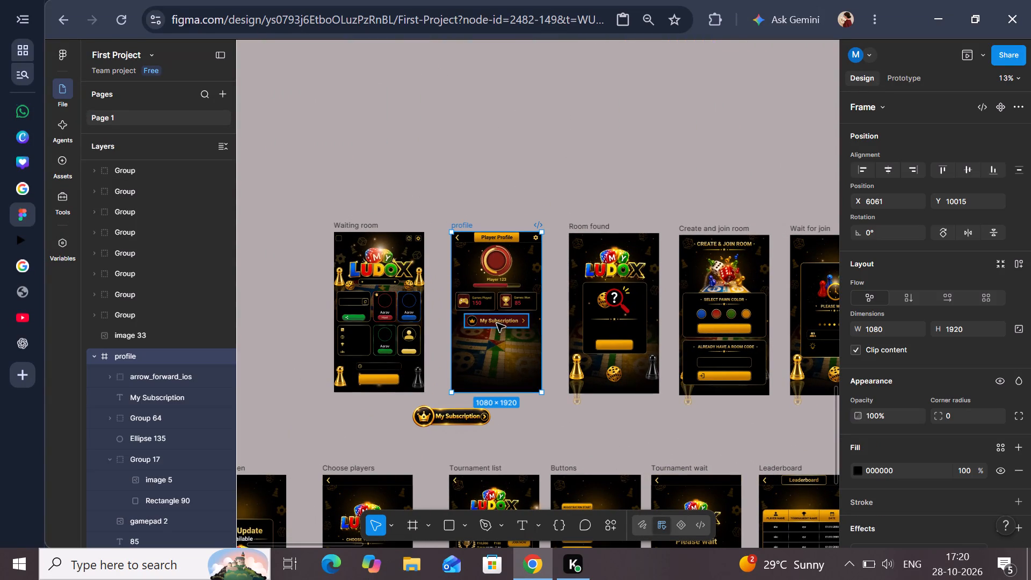
{"action": "left_click_drag", "start_coordinate": [502, 358], "coordinate": [606, 189]}
{"action": "scroll", "coordinate": [571, 190], "scroll_direction": "left", "scroll_amount": 19}
{"action": "scroll", "coordinate": [606, 189], "scroll_direction": "left", "scroll_amount": 2}
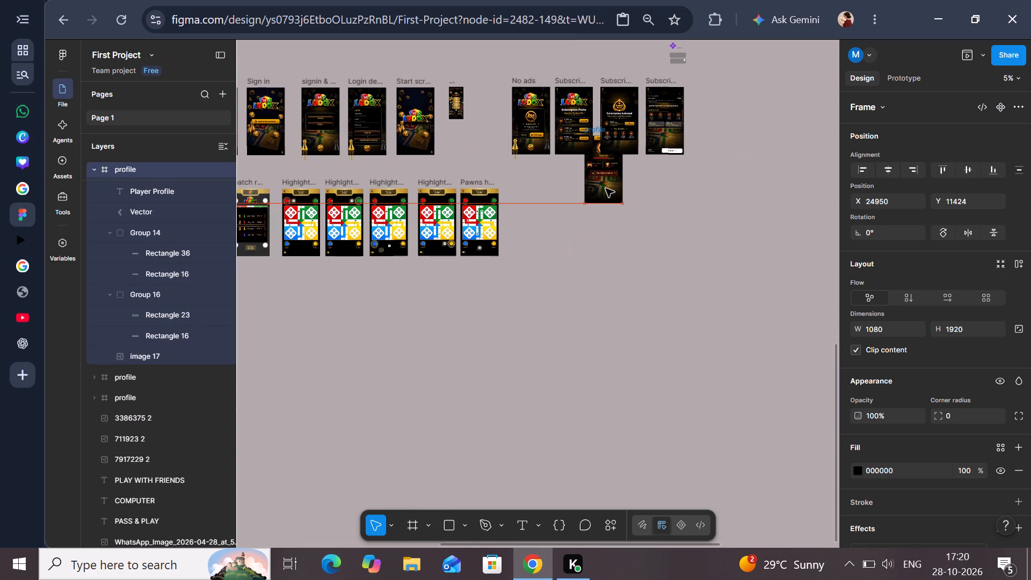
{"action": "left_click_drag", "start_coordinate": [606, 189], "coordinate": [556, 251]}
{"action": "scroll", "coordinate": [555, 220], "scroll_direction": "up", "scroll_amount": 1}
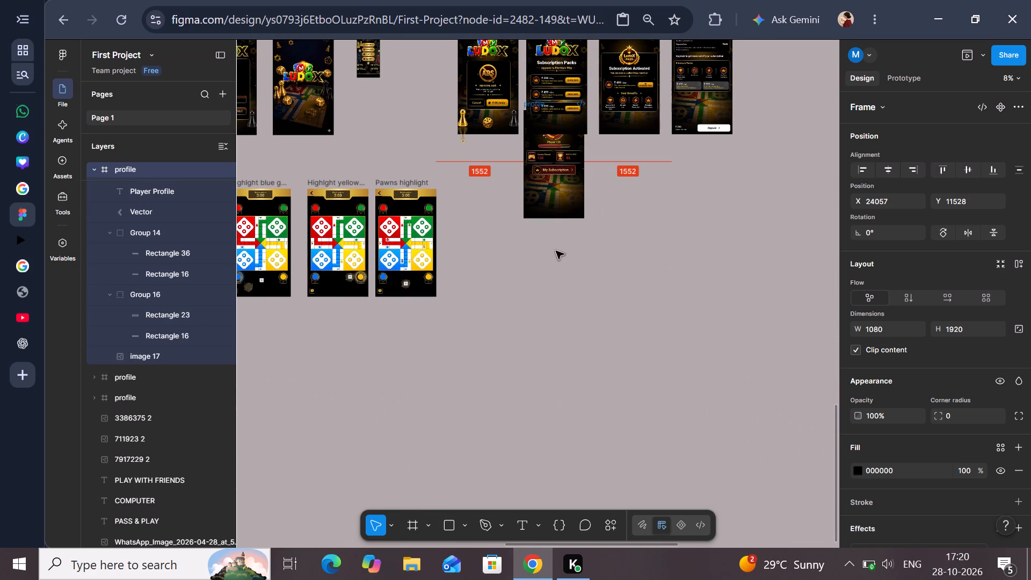
{"action": "left_click_drag", "start_coordinate": [556, 251], "coordinate": [551, 354]}
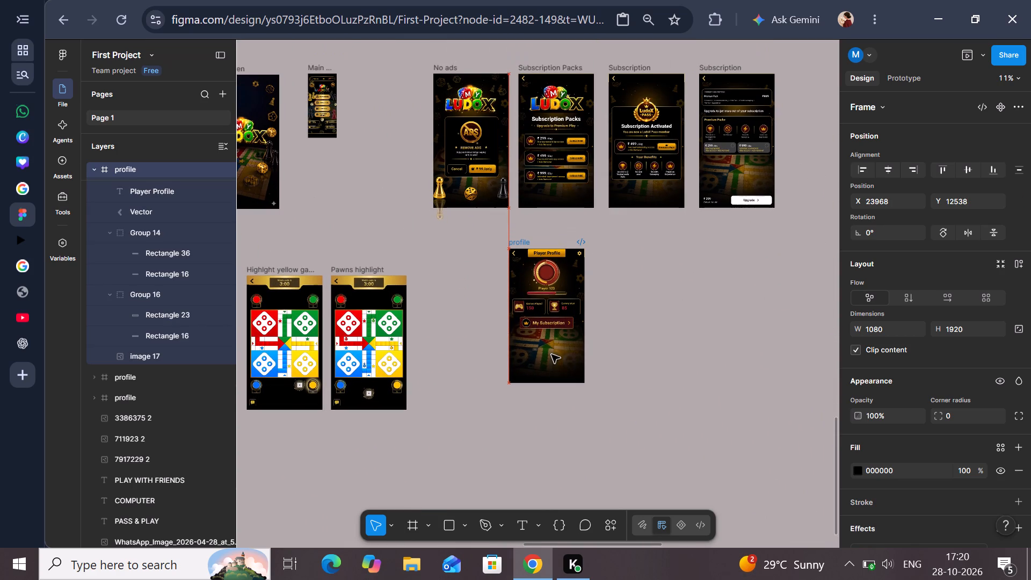
{"action": "left_click", "coordinate": [679, 298]}
Move the No ads screen closer to the Main screen, opening a one-frame gap before Subscription Packs in the same row.
{"action": "scroll", "coordinate": [652, 281], "scroll_direction": "right", "scroll_amount": 1}
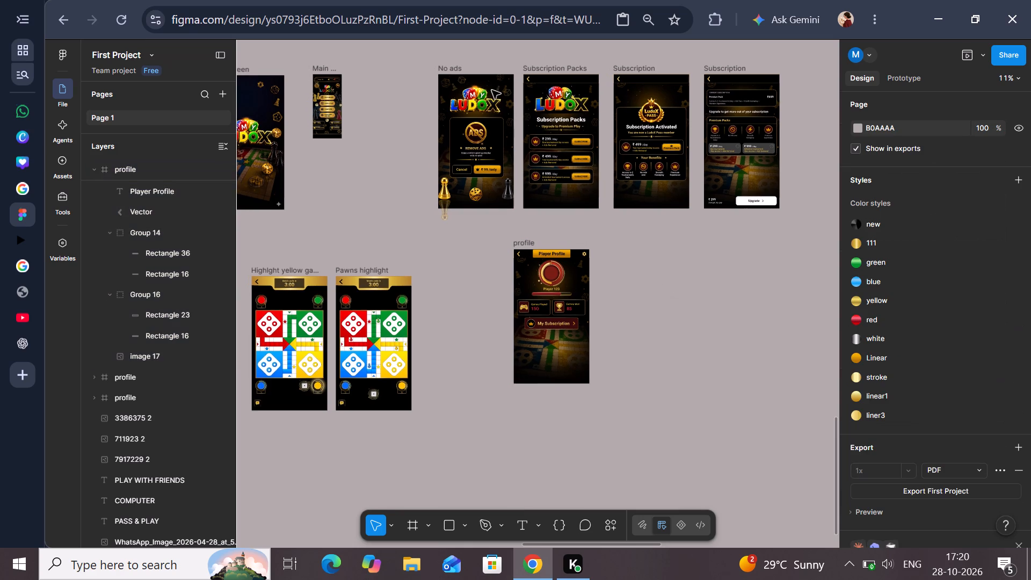
{"action": "scroll", "coordinate": [492, 90], "scroll_direction": "right", "scroll_amount": 1}
{"action": "left_click", "coordinate": [514, 65]}
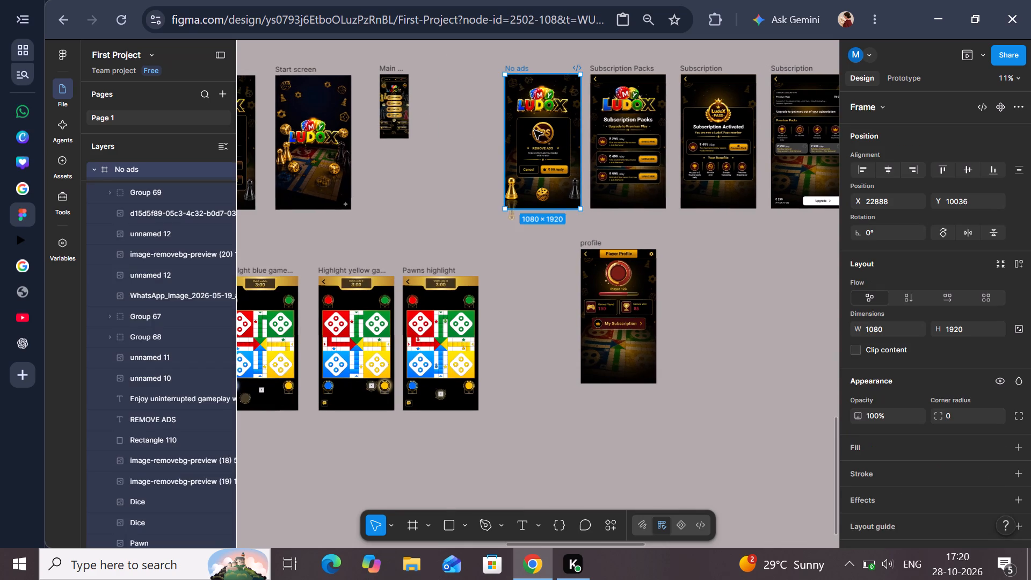
{"action": "left_click_drag", "start_coordinate": [498, 129], "coordinate": [438, 121]}
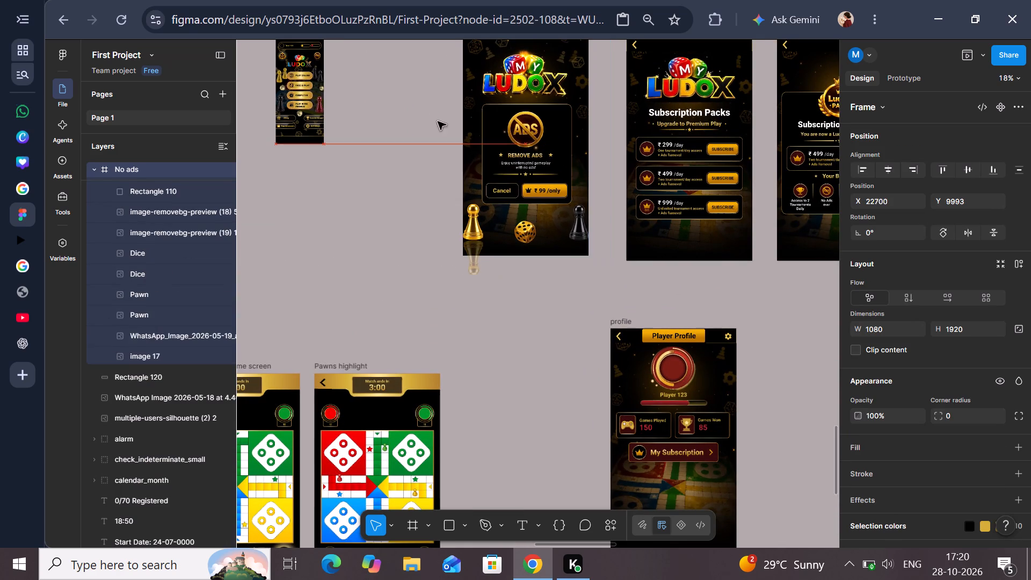
{"action": "left_click_drag", "start_coordinate": [438, 121], "coordinate": [377, 175]}
{"action": "scroll", "coordinate": [417, 119], "scroll_direction": "up", "scroll_amount": 1}
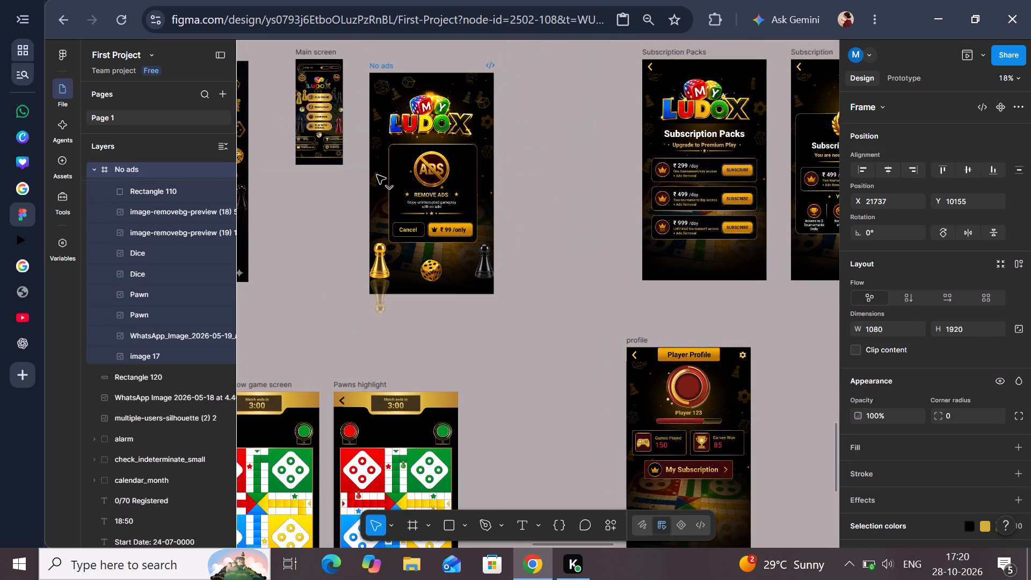
{"action": "left_click_drag", "start_coordinate": [377, 175], "coordinate": [379, 149]}
{"action": "left_click", "coordinate": [554, 153]}
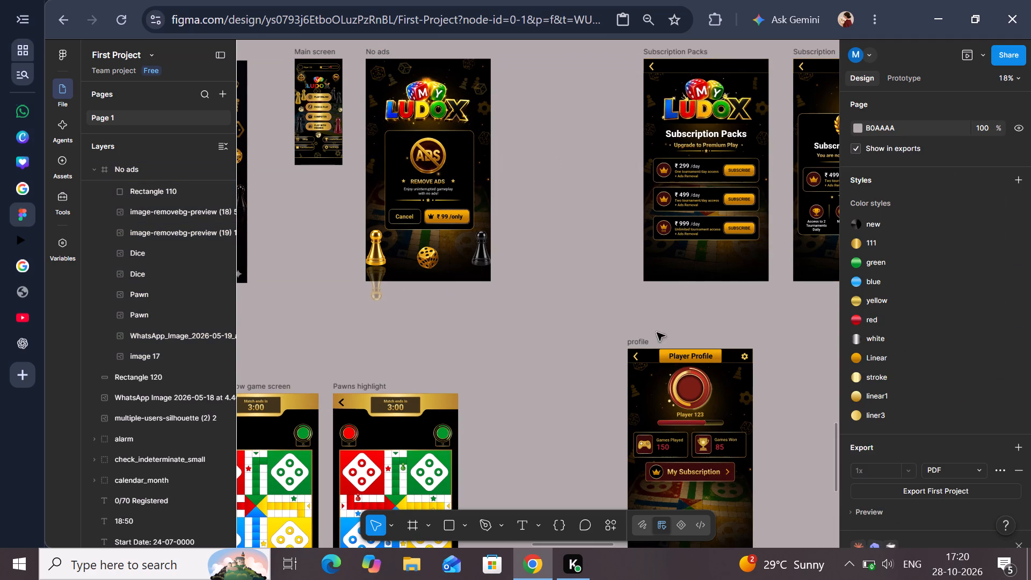
Place the profile screen in the gap between the No ads and Subscription Packs screens, aligned with their row.
{"action": "left_click", "coordinate": [637, 339]}
{"action": "left_click_drag", "start_coordinate": [642, 401], "coordinate": [643, 401]}
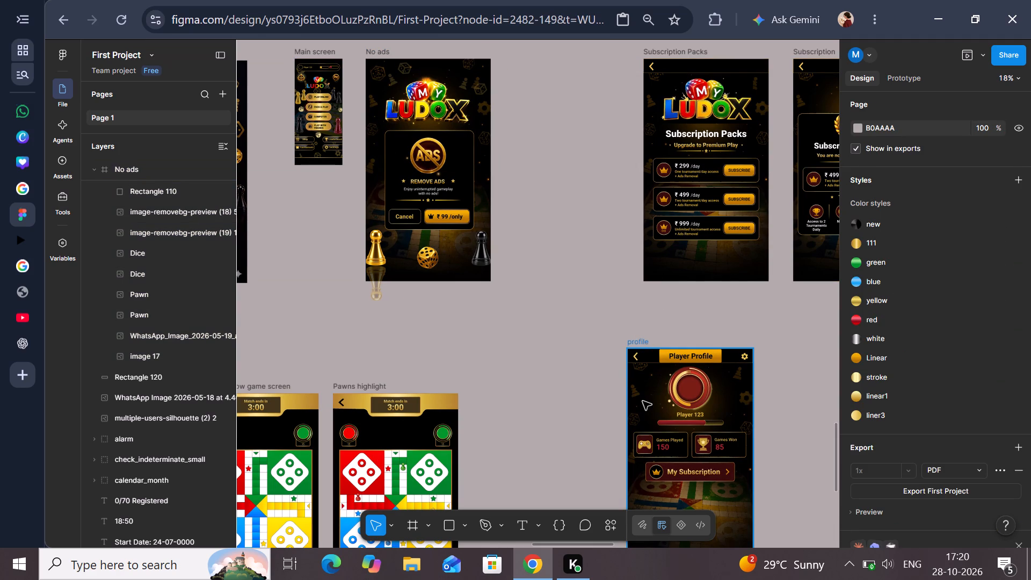
{"action": "left_click_drag", "start_coordinate": [643, 401], "coordinate": [524, 88]}
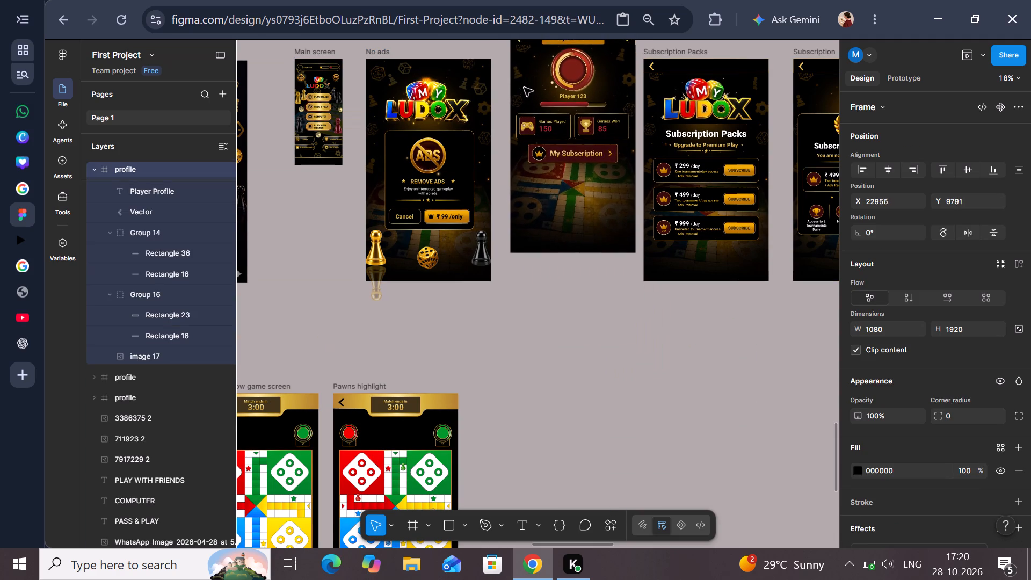
{"action": "left_click_drag", "start_coordinate": [524, 88], "coordinate": [517, 111]}
{"action": "left_click", "coordinate": [592, 371]}
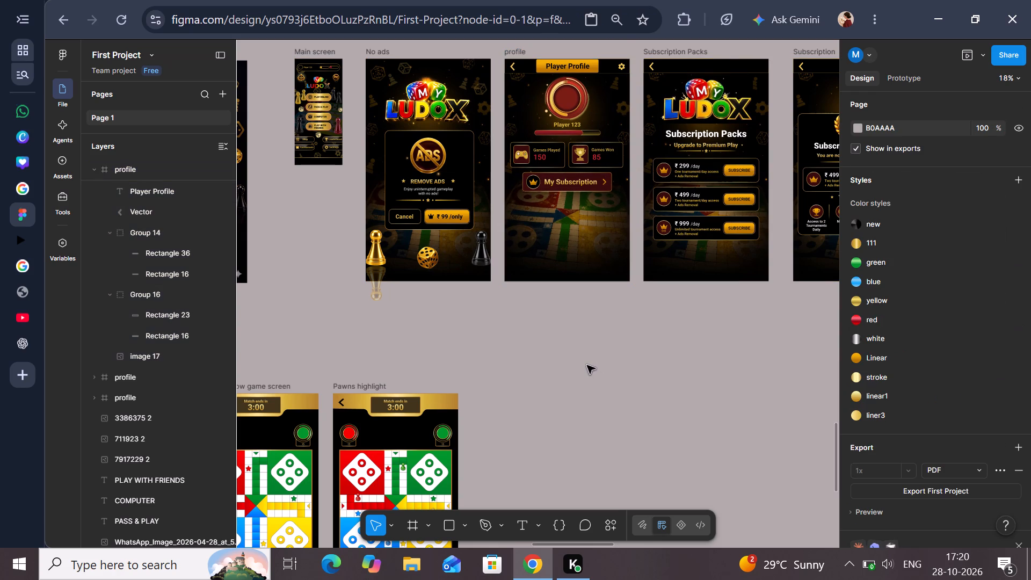
Examine the profile screen alongside the No ads, Subscription Packs and Subscription screens for layout and screen order.
{"action": "scroll", "coordinate": [586, 357], "scroll_direction": "up", "scroll_amount": 1}
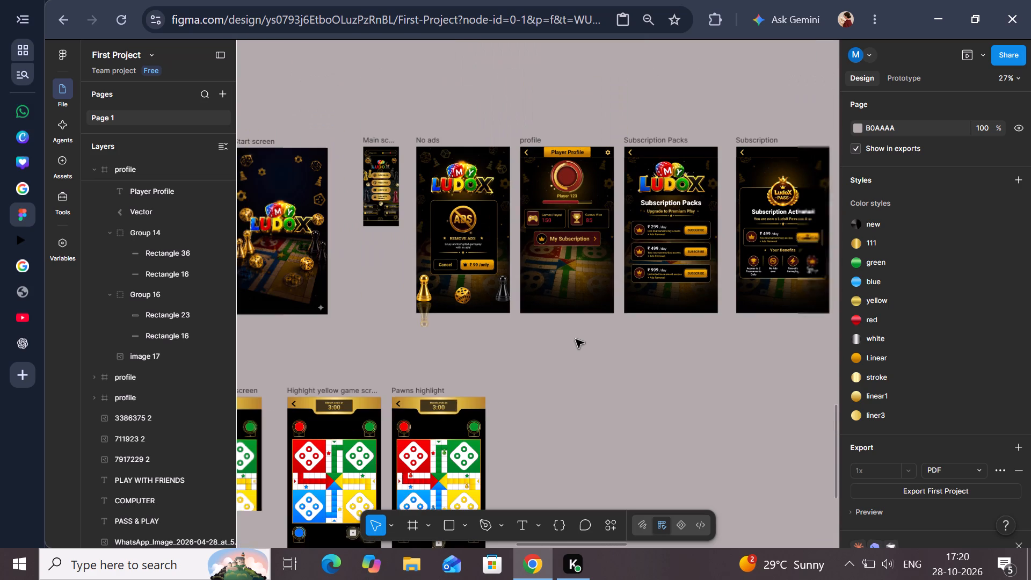
{"action": "scroll", "coordinate": [576, 339], "scroll_direction": "up", "scroll_amount": 1}
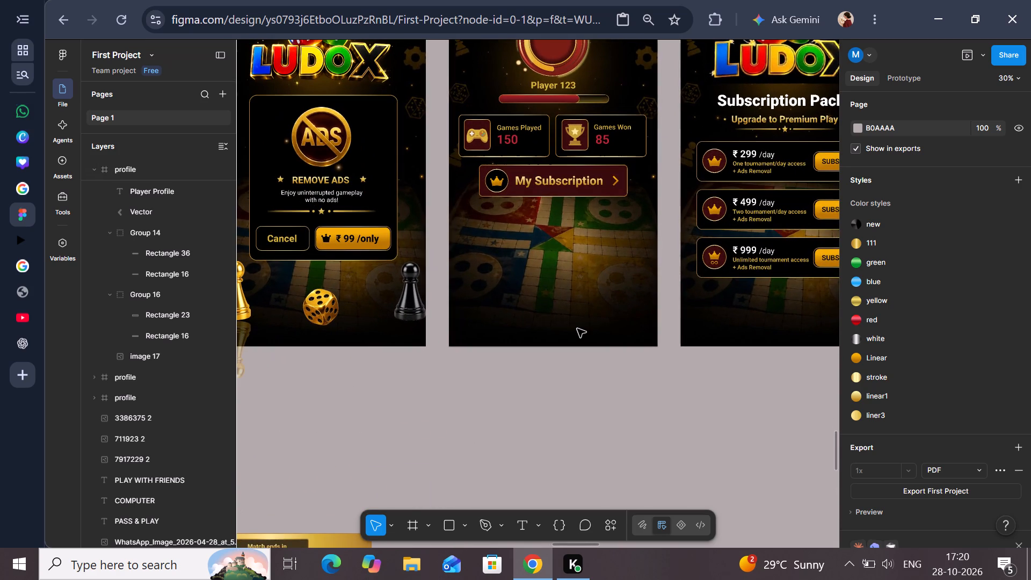
{"action": "scroll", "coordinate": [577, 329], "scroll_direction": "up", "scroll_amount": 1}
{"action": "scroll", "coordinate": [577, 329], "scroll_direction": "left", "scroll_amount": 1}
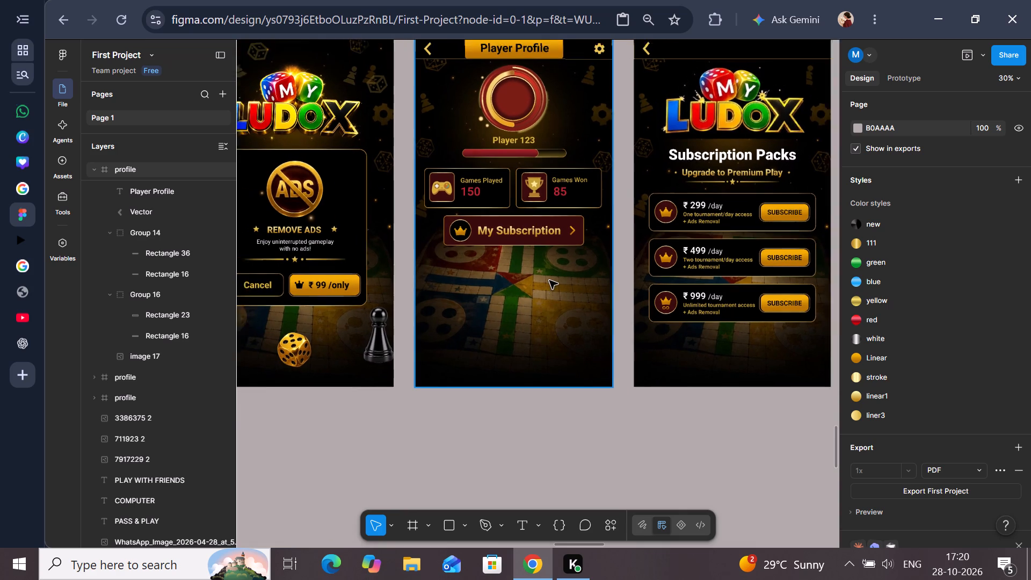
{"action": "scroll", "coordinate": [549, 280], "scroll_direction": "left", "scroll_amount": 4}
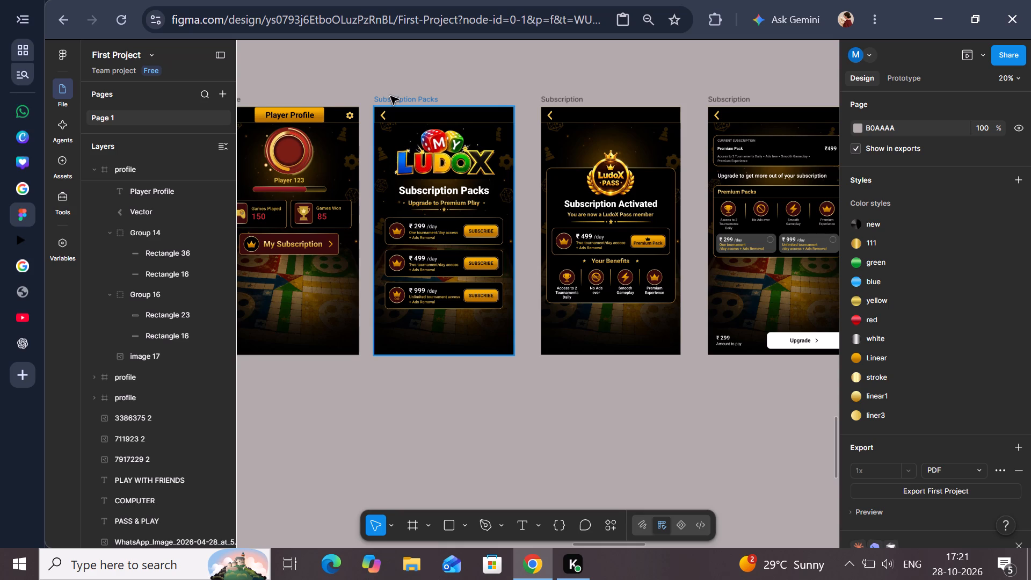
{"action": "scroll", "coordinate": [390, 96], "scroll_direction": "right", "scroll_amount": 1}
{"action": "scroll", "coordinate": [390, 96], "scroll_direction": "left", "scroll_amount": 1}
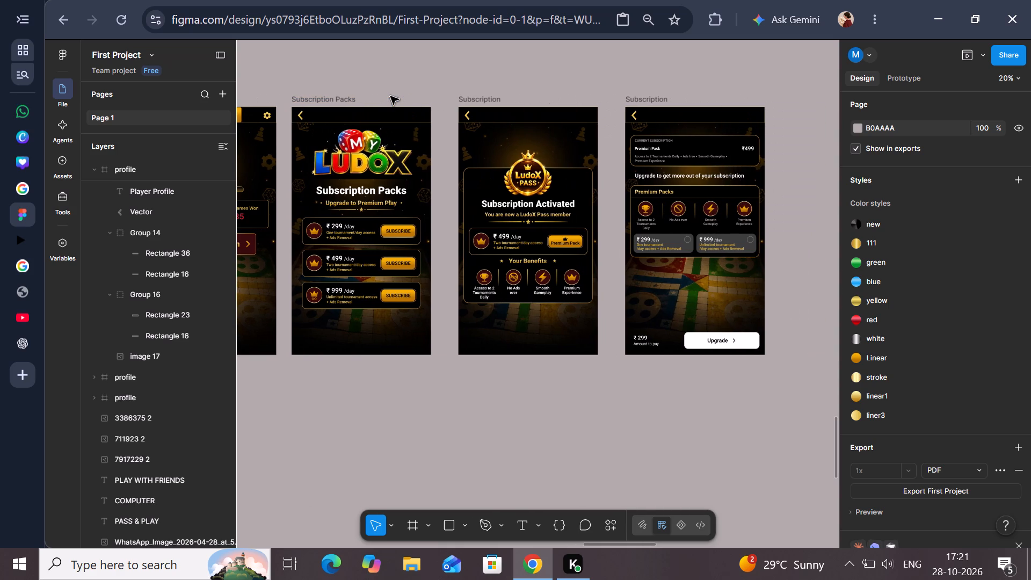
{"action": "scroll", "coordinate": [427, 77], "scroll_direction": "right", "scroll_amount": 1}
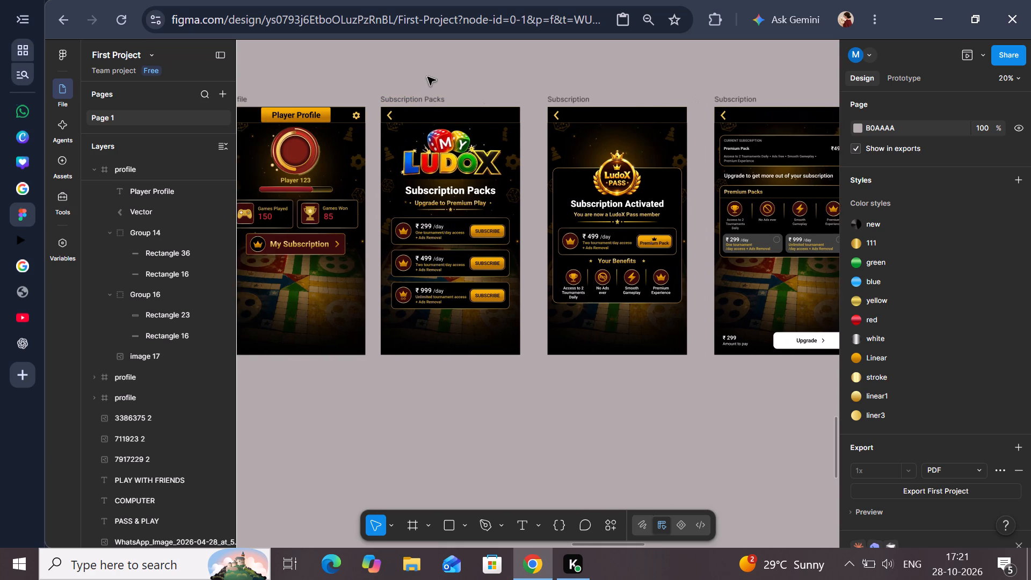
Move the Subscription Packs screen to the end of the row, 212 px after the Subscription screen with the Upgrade button.
{"action": "scroll", "coordinate": [427, 77], "scroll_direction": "right", "scroll_amount": 2}
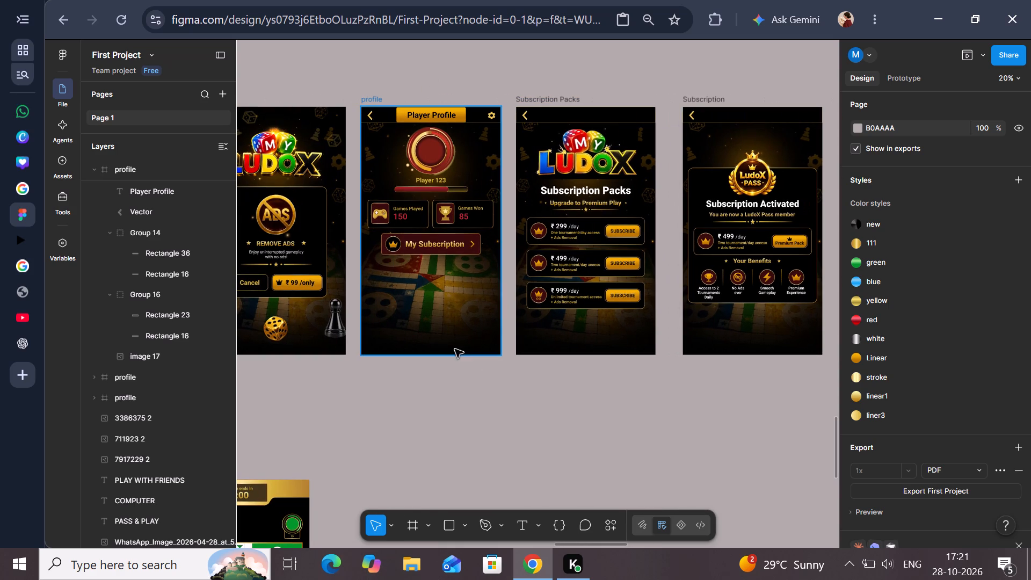
{"action": "left_click", "coordinate": [555, 97]}
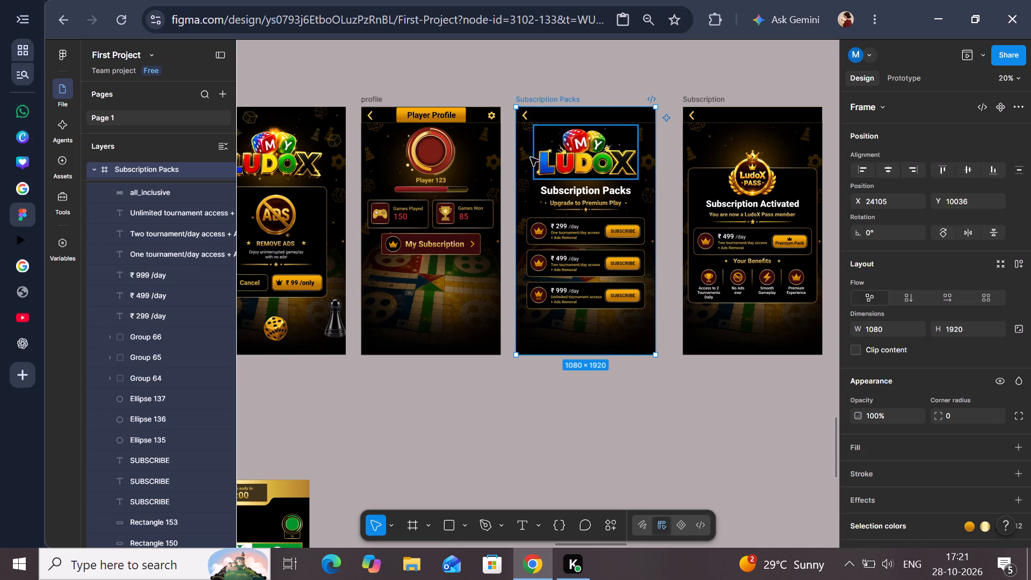
{"action": "left_click_drag", "start_coordinate": [524, 149], "coordinate": [544, 295]}
{"action": "scroll", "coordinate": [522, 242], "scroll_direction": "left", "scroll_amount": 5}
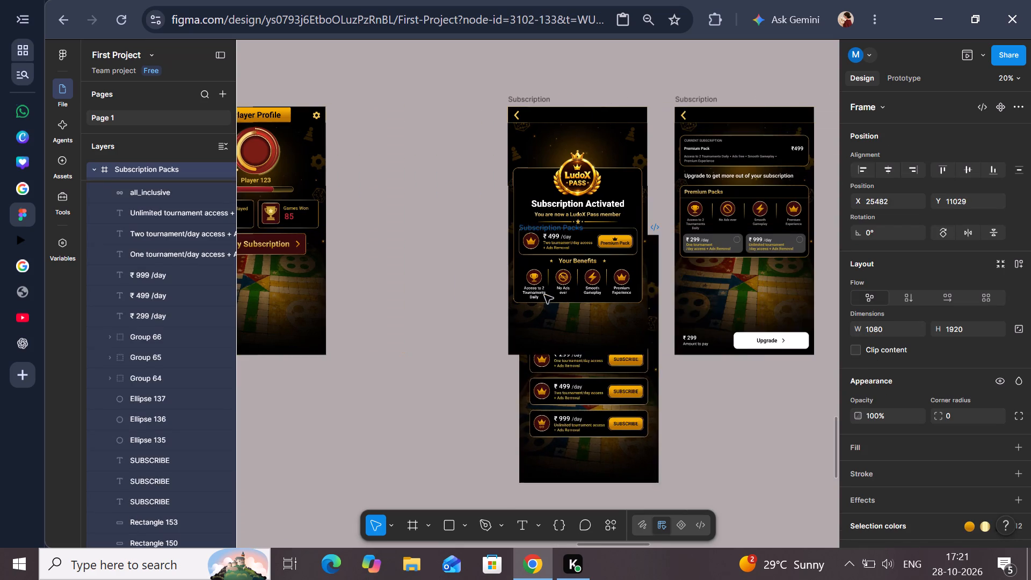
{"action": "left_click_drag", "start_coordinate": [544, 295], "coordinate": [666, 122]}
{"action": "scroll", "coordinate": [556, 302], "scroll_direction": "left", "scroll_amount": 3}
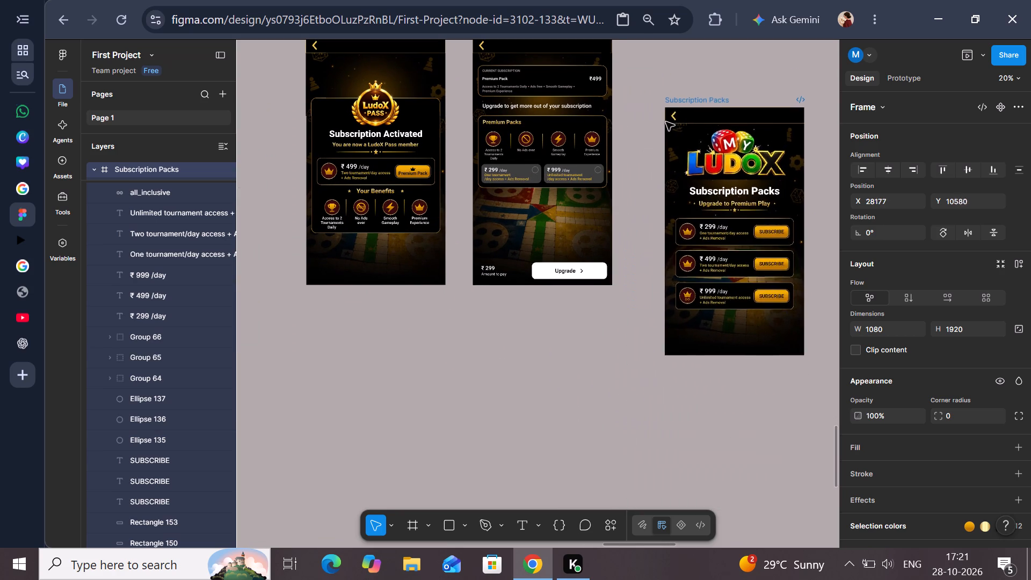
{"action": "left_click_drag", "start_coordinate": [666, 122], "coordinate": [647, 158]}
{"action": "scroll", "coordinate": [664, 121], "scroll_direction": "up", "scroll_amount": 1}
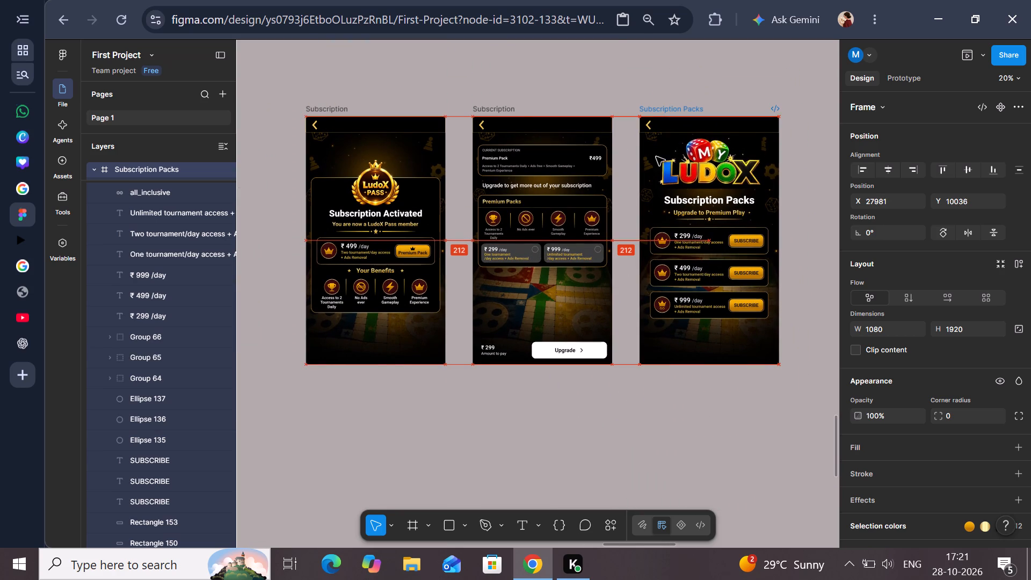
Move the Subscription screen with the Upgrade button slightly closer to the Subscription Activated screen, keeping it in the row.
{"action": "left_click", "coordinate": [505, 109]}
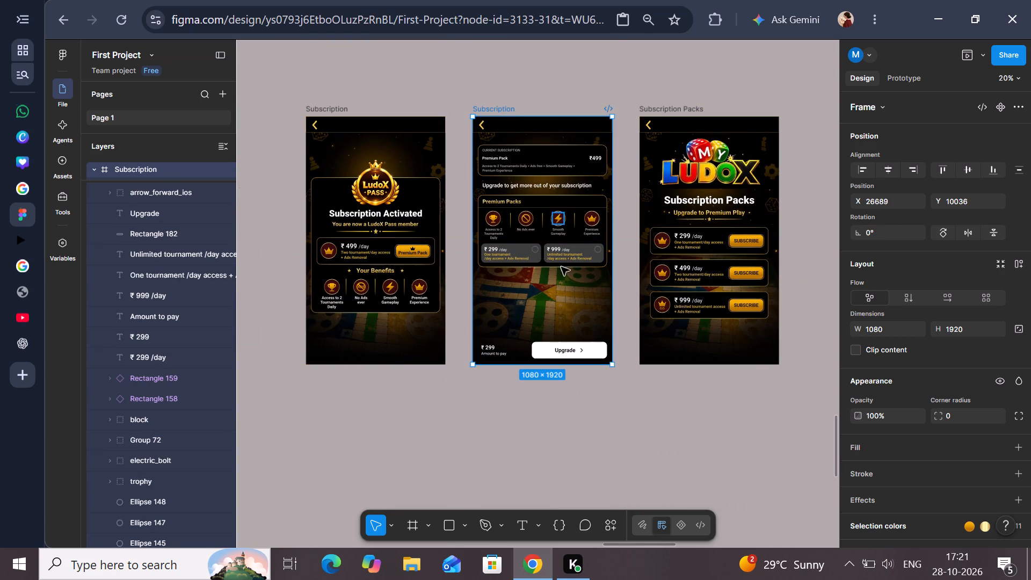
{"action": "left_click_drag", "start_coordinate": [563, 316], "coordinate": [594, 316]}
{"action": "scroll", "coordinate": [563, 316], "scroll_direction": "right", "scroll_amount": 1}
{"action": "left_click", "coordinate": [686, 484]}
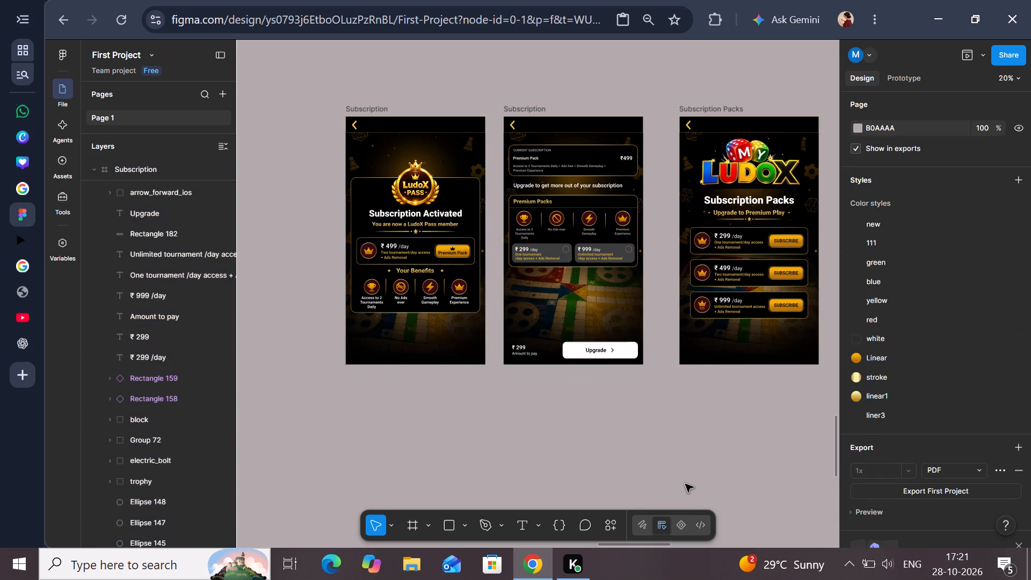
Duplicate the Games Won number on the profile screen and place the copy near the screen's bottom edge, about X 817, Y 1768.
{"action": "scroll", "coordinate": [685, 484], "scroll_direction": "right", "scroll_amount": 3}
{"action": "scroll", "coordinate": [599, 421], "scroll_direction": "right", "scroll_amount": 1}
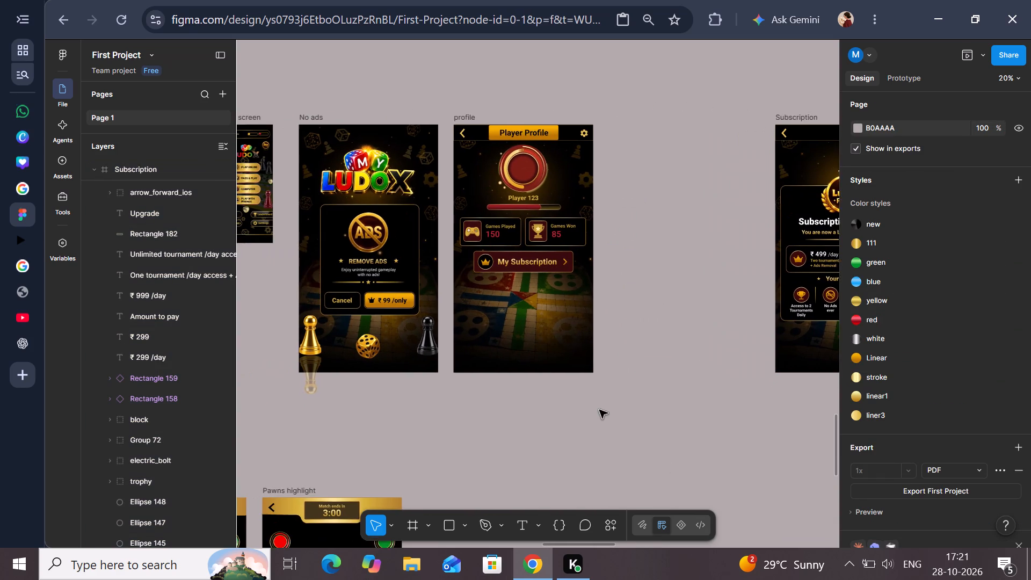
{"action": "scroll", "coordinate": [605, 398], "scroll_direction": "right", "scroll_amount": 1}
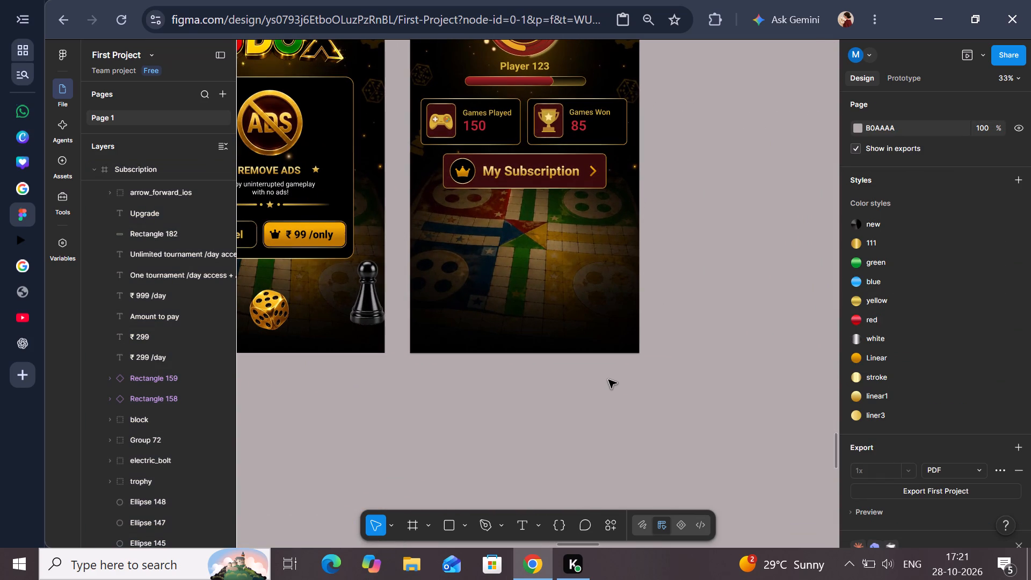
{"action": "scroll", "coordinate": [635, 344], "scroll_direction": "down", "scroll_amount": 1}
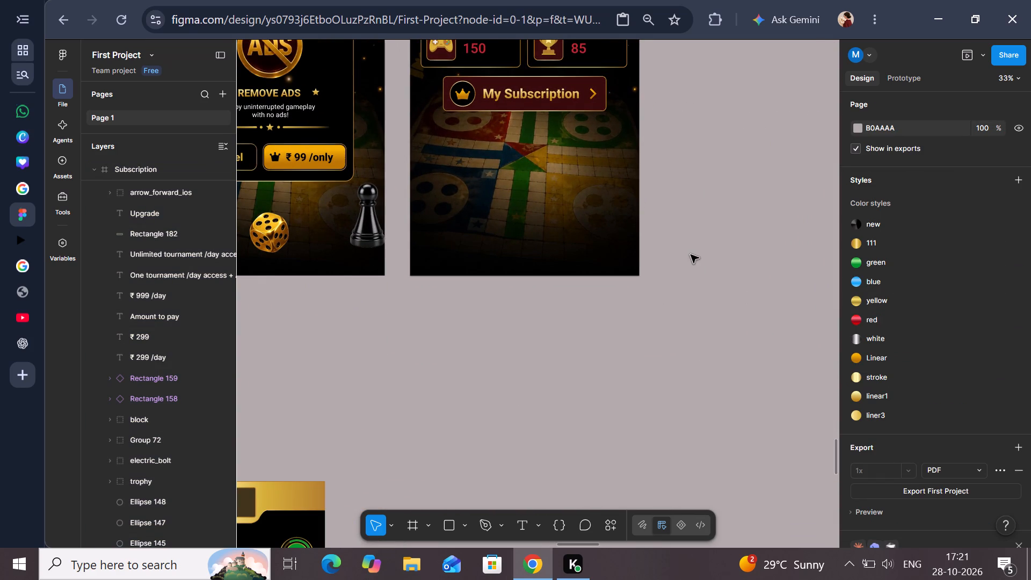
{"action": "scroll", "coordinate": [691, 255], "scroll_direction": "up", "scroll_amount": 2}
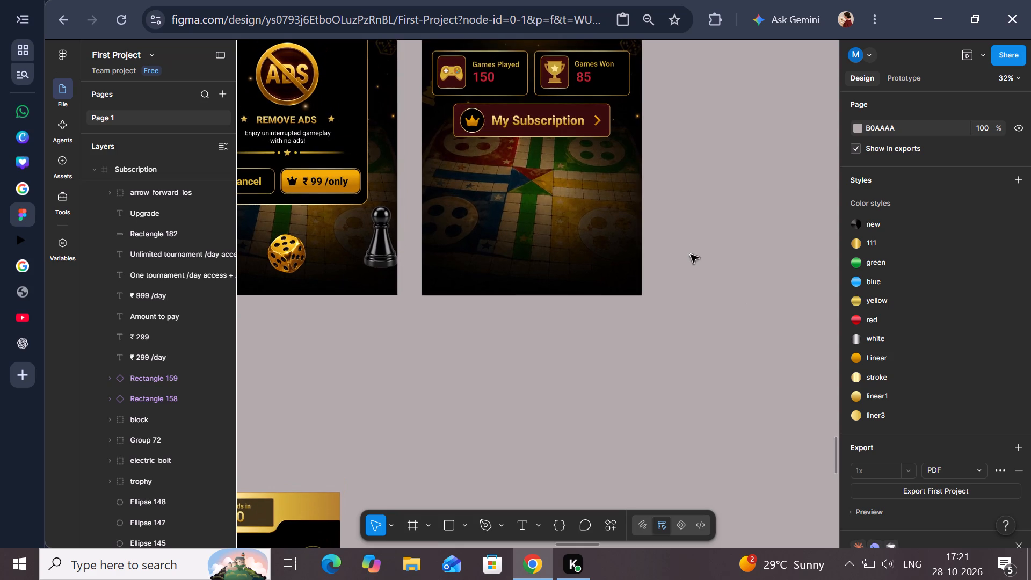
{"action": "scroll", "coordinate": [691, 255], "scroll_direction": "up", "scroll_amount": 2}
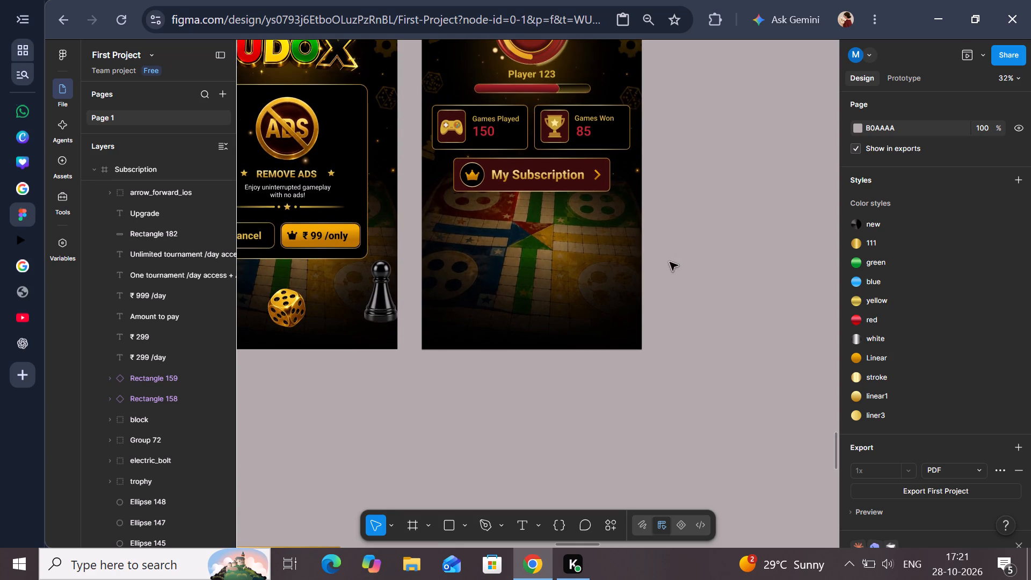
{"action": "left_click", "coordinate": [576, 132]}
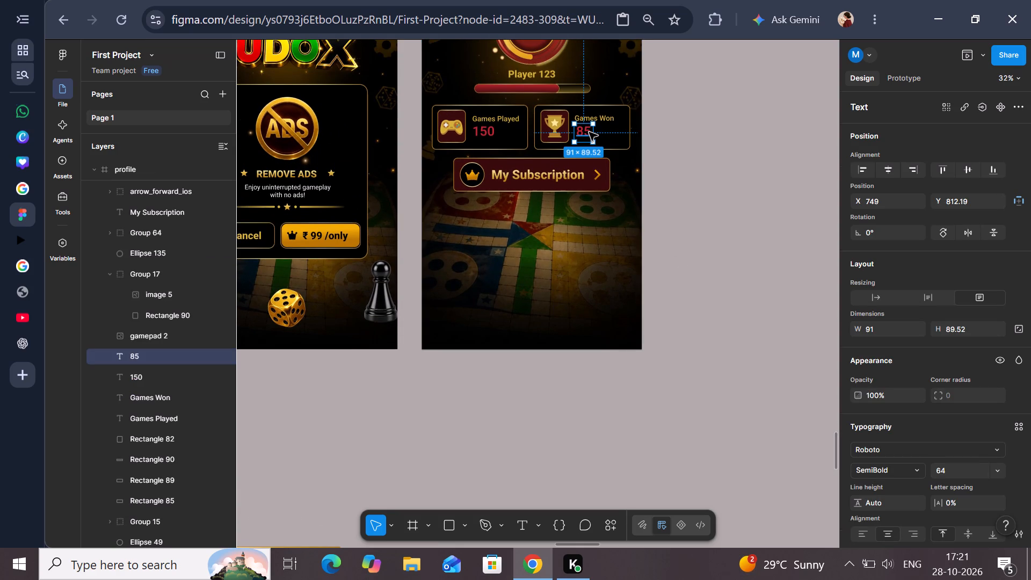
{"action": "key", "text": "ctrl+d"}
{"action": "left_click_drag", "start_coordinate": [586, 134], "coordinate": [574, 312]}
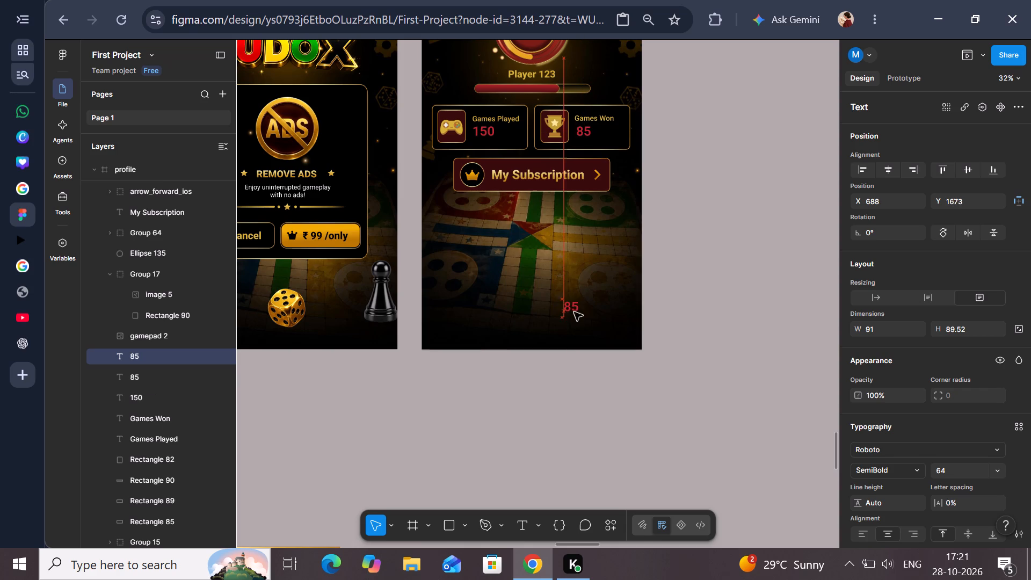
{"action": "left_click_drag", "start_coordinate": [574, 312], "coordinate": [599, 329]}
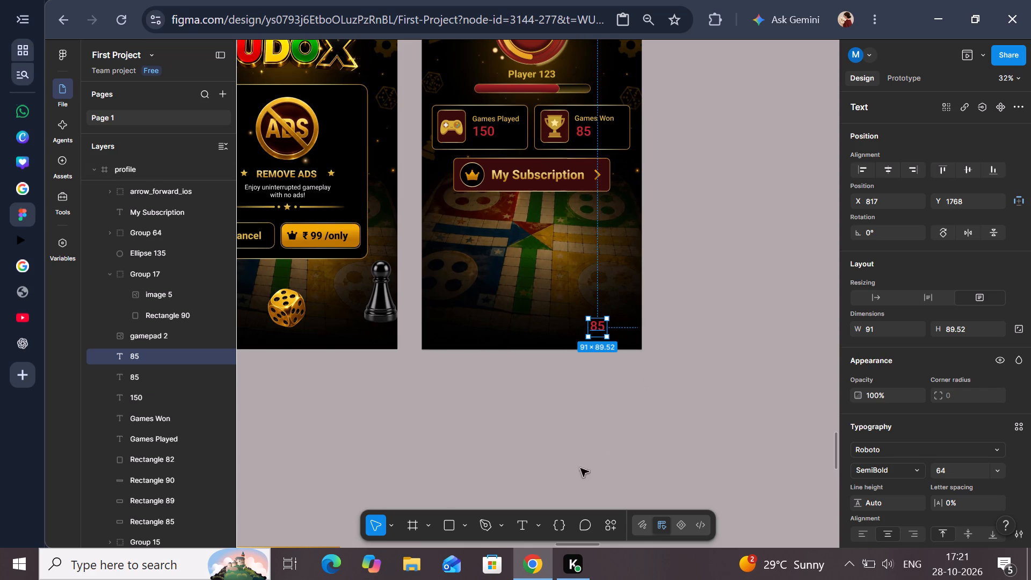
Change the duplicated number's text to "Log Out".
{"action": "double_click", "coordinate": [597, 323]}
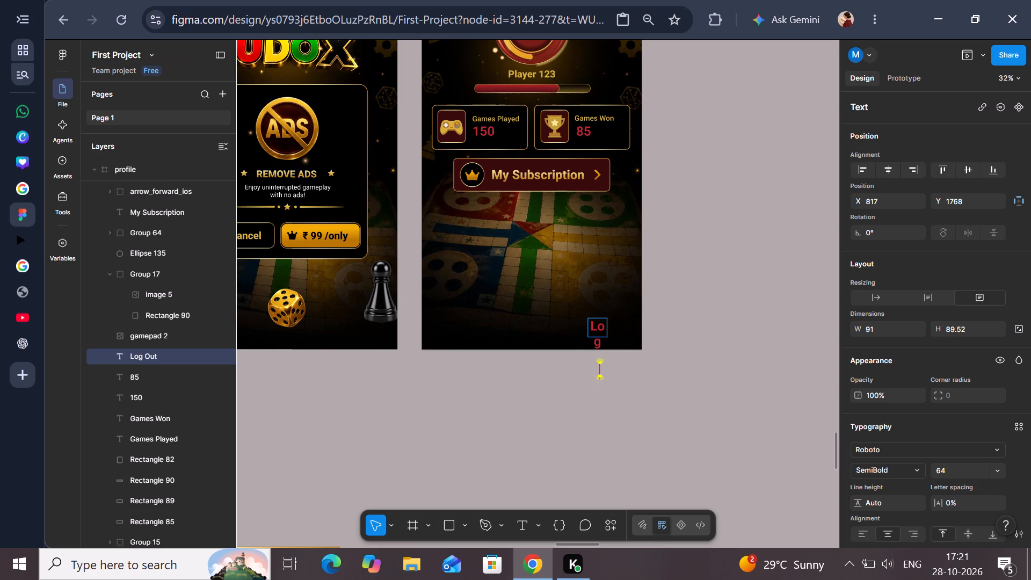
{"action": "left_click", "coordinate": [684, 313]}
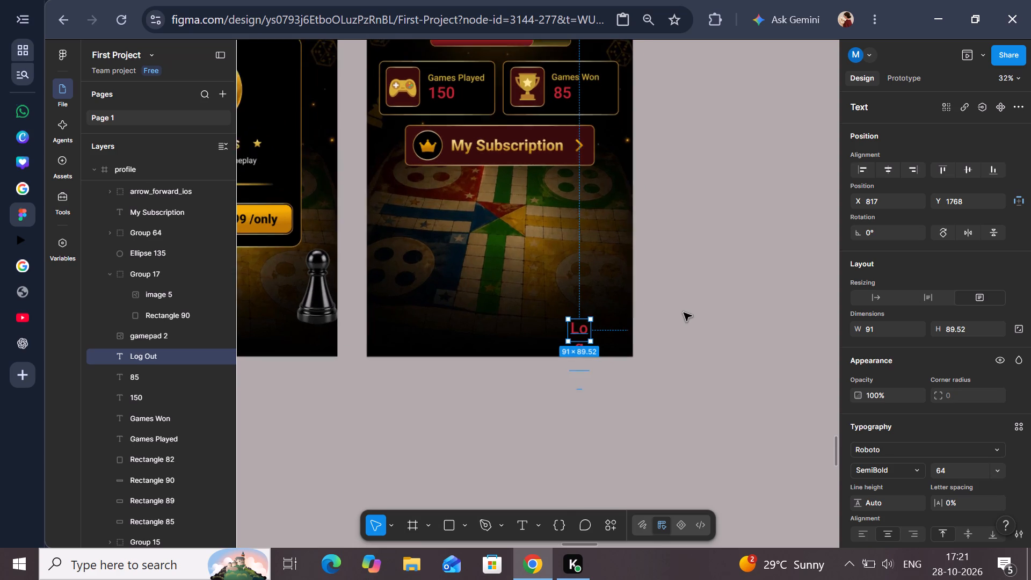
Widen the Log Out text box to 232 px so its label fits on one line.
{"action": "left_click_drag", "start_coordinate": [570, 327], "coordinate": [514, 335]}
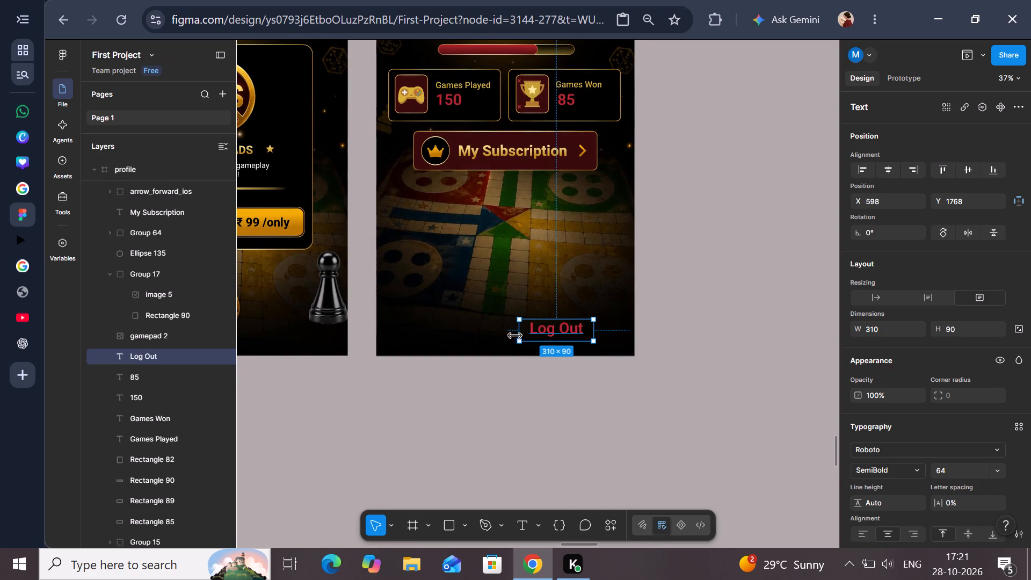
{"action": "left_click_drag", "start_coordinate": [514, 335], "coordinate": [536, 335]}
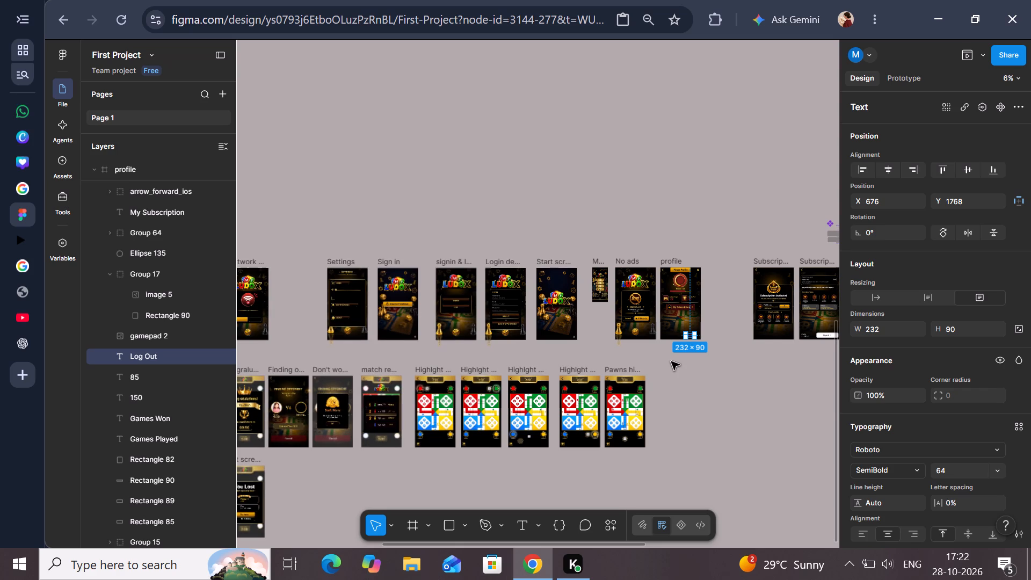
Look over the login, start, main and No ads screens and compare them with the profile screen.
{"action": "scroll", "coordinate": [567, 305], "scroll_direction": "right", "scroll_amount": 1}
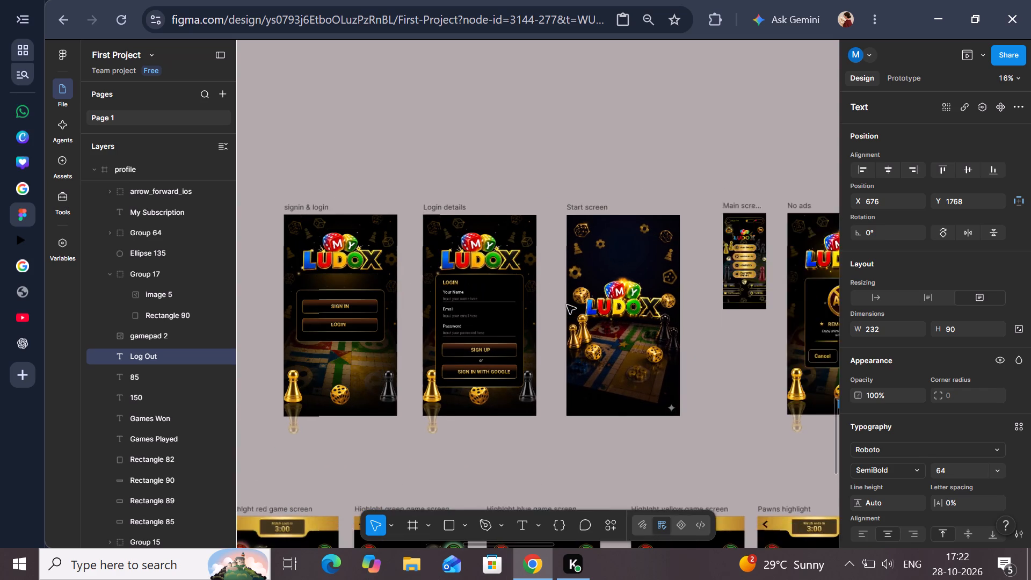
{"action": "scroll", "coordinate": [567, 305], "scroll_direction": "right", "scroll_amount": 1}
{"action": "scroll", "coordinate": [567, 305], "scroll_direction": "down", "scroll_amount": 1}
{"action": "scroll", "coordinate": [567, 305], "scroll_direction": "left", "scroll_amount": 1}
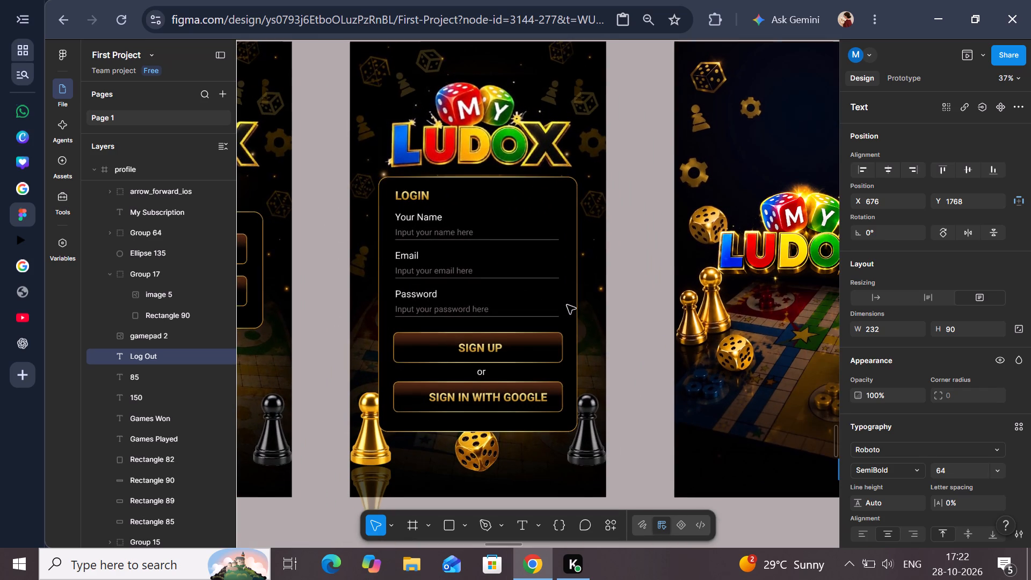
{"action": "scroll", "coordinate": [567, 305], "scroll_direction": "left", "scroll_amount": 5}
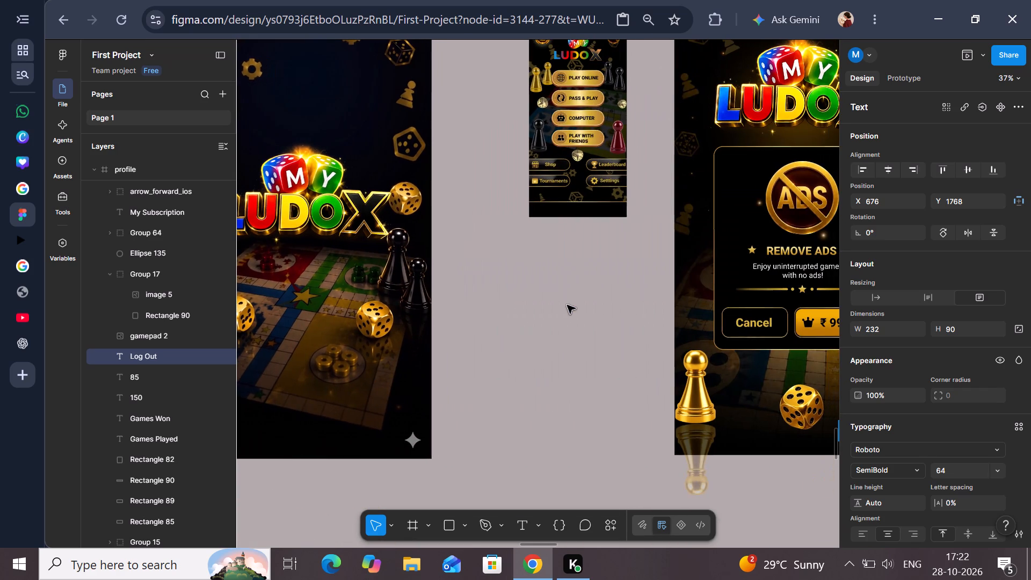
{"action": "scroll", "coordinate": [567, 305], "scroll_direction": "left", "scroll_amount": 3}
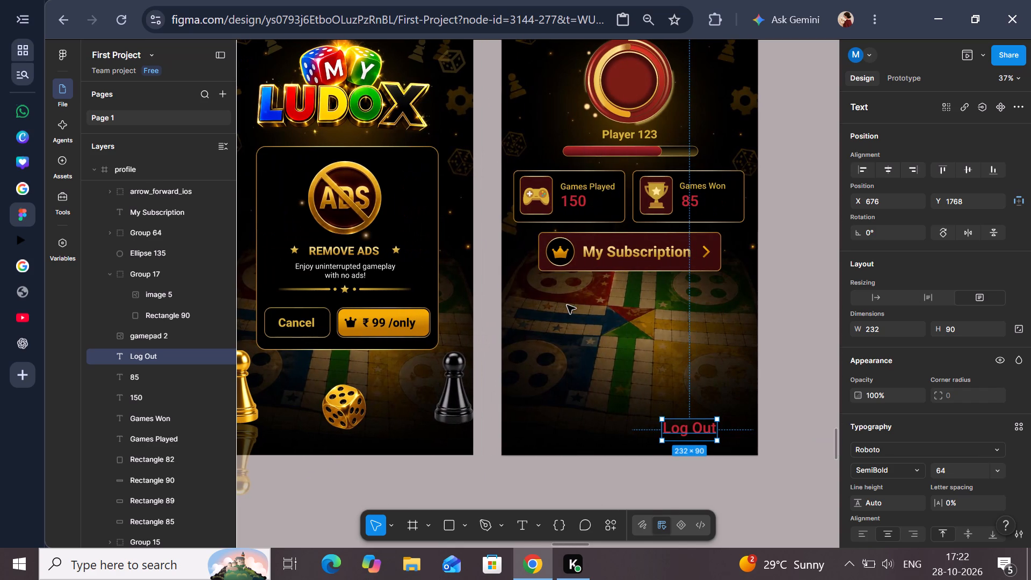
{"action": "scroll", "coordinate": [567, 305], "scroll_direction": "left", "scroll_amount": 3}
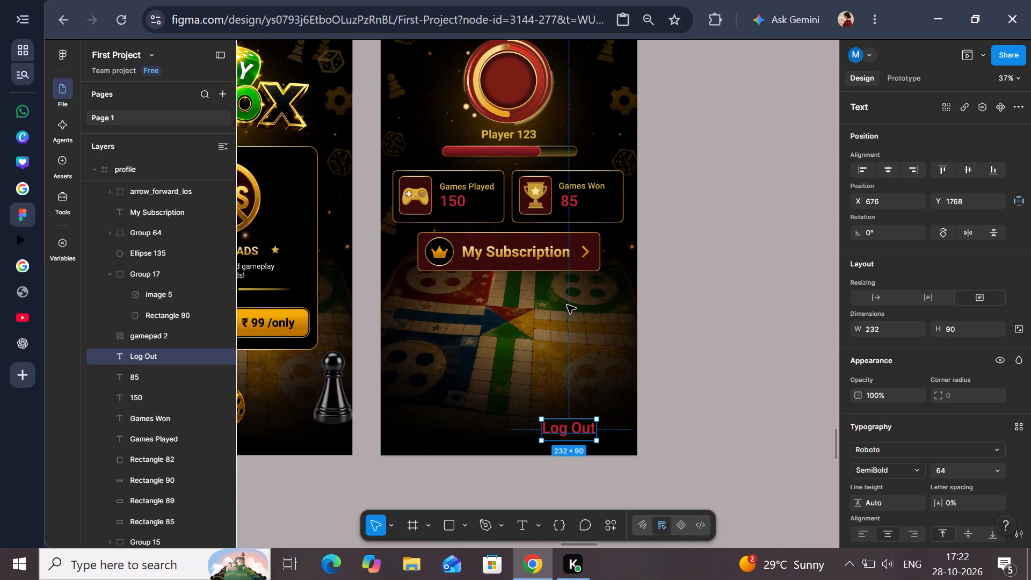
{"action": "left_click", "coordinate": [730, 318]}
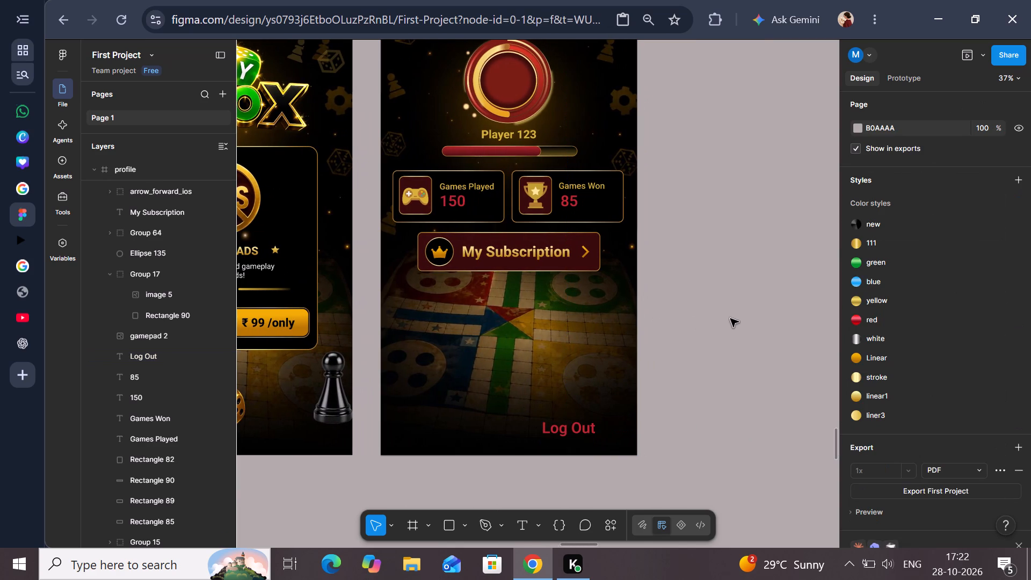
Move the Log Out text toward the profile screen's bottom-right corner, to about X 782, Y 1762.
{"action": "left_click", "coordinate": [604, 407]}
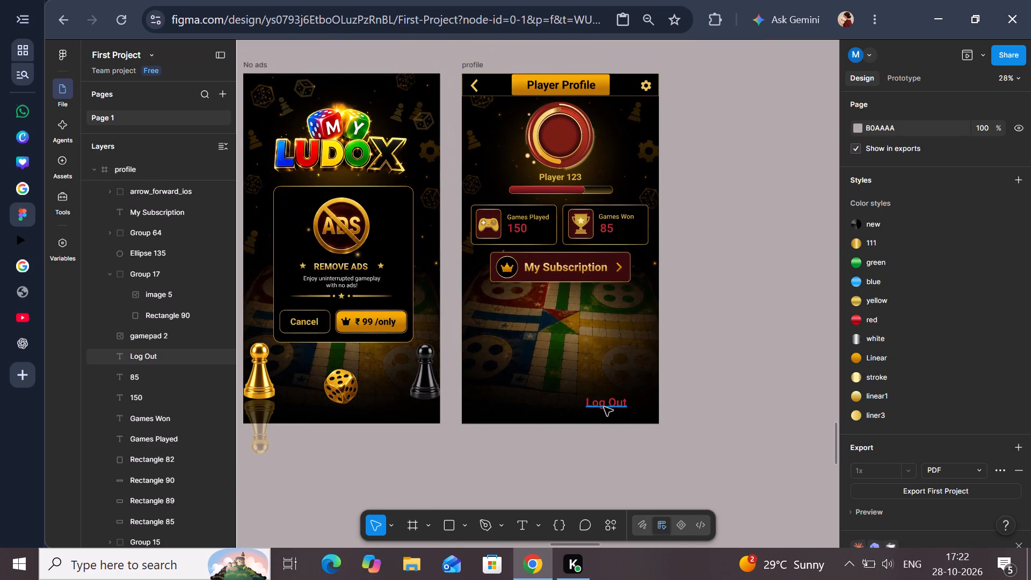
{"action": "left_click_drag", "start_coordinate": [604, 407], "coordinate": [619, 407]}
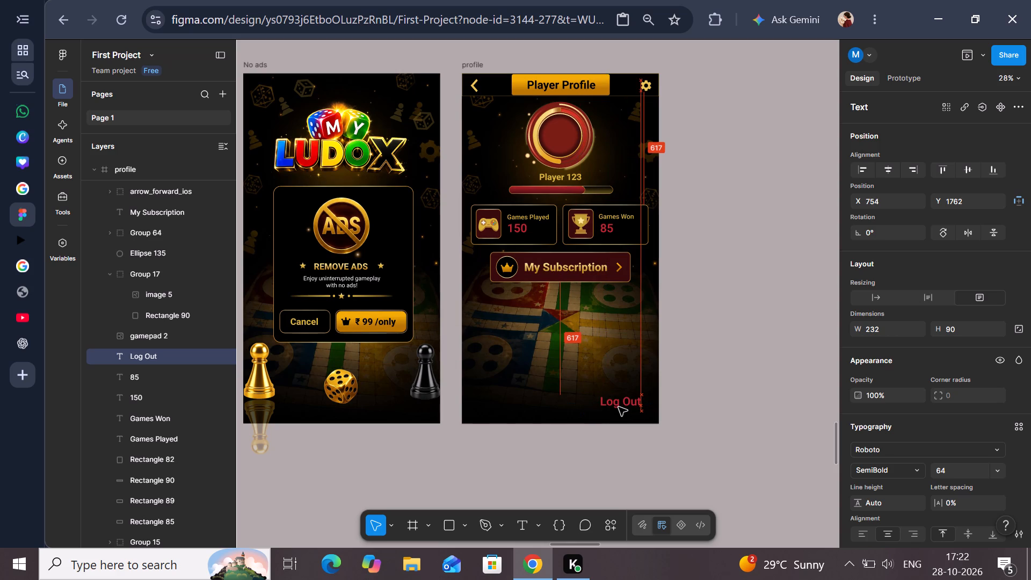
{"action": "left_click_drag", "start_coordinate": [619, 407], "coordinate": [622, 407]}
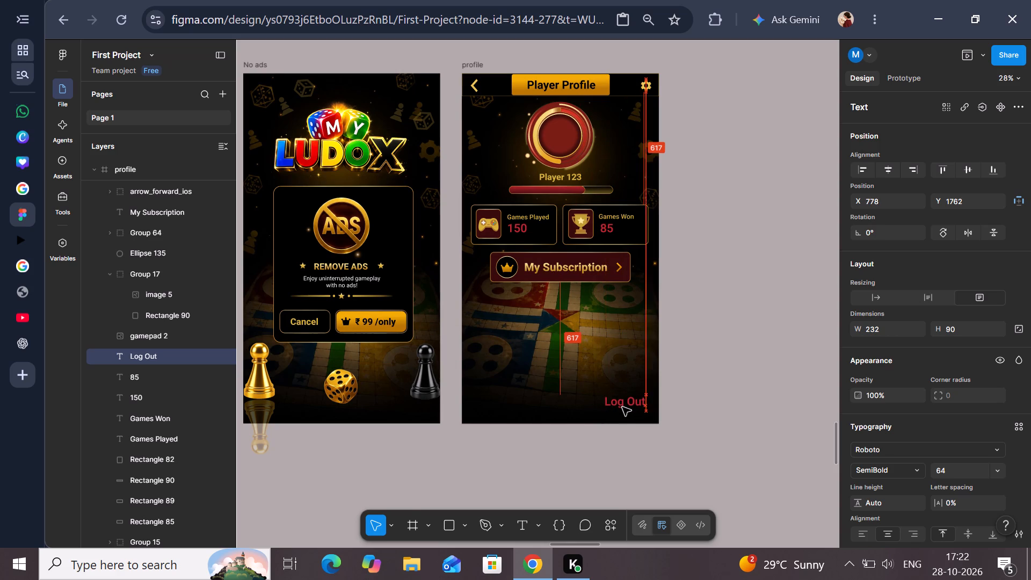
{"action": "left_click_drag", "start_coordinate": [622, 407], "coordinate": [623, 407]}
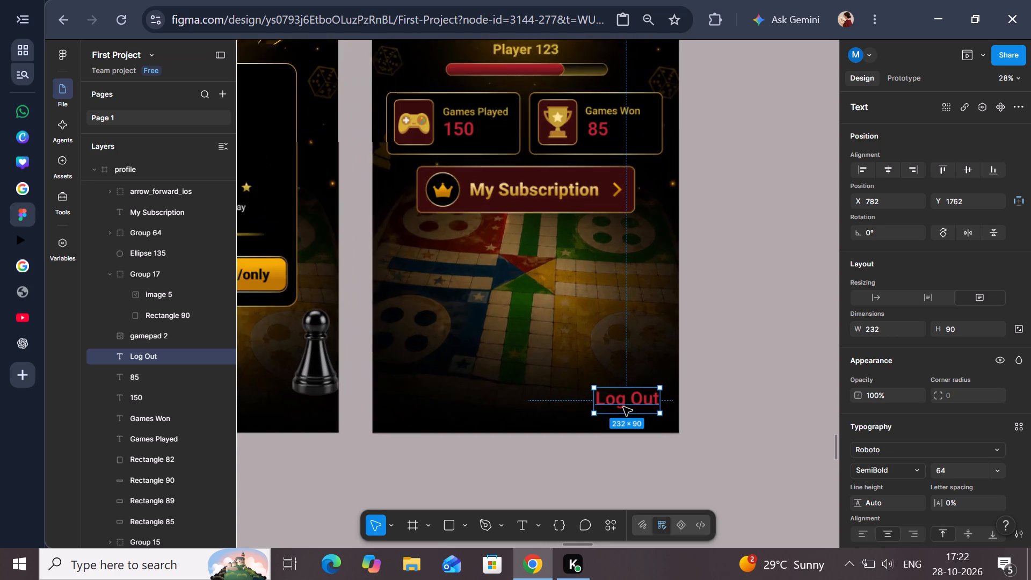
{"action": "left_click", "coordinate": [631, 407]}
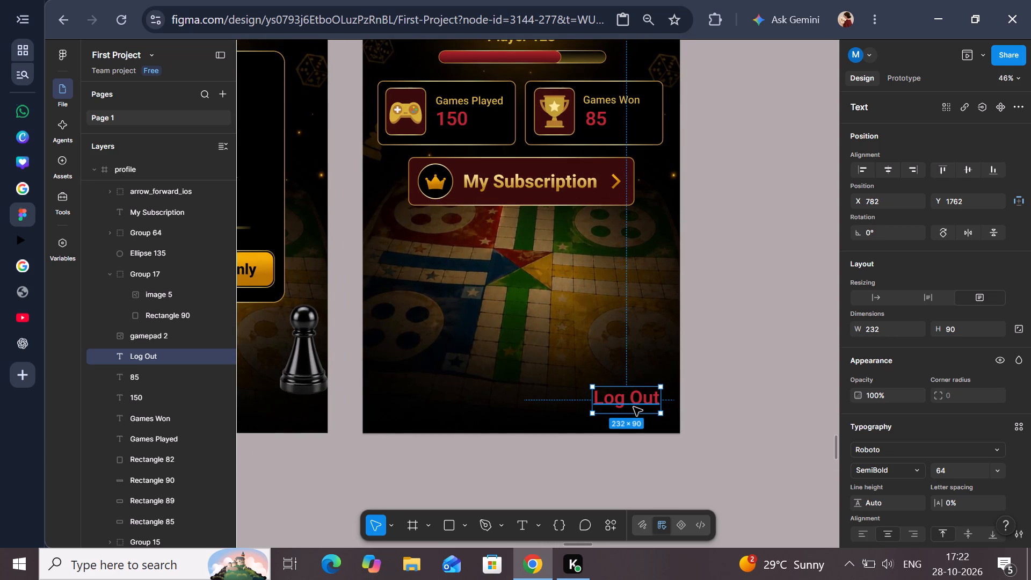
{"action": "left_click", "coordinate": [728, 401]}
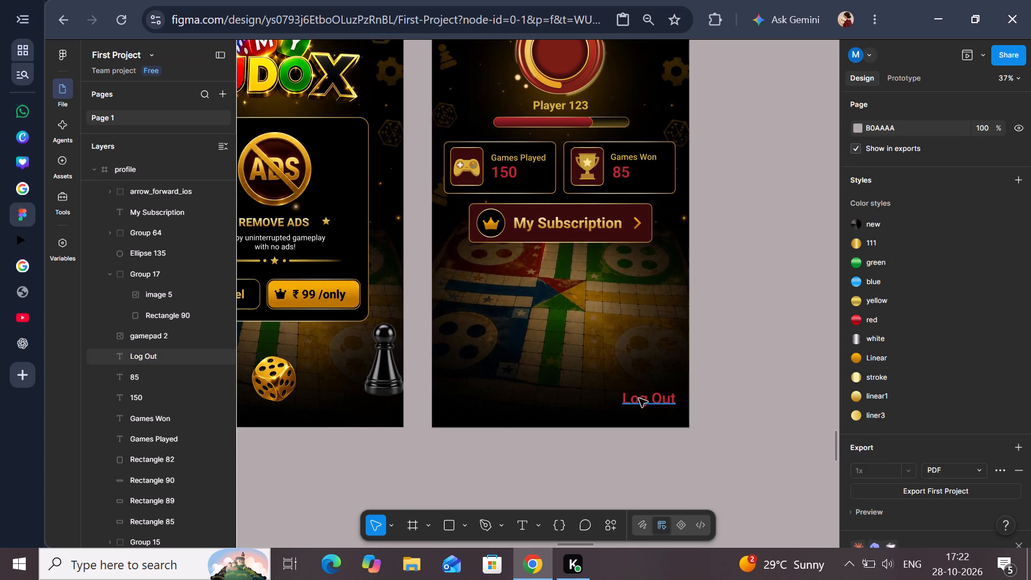
Move the Log Out text to the bottom centre of the profile screen, at about X 436, Y 1747.
{"action": "left_click_drag", "start_coordinate": [639, 398], "coordinate": [554, 395]}
Launch the Material Symbols plugin.
{"action": "right_click", "coordinate": [750, 247]}
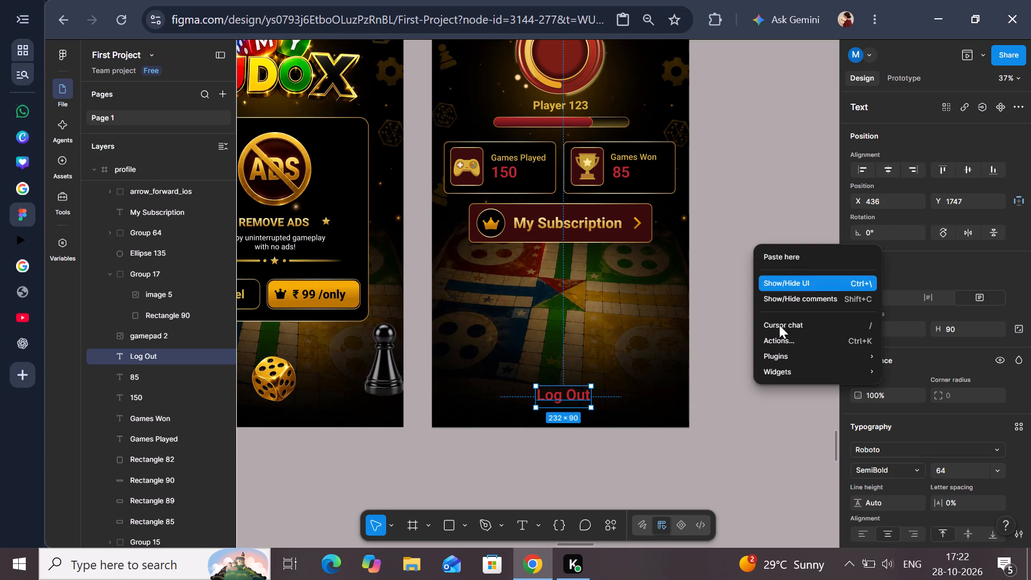
{"action": "left_click", "coordinate": [784, 351]}
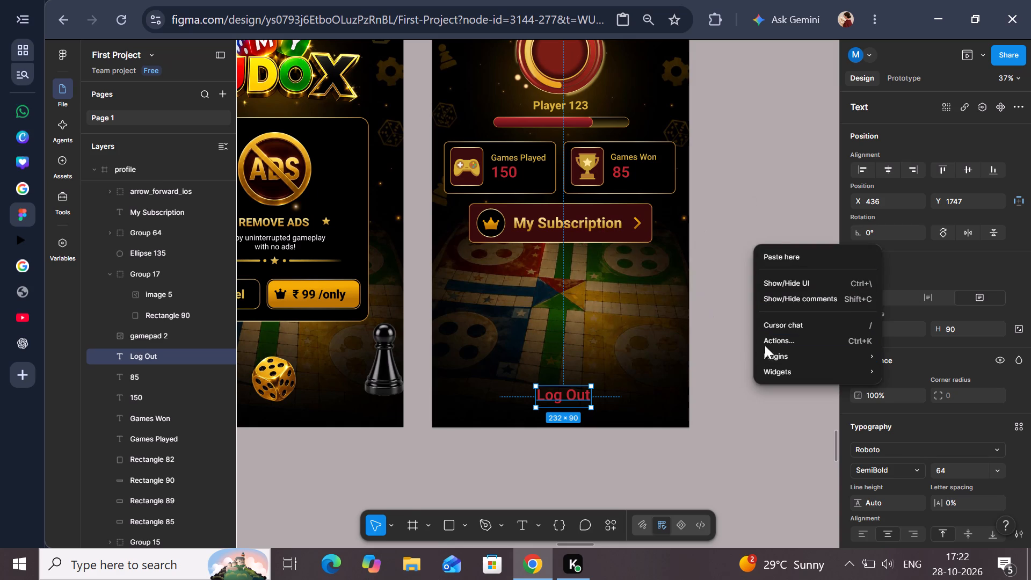
{"action": "left_click", "coordinate": [781, 353]}
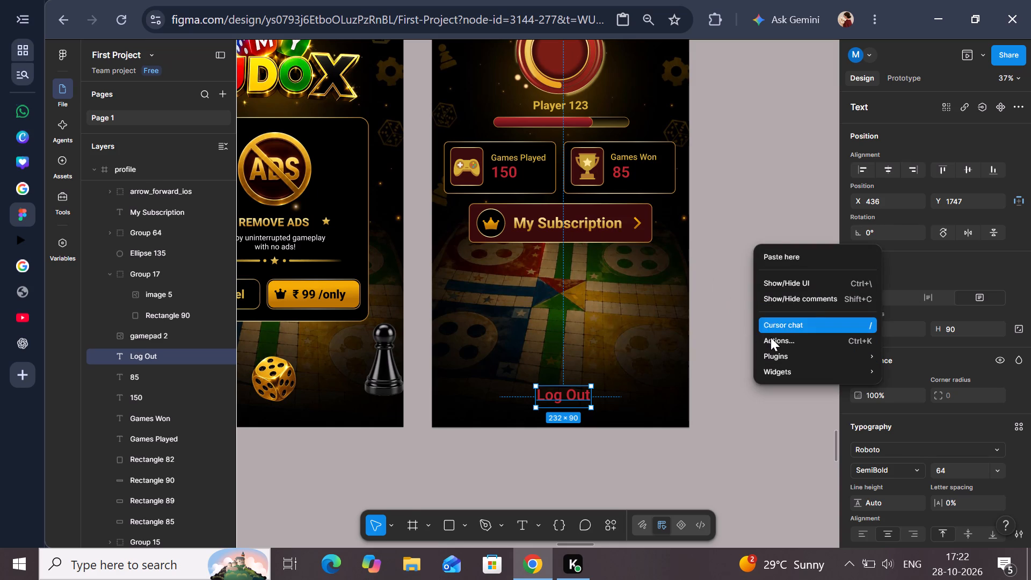
{"action": "left_click", "coordinate": [713, 349]}
{"action": "left_click", "coordinate": [713, 340]}
{"action": "right_click", "coordinate": [710, 263]}
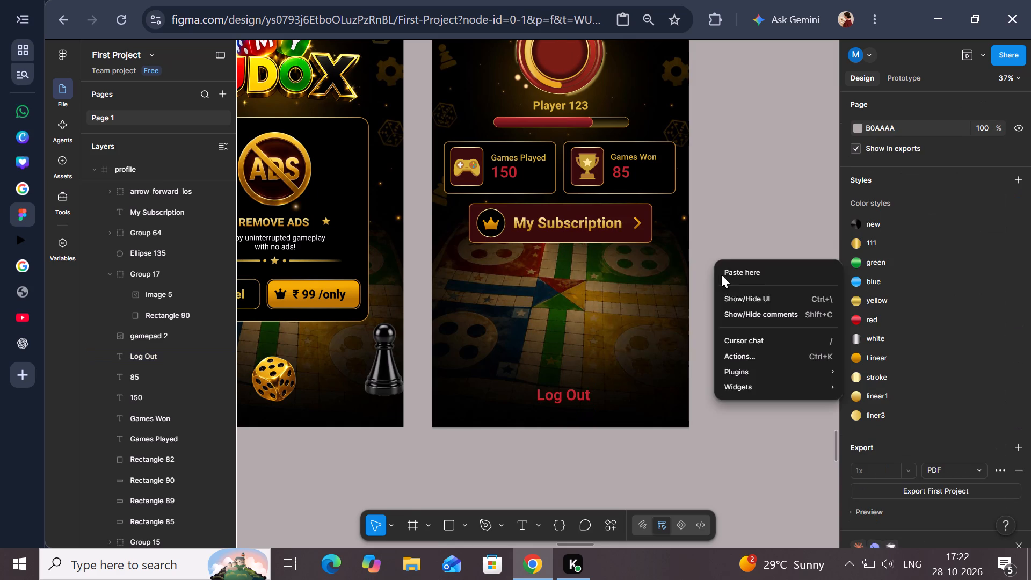
{"action": "left_click", "coordinate": [752, 367]}
{"action": "left_click", "coordinate": [883, 240]}
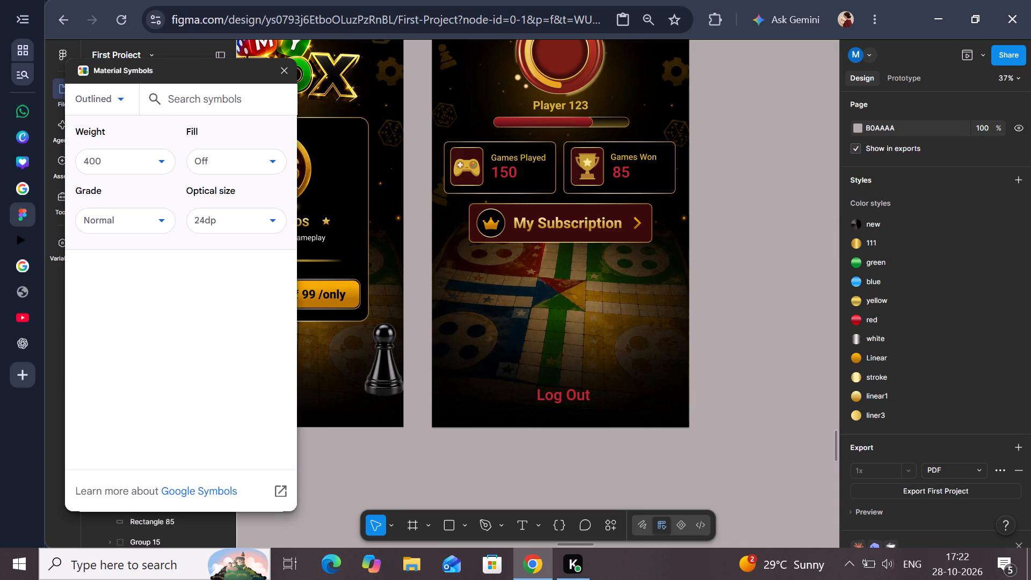
Search the symbols for "exit" and insert the outlined exit_to_app icon.
{"action": "left_click", "coordinate": [179, 96]}
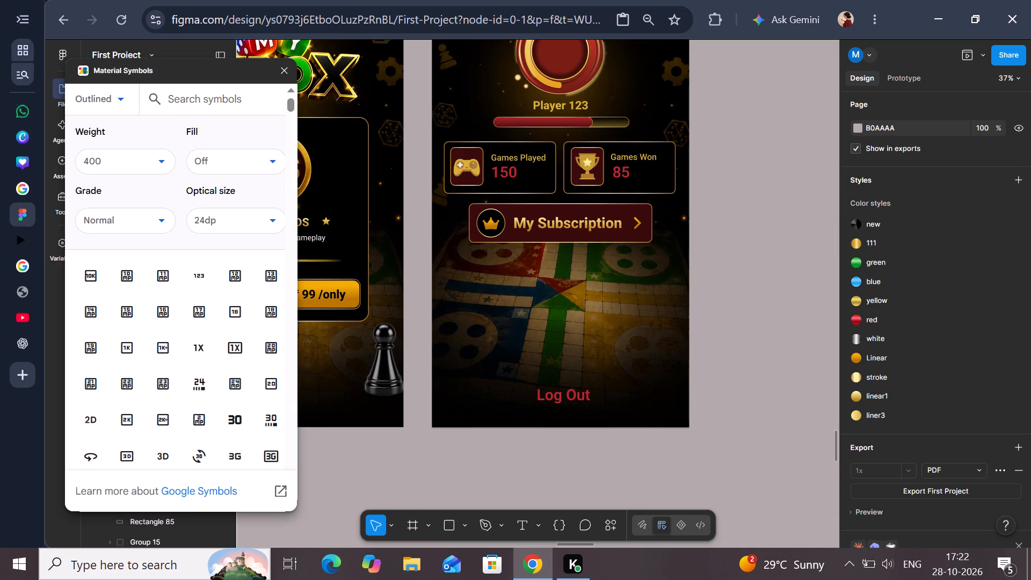
{"action": "type", "text": "exit"}
{"action": "key", "text": "Return"}
{"action": "left_click", "coordinate": [179, 96]}
{"action": "type", "text": "exit"}
{"action": "key", "text": "Return"}
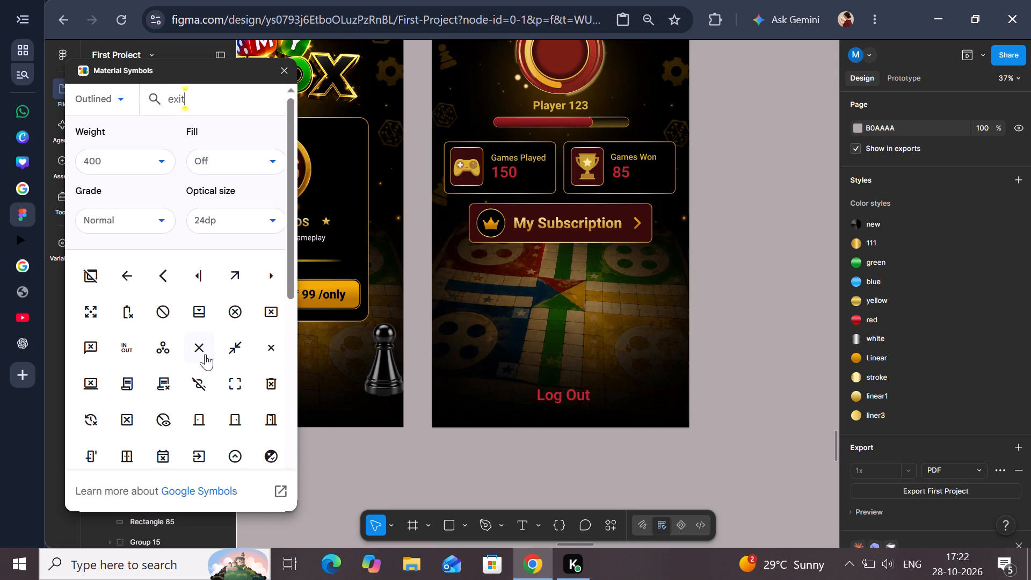
{"action": "scroll", "coordinate": [206, 353], "scroll_direction": "down", "scroll_amount": 3}
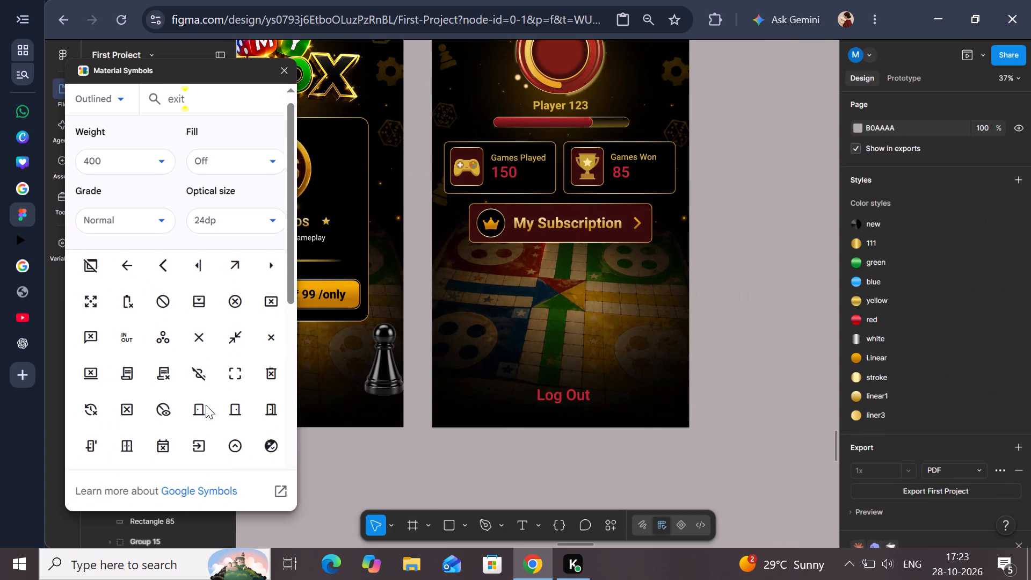
{"action": "left_click", "coordinate": [200, 445]}
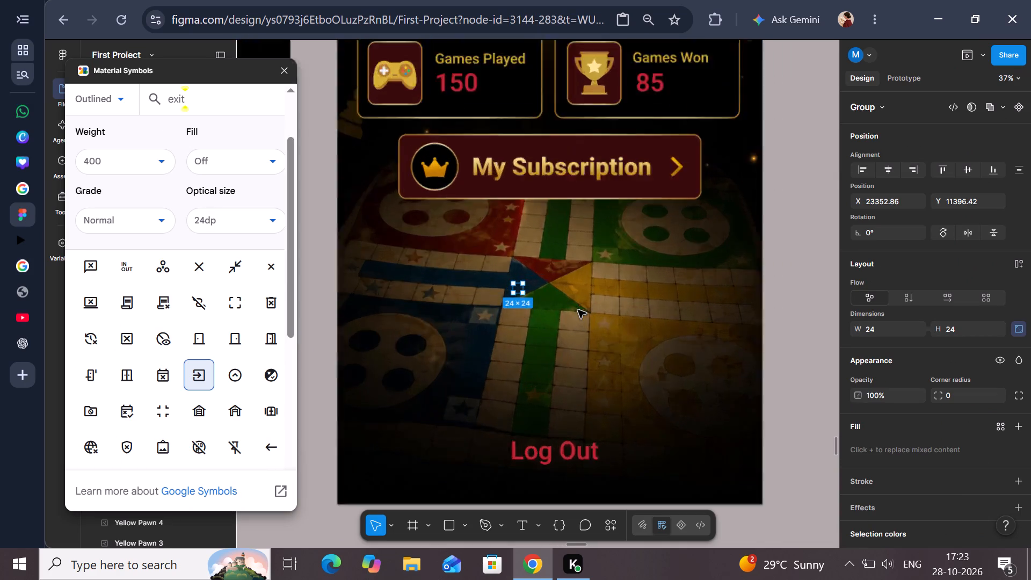
Place the exit_to_app icon just left of the Log Out text, at about X 23255, Y 11799.
{"action": "left_click_drag", "start_coordinate": [478, 269], "coordinate": [479, 324]}
{"action": "scroll", "coordinate": [479, 308], "scroll_direction": "down", "scroll_amount": 2}
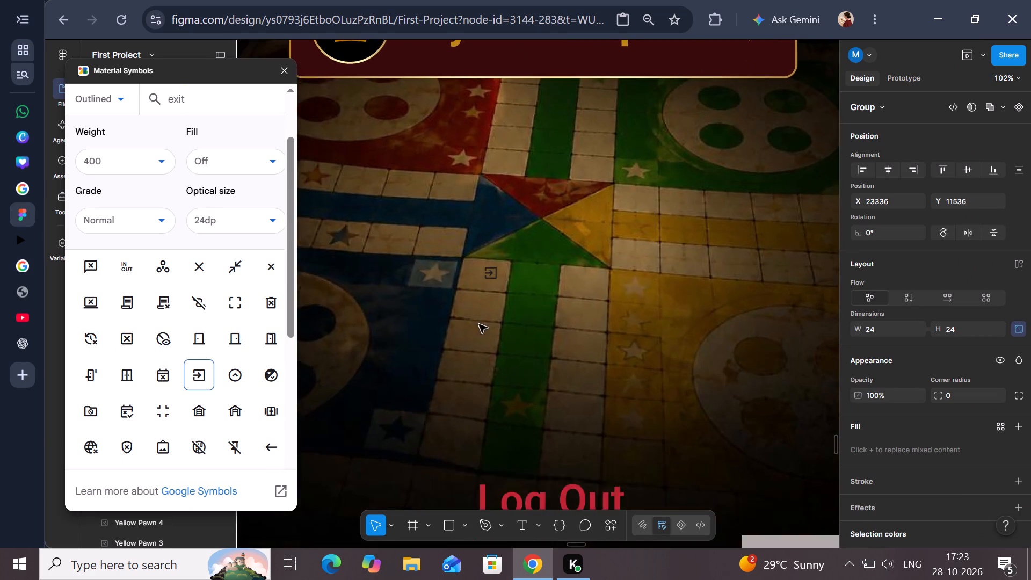
{"action": "scroll", "coordinate": [479, 324], "scroll_direction": "down", "scroll_amount": 1}
{"action": "left_click_drag", "start_coordinate": [479, 324], "coordinate": [454, 264]}
{"action": "scroll", "coordinate": [479, 347], "scroll_direction": "down", "scroll_amount": 1}
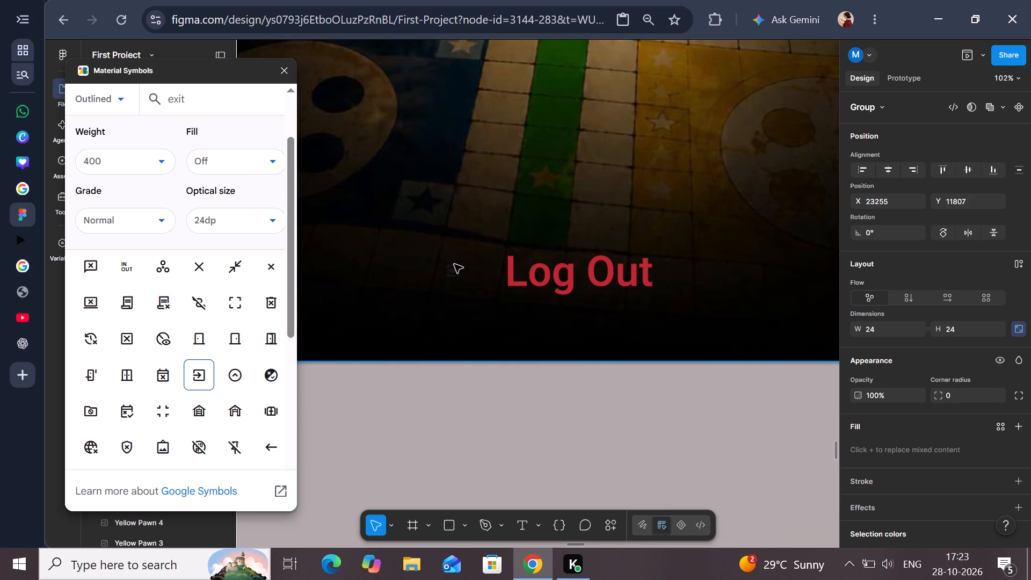
{"action": "left_click_drag", "start_coordinate": [454, 264], "coordinate": [454, 261]}
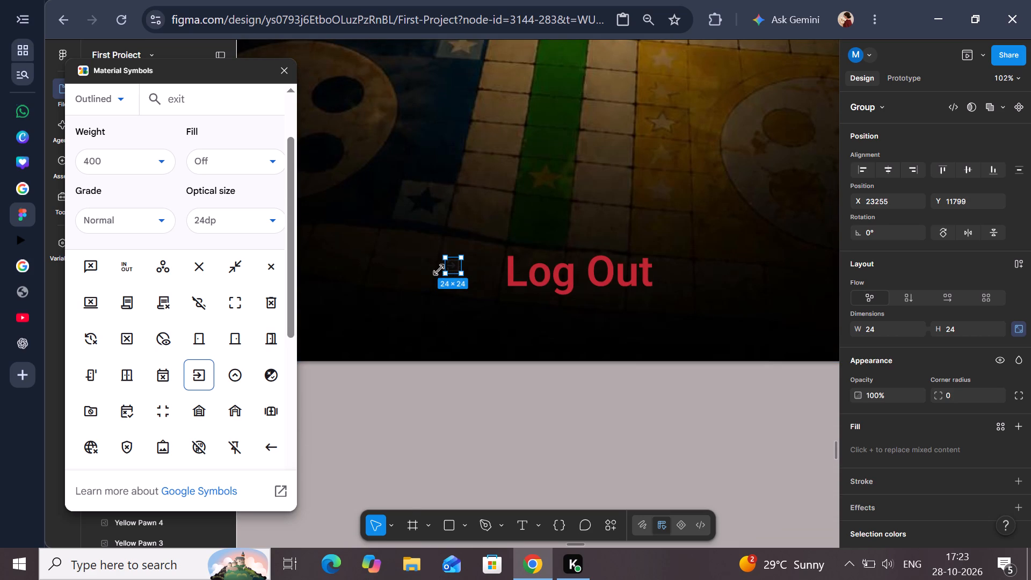
Enlarge the exit_to_app icon to about 60 × 60 px.
{"action": "left_click_drag", "start_coordinate": [445, 272], "coordinate": [425, 296]}
Copy the Log Out text's fill colour BD2531, close the symbols plugin, and apply the colour to the exit_to_app icon.
{"action": "left_click", "coordinate": [549, 281]}
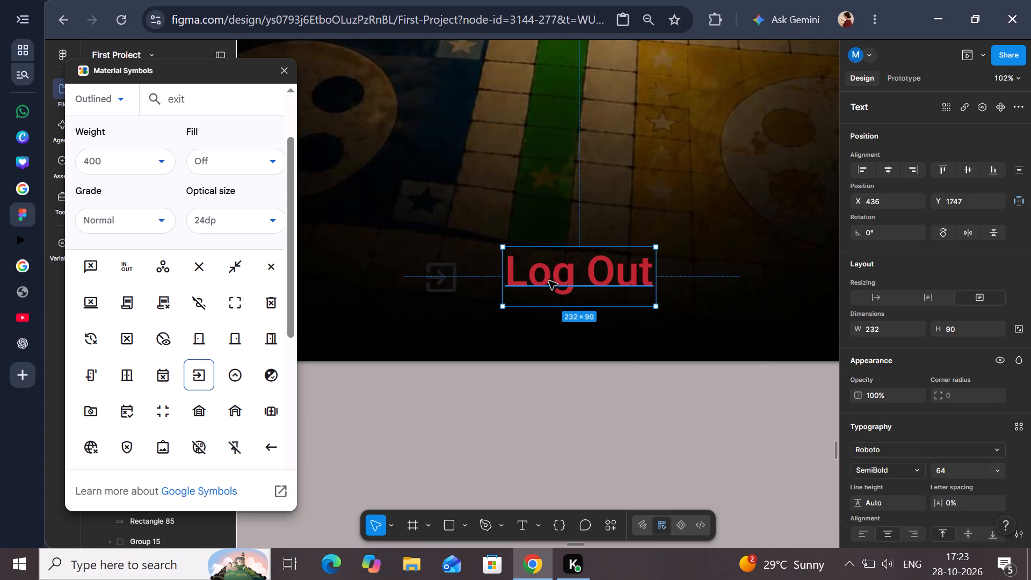
{"action": "scroll", "coordinate": [891, 472], "scroll_direction": "down", "scroll_amount": 3}
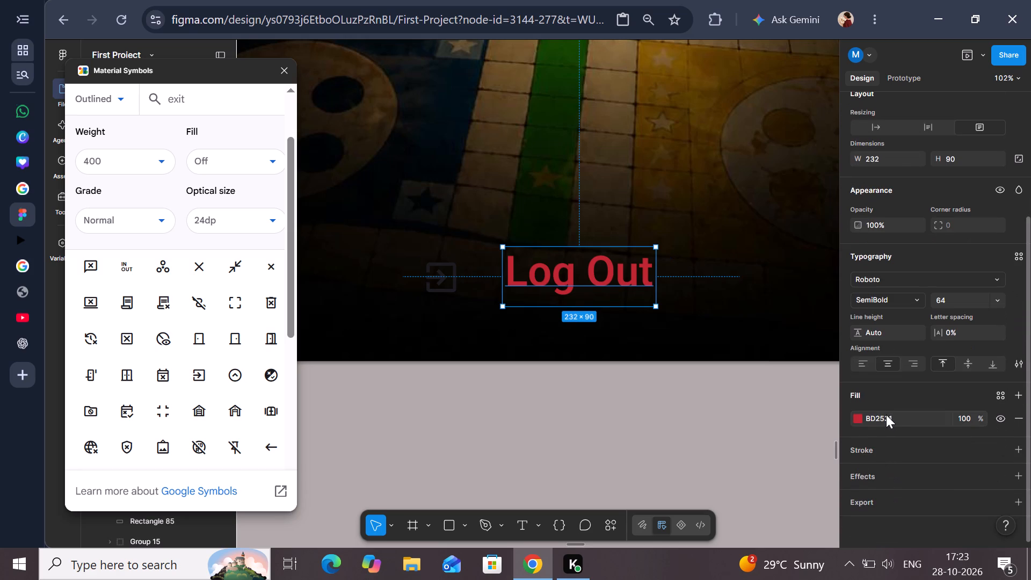
{"action": "double_click", "coordinate": [887, 421]}
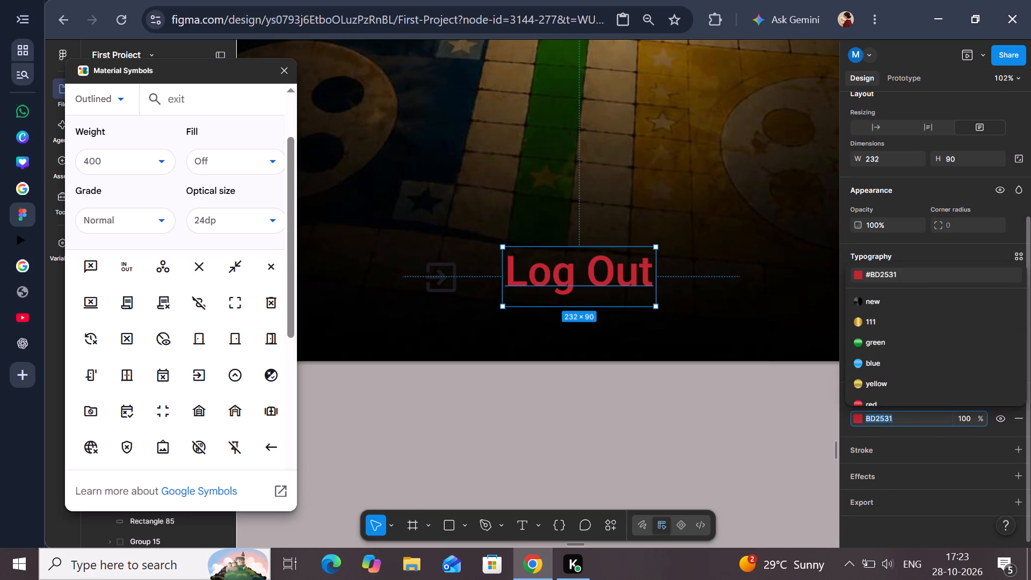
{"action": "key", "text": "ctrl+c"}
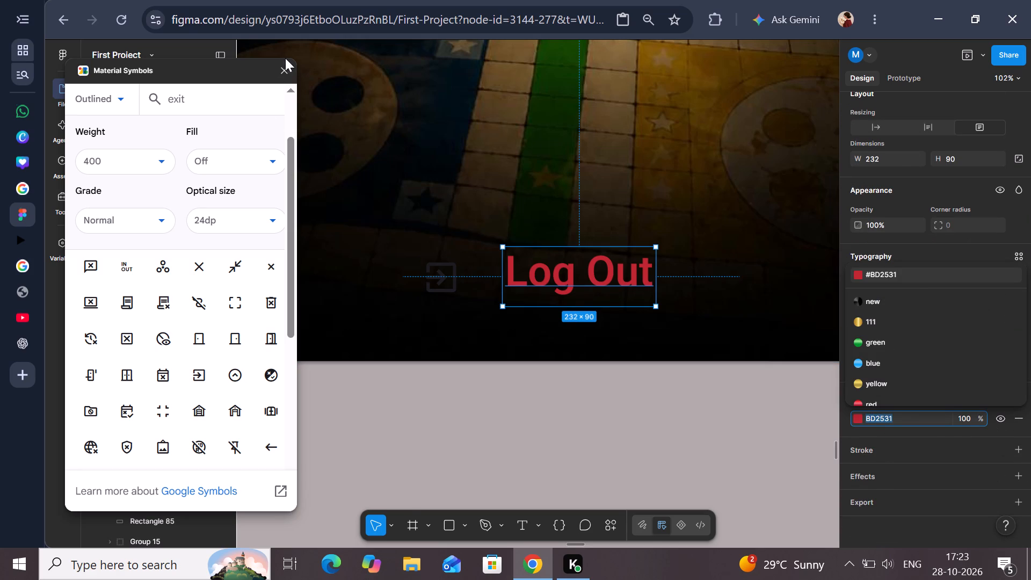
{"action": "left_click", "coordinate": [282, 72]}
{"action": "left_click", "coordinate": [433, 266]}
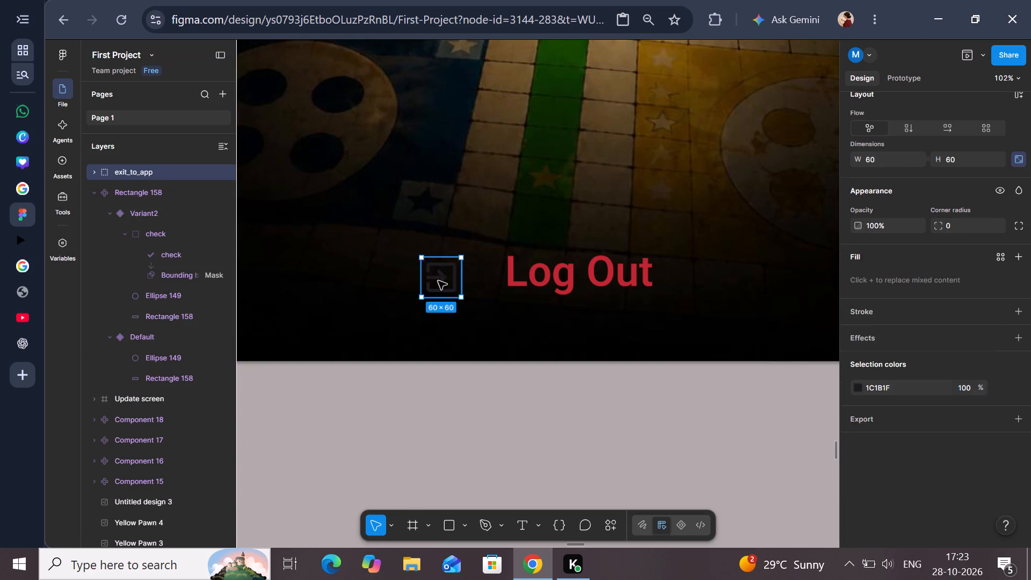
{"action": "double_click", "coordinate": [892, 470]}
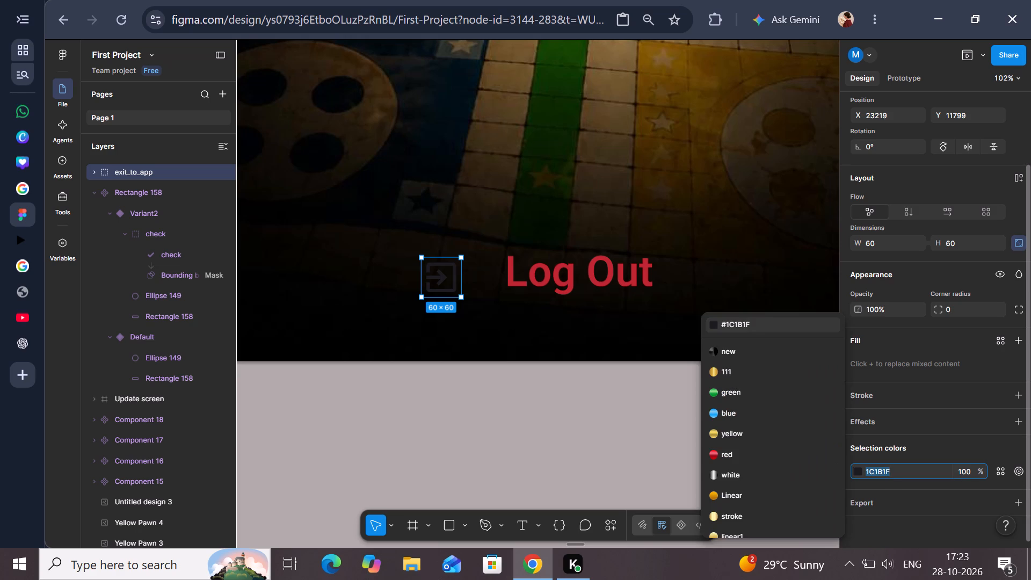
{"action": "key", "text": "ctrl+v"}
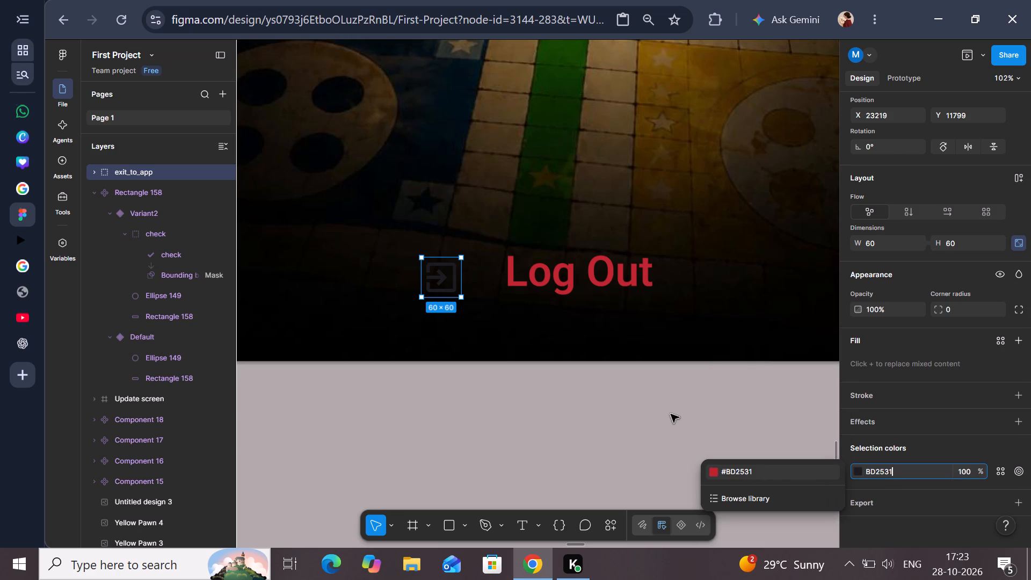
{"action": "left_click", "coordinate": [679, 423]}
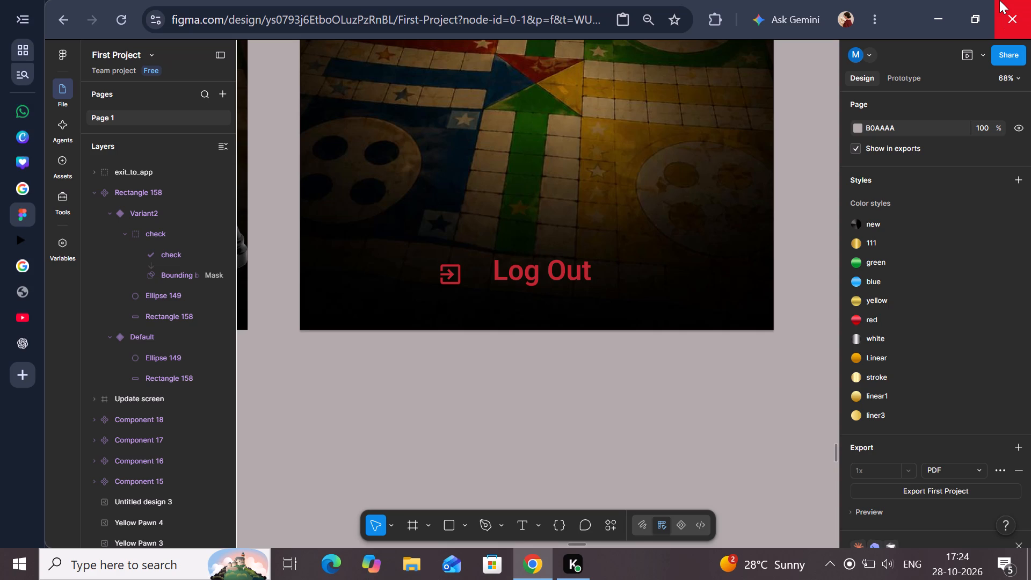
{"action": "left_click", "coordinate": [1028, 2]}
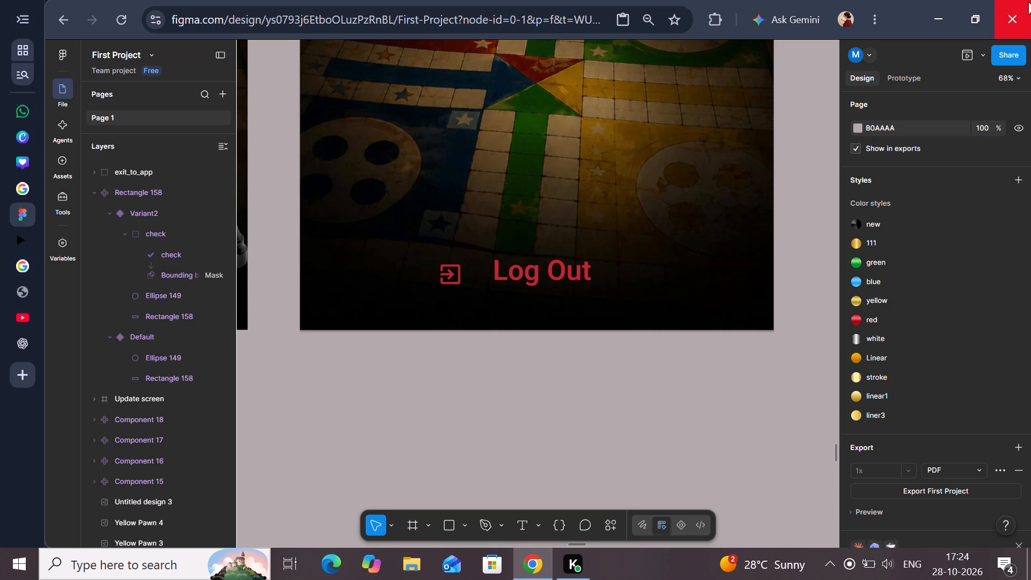
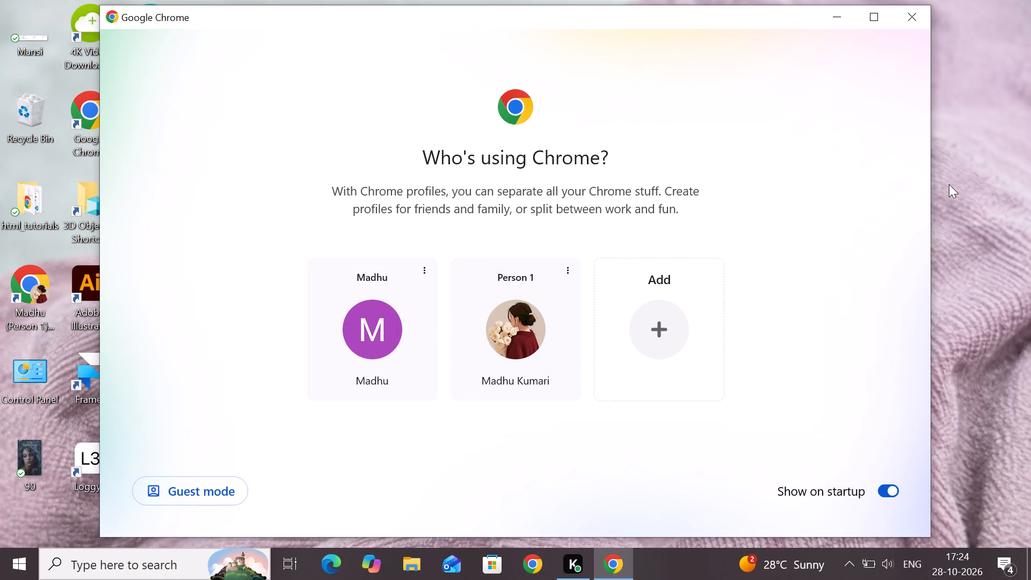
Reopen the browser with the Person 1 profile, go to Figma and open the First Project file.
{"action": "left_click", "coordinate": [560, 340]}
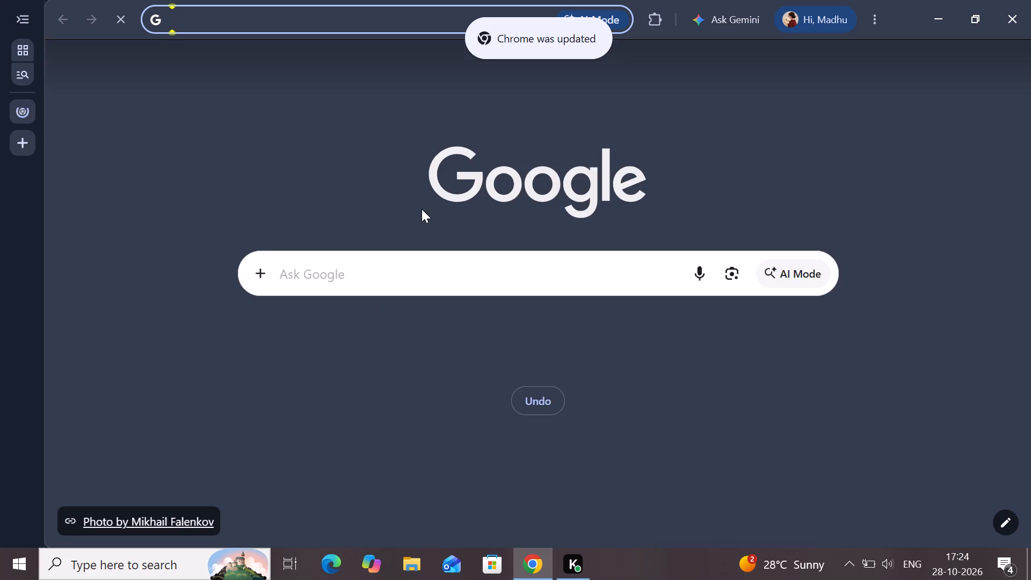
{"action": "left_click", "coordinate": [410, 281]}
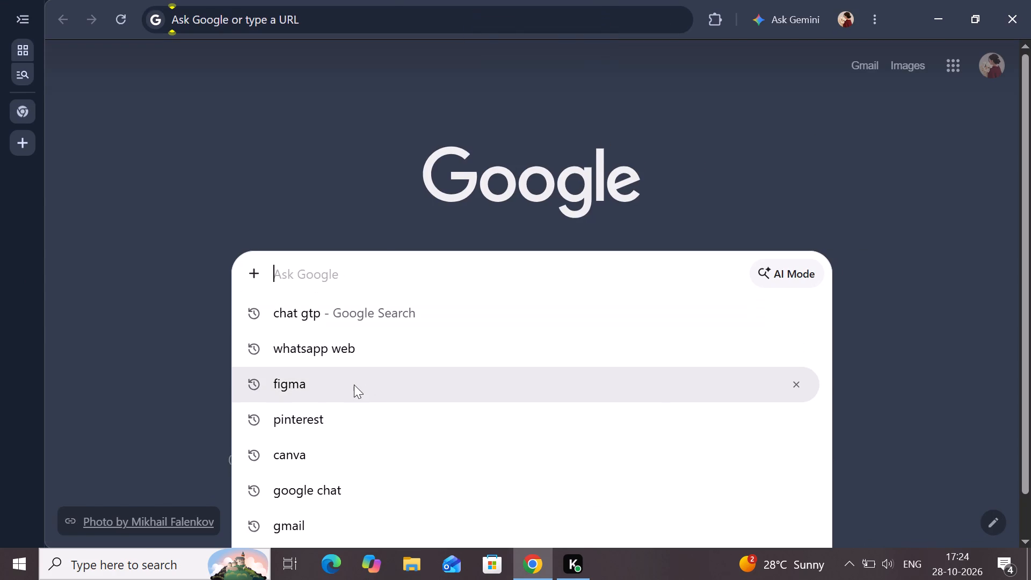
{"action": "left_click", "coordinate": [354, 385]}
{"action": "left_click", "coordinate": [307, 216]}
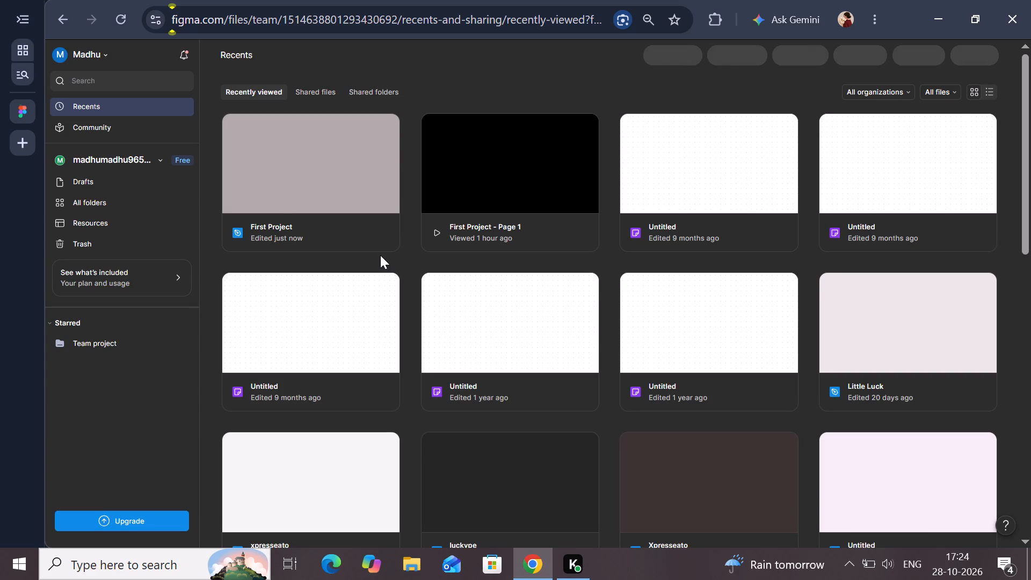
{"action": "left_click", "coordinate": [248, 161]}
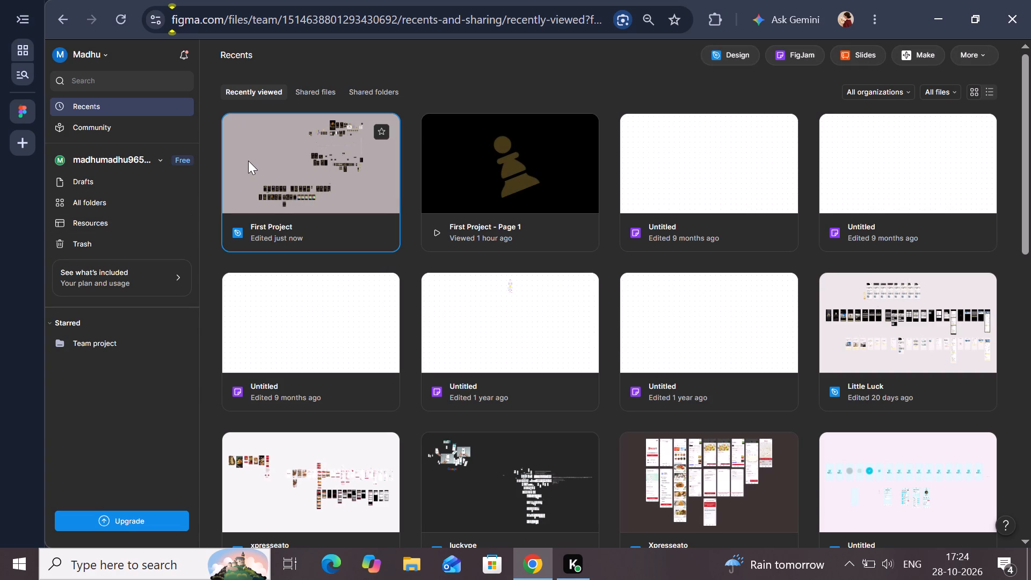
{"action": "double_click", "coordinate": [248, 161]}
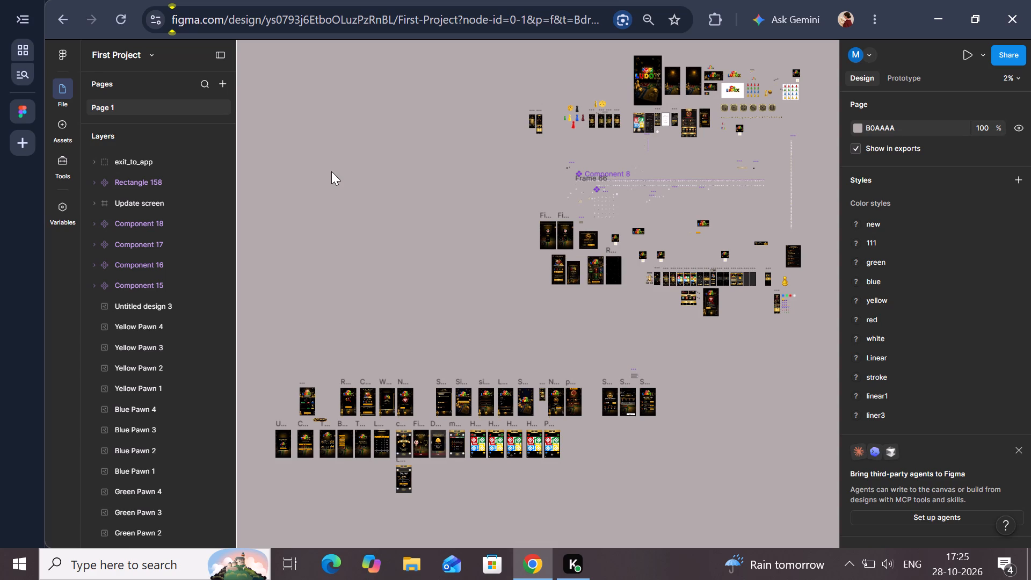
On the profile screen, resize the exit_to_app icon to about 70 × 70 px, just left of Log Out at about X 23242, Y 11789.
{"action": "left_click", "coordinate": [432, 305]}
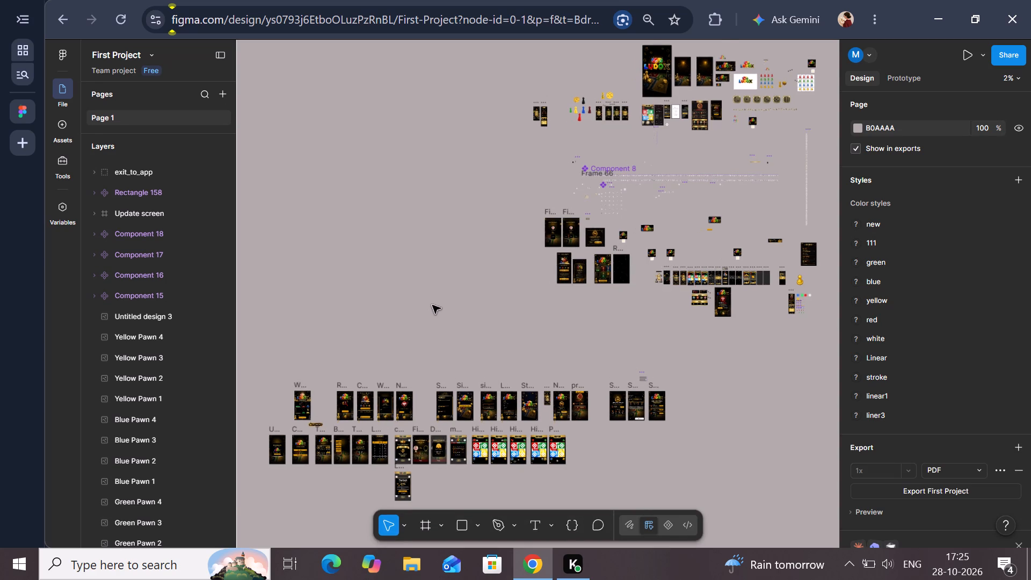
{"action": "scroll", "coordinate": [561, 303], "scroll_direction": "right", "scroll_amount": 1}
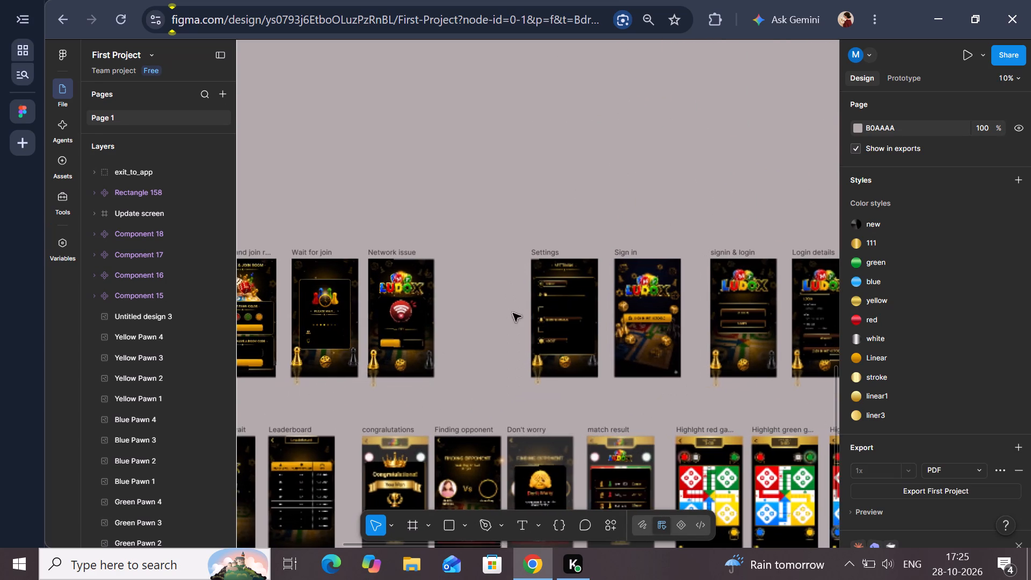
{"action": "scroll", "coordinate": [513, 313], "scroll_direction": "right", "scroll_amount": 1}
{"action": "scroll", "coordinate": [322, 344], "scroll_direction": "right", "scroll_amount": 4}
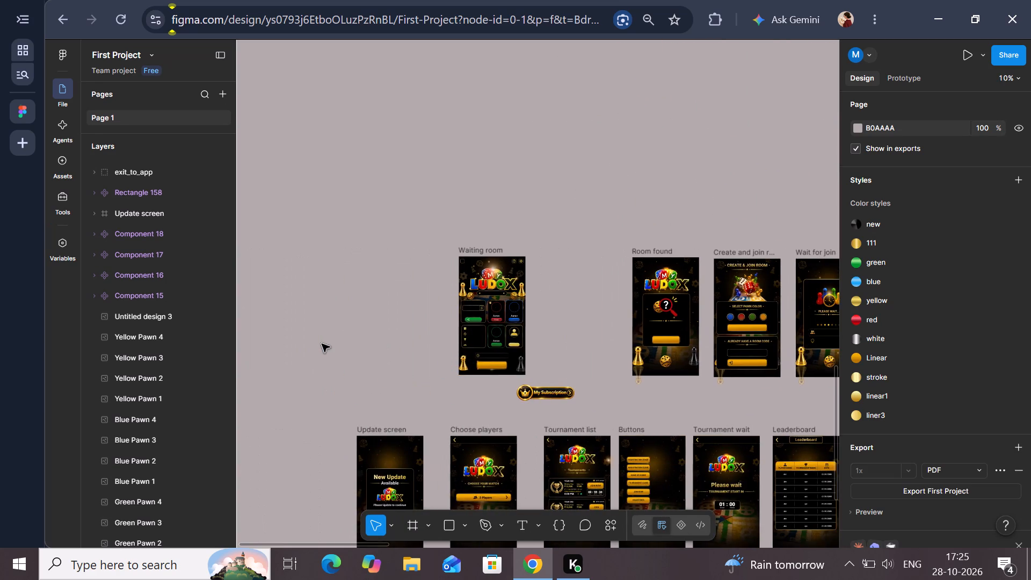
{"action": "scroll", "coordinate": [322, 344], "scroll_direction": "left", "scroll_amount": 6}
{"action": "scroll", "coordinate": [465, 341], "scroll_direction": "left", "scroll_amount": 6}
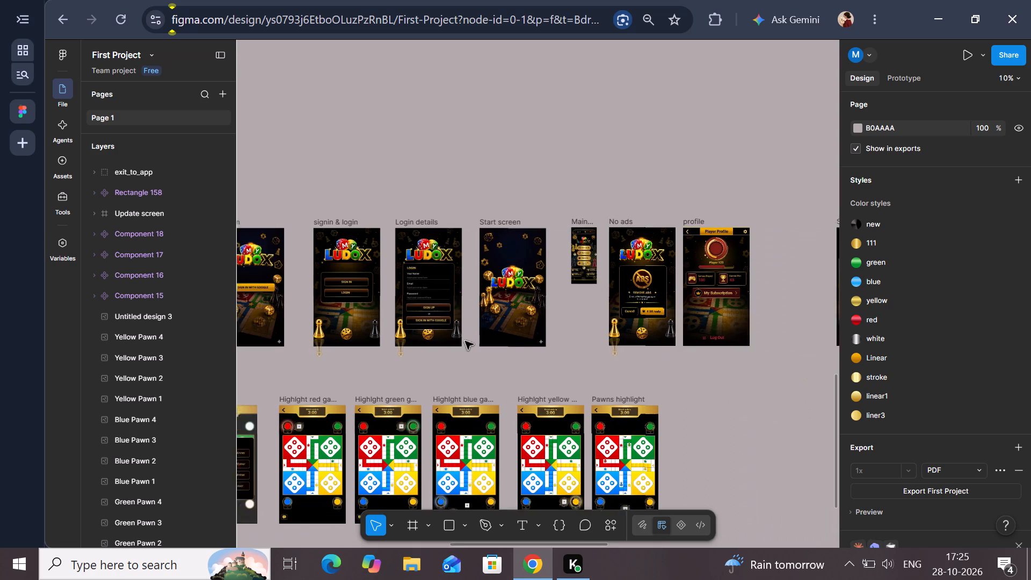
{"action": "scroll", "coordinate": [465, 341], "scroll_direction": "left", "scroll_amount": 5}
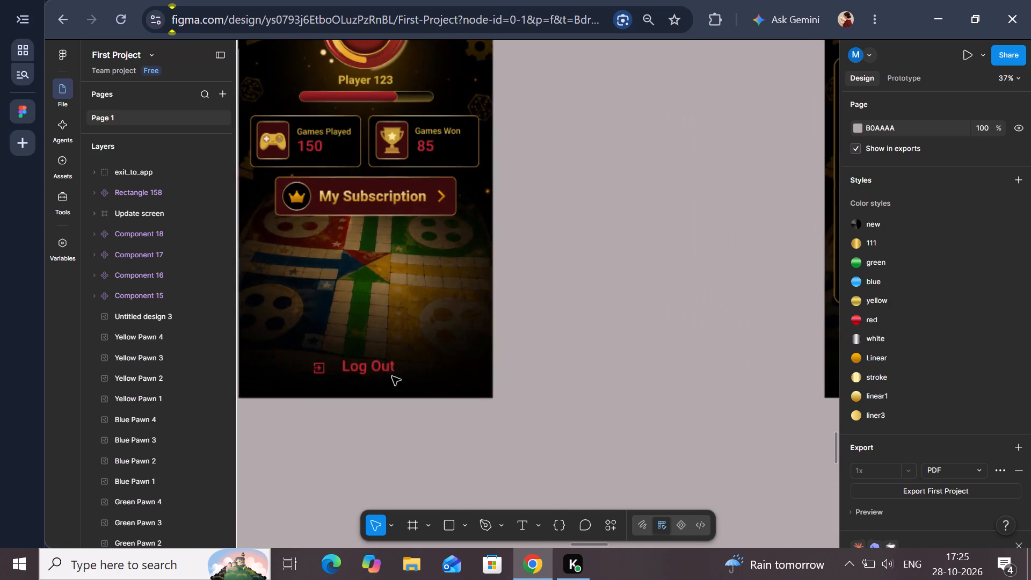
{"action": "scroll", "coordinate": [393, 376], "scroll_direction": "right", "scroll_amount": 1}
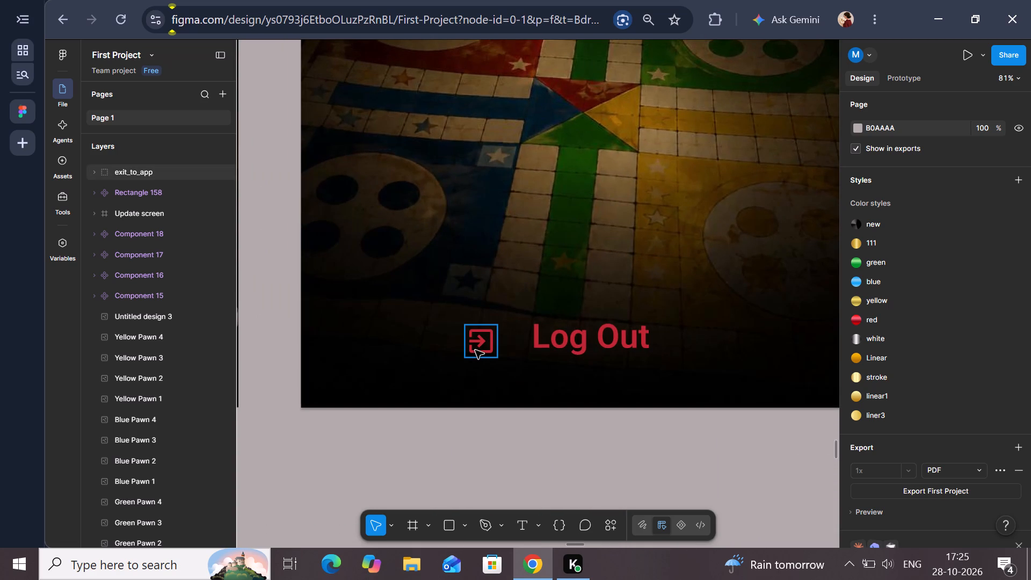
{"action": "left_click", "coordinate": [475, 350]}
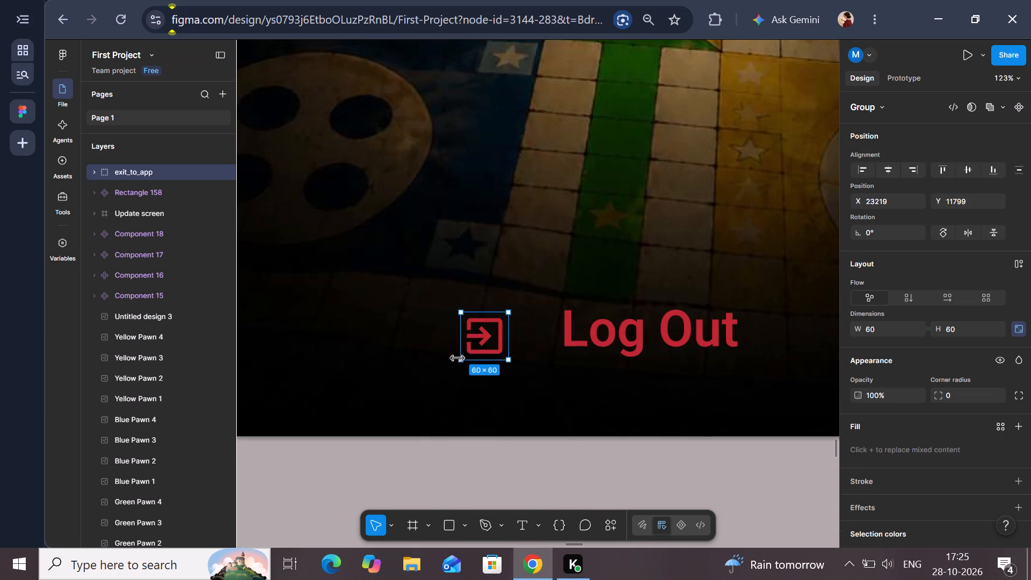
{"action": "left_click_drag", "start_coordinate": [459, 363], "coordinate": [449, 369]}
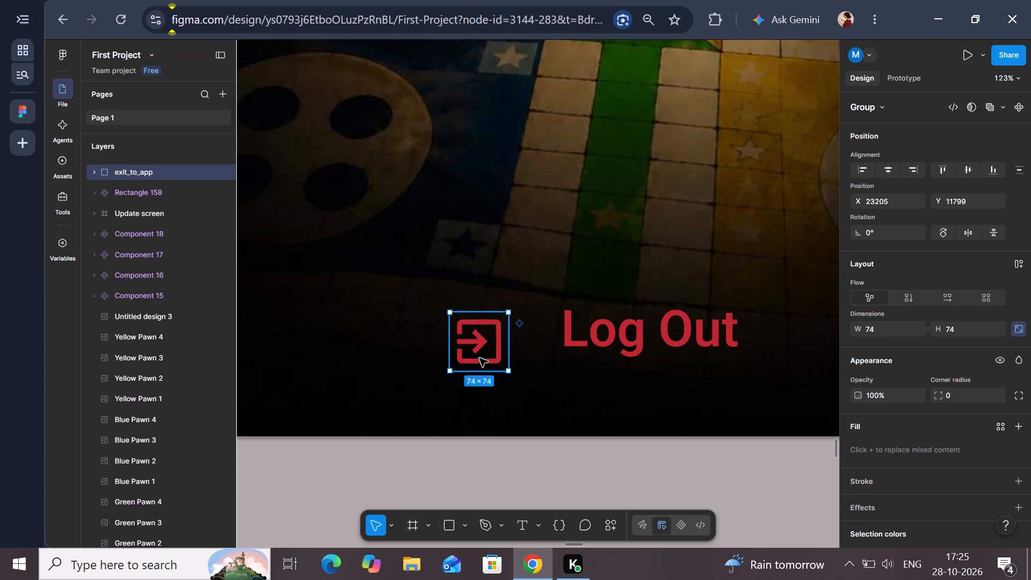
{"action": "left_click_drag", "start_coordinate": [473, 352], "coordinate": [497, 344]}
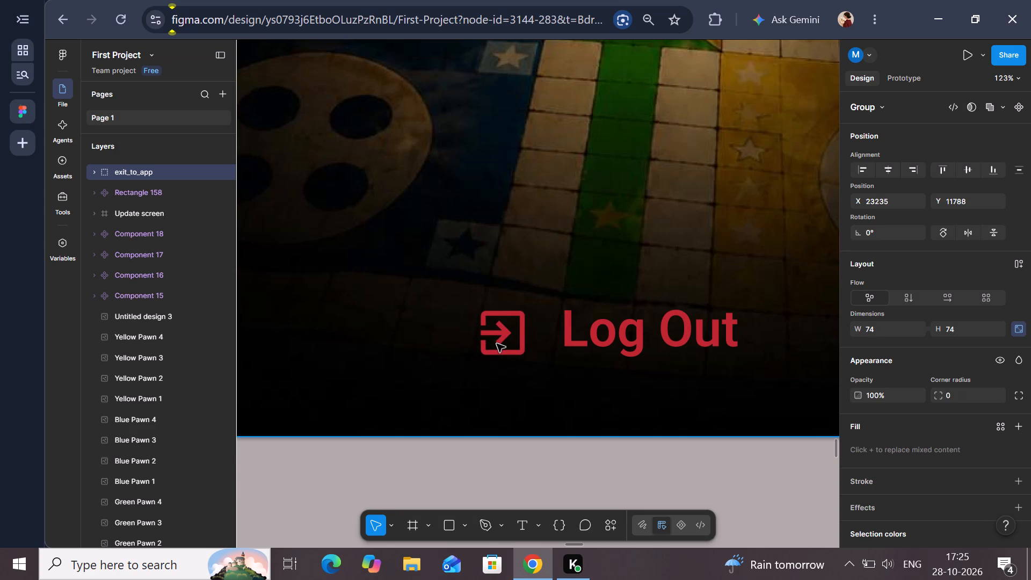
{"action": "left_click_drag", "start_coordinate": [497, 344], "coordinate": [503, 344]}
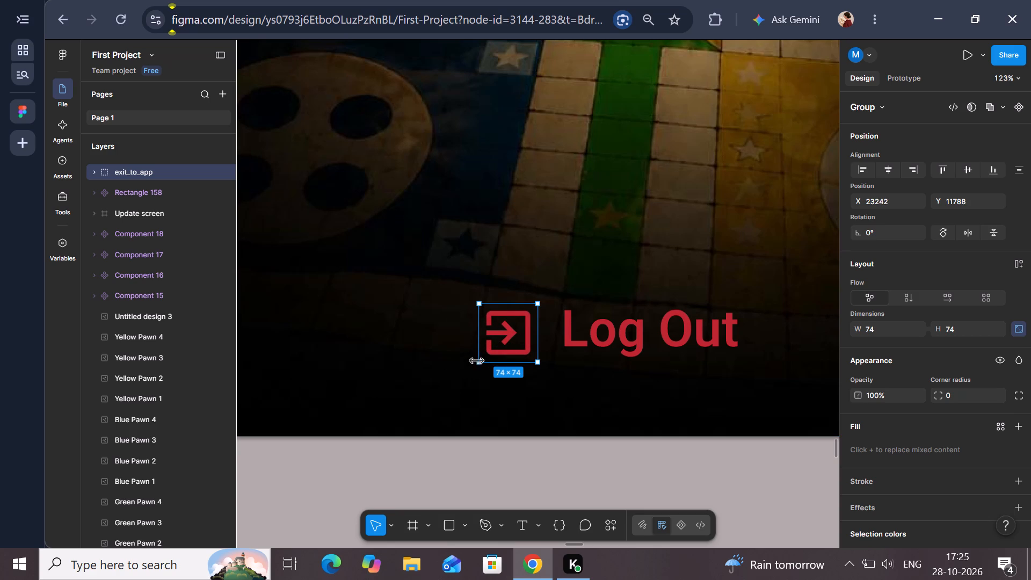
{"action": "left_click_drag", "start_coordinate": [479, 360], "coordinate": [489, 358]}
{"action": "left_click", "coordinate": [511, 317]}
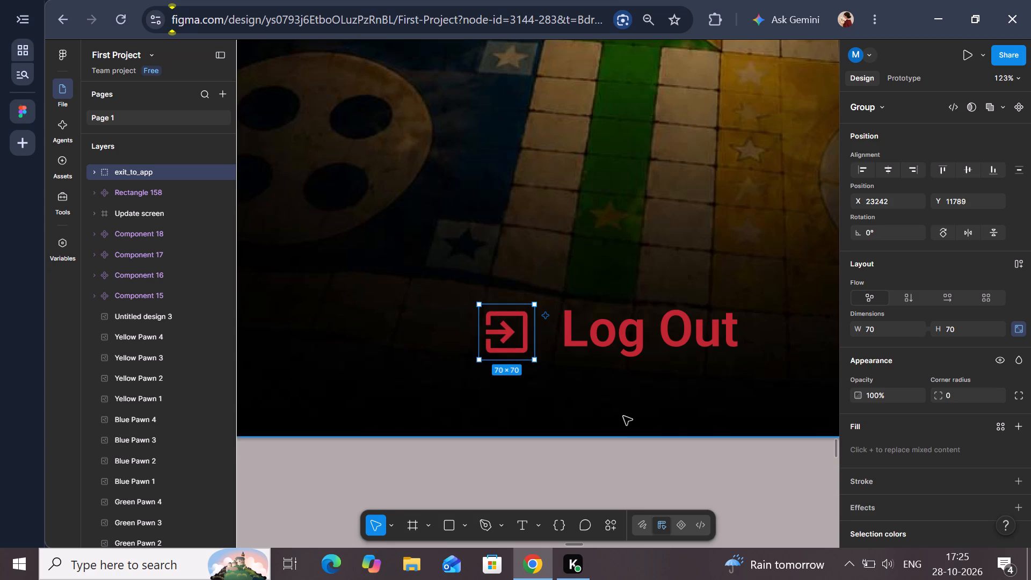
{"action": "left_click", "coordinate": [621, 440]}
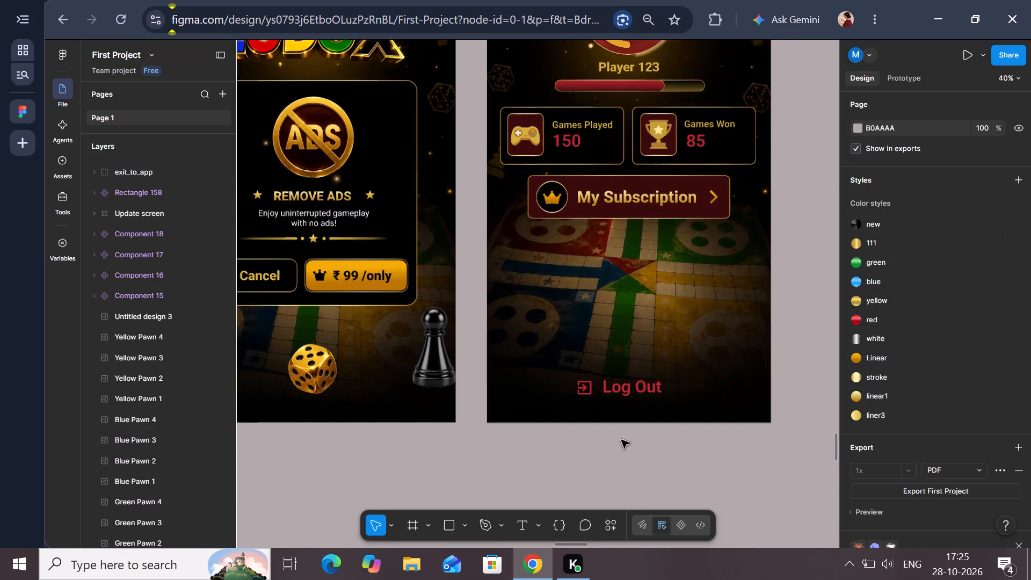
Move the exit_to_app icon just right of the Log Out text and shrink it to about 65 × 65 px, at about X 23587, Y 11786.
{"action": "scroll", "coordinate": [621, 440], "scroll_direction": "left", "scroll_amount": 1}
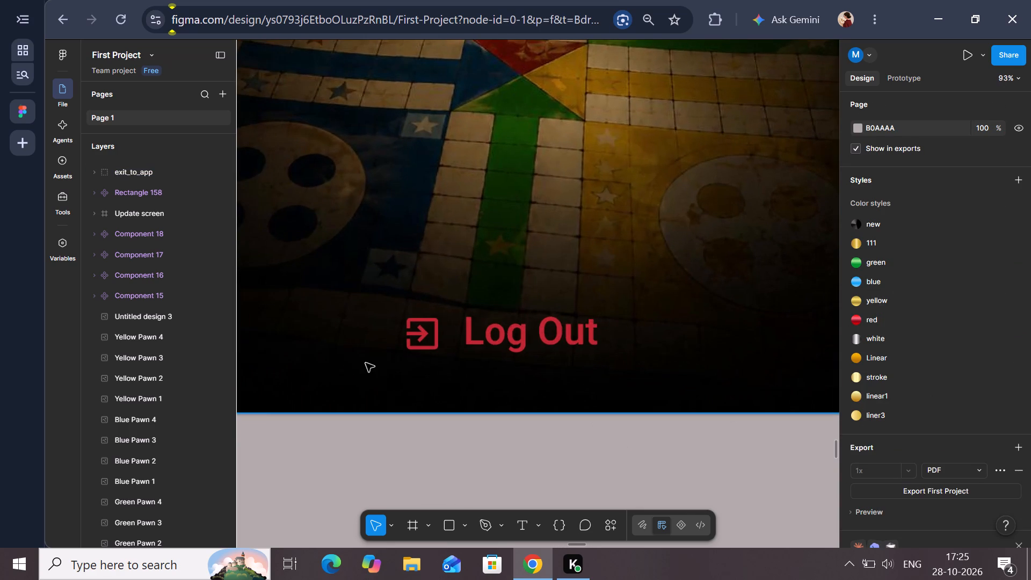
{"action": "left_click", "coordinate": [422, 318]}
{"action": "left_click_drag", "start_coordinate": [420, 332], "coordinate": [616, 330]}
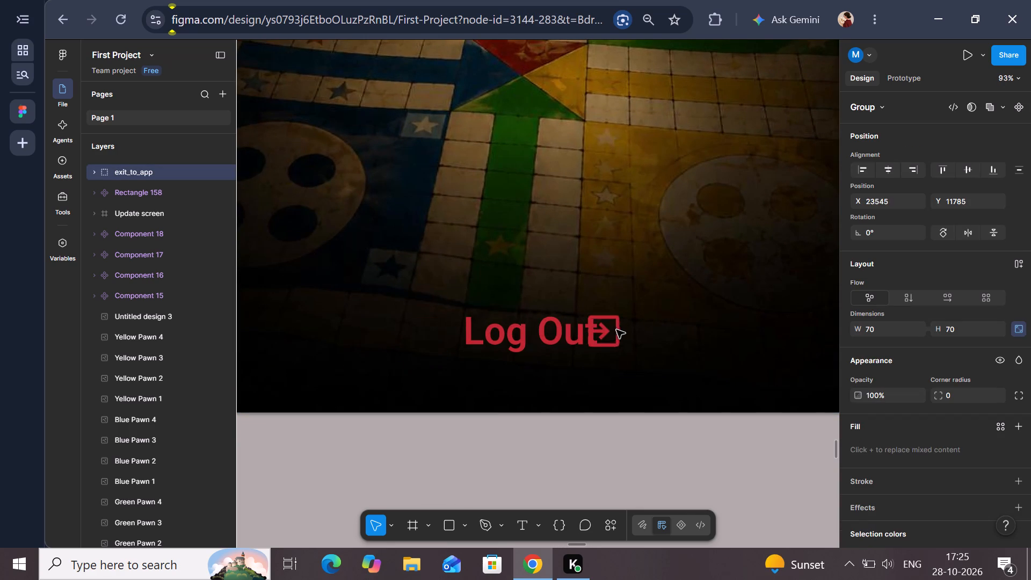
{"action": "left_click_drag", "start_coordinate": [616, 330], "coordinate": [624, 329]}
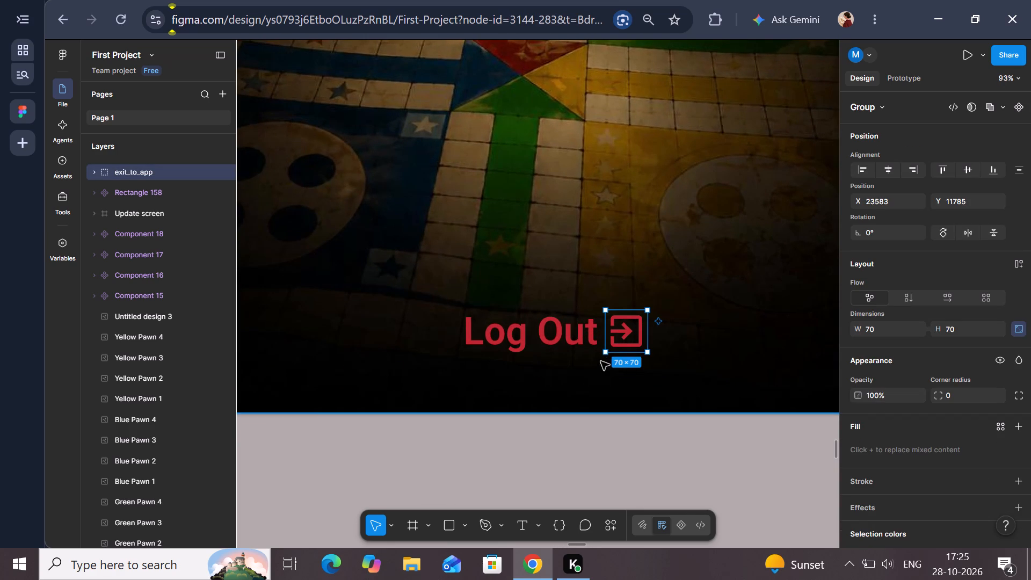
{"action": "left_click_drag", "start_coordinate": [602, 351], "coordinate": [606, 349]}
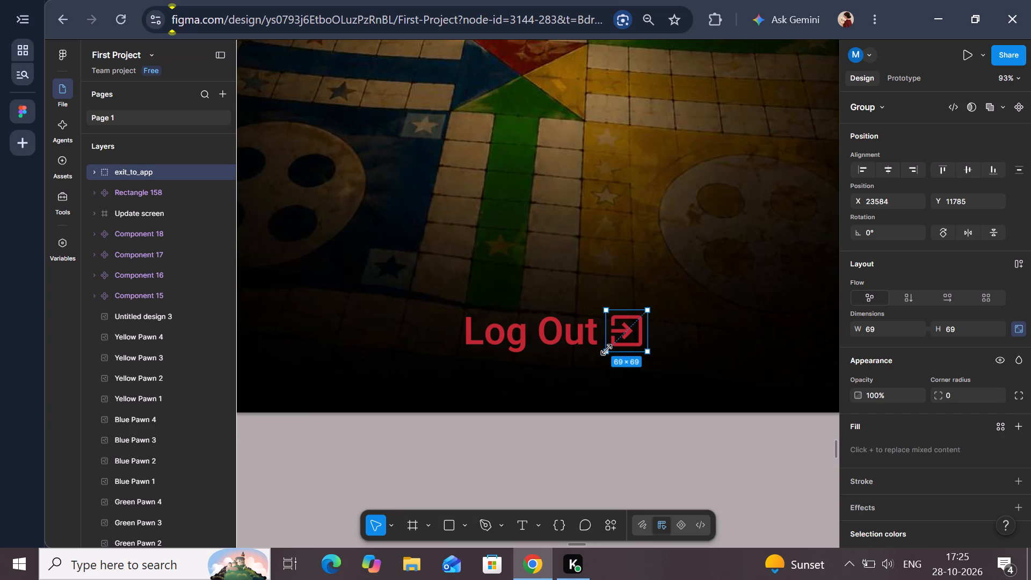
{"action": "left_click_drag", "start_coordinate": [606, 349], "coordinate": [608, 346]}
{"action": "left_click", "coordinate": [621, 330]}
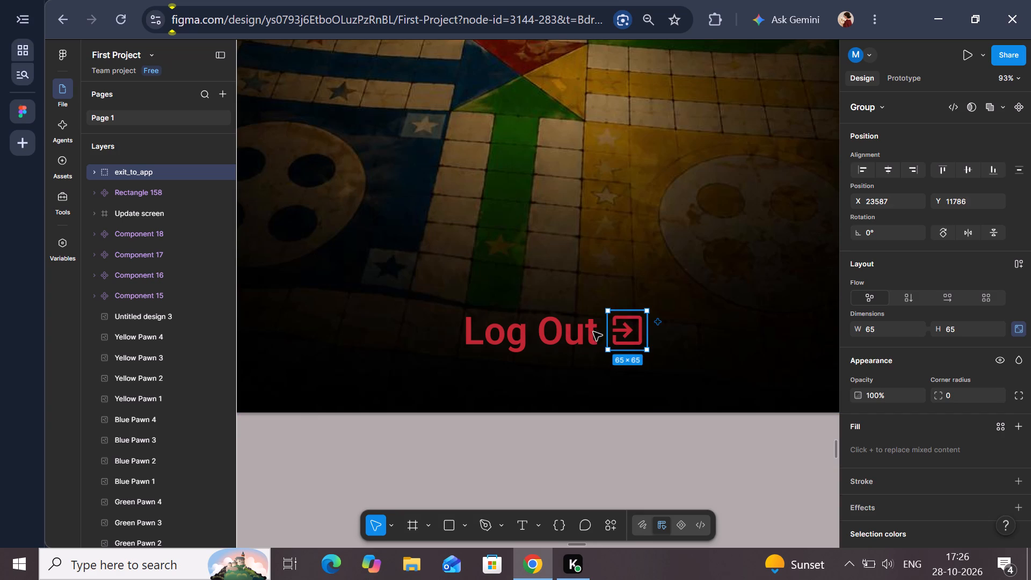
Reduce the Log Out text box height to about 75 px, keeping its width.
{"action": "left_click", "coordinate": [573, 332]}
{"action": "left_click", "coordinate": [626, 332], "text": "shift"}
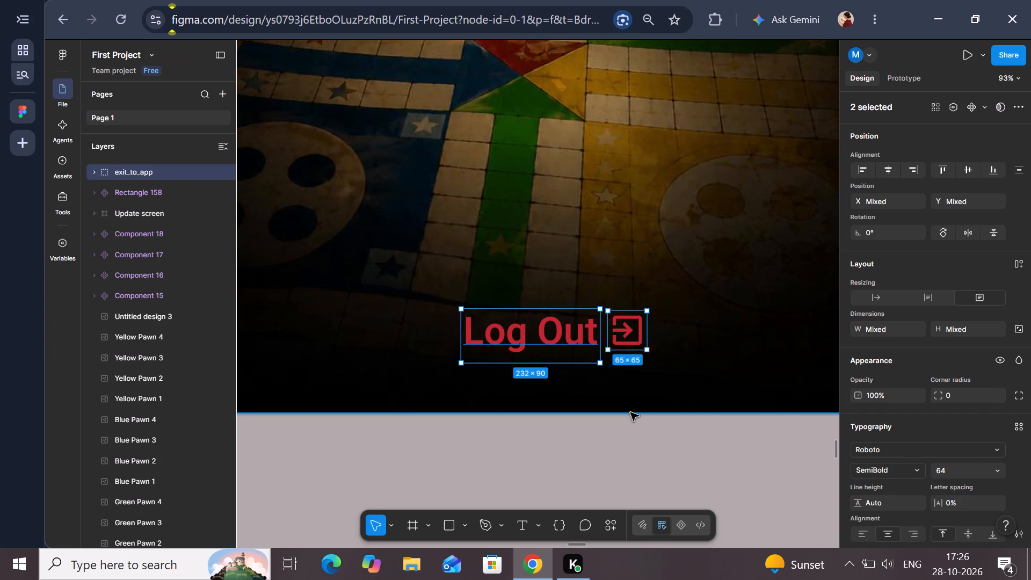
{"action": "left_click", "coordinate": [563, 430]}
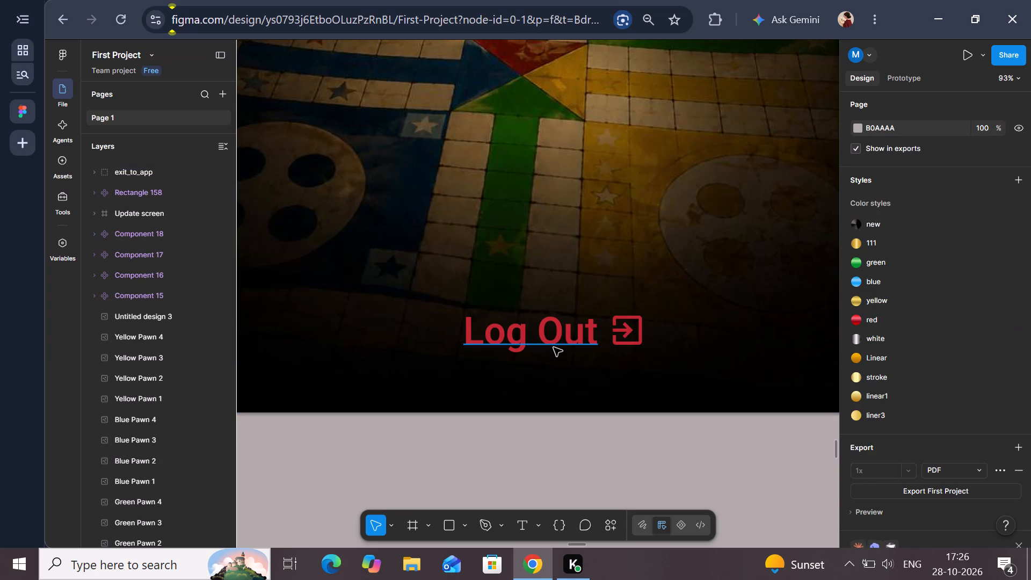
{"action": "left_click", "coordinate": [554, 347]}
{"action": "left_click_drag", "start_coordinate": [559, 365], "coordinate": [560, 356]}
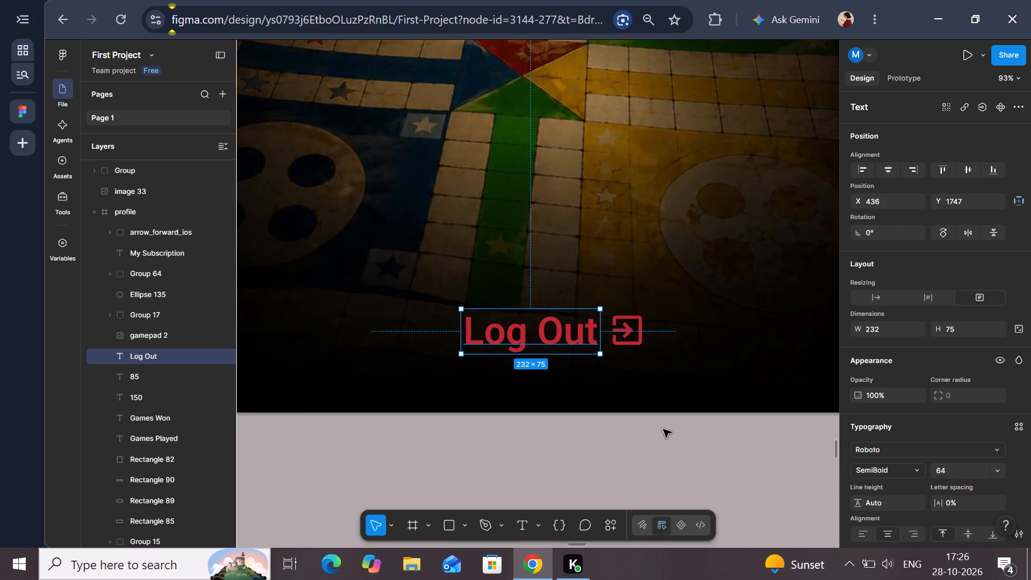
{"action": "left_click", "coordinate": [663, 429]}
Nudge the exit_to_app icon slightly down to align it with the Log Out text.
{"action": "left_click", "coordinate": [627, 343]}
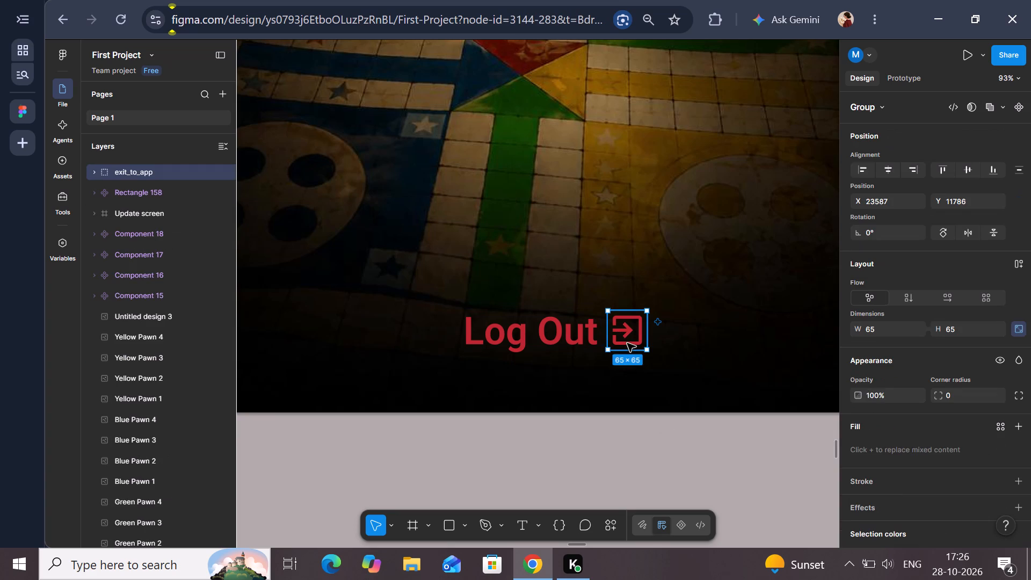
{"action": "key", "text": "Down"}
{"action": "left_click", "coordinate": [565, 339], "text": "shift"}
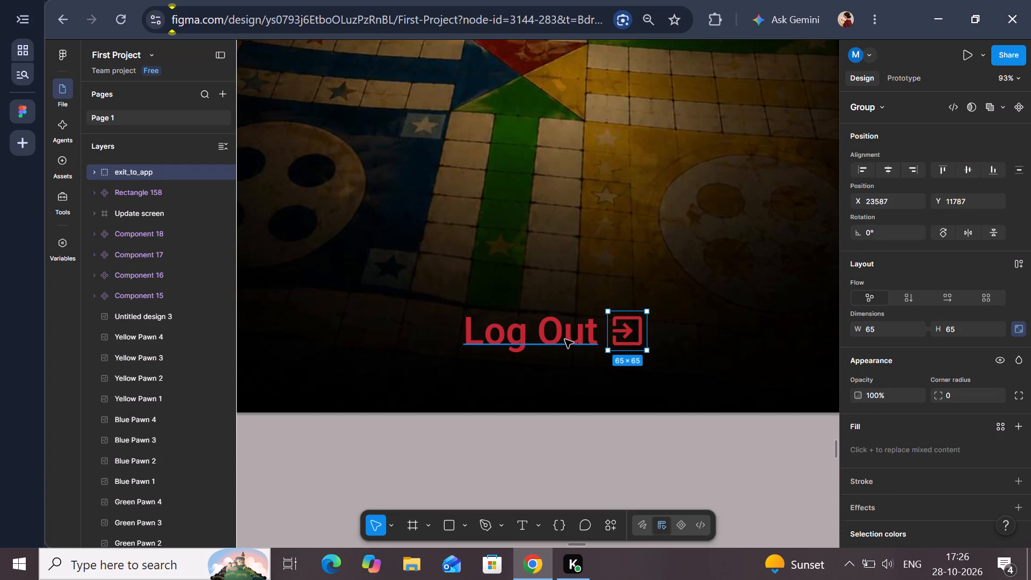
{"action": "left_click", "coordinate": [596, 407]}
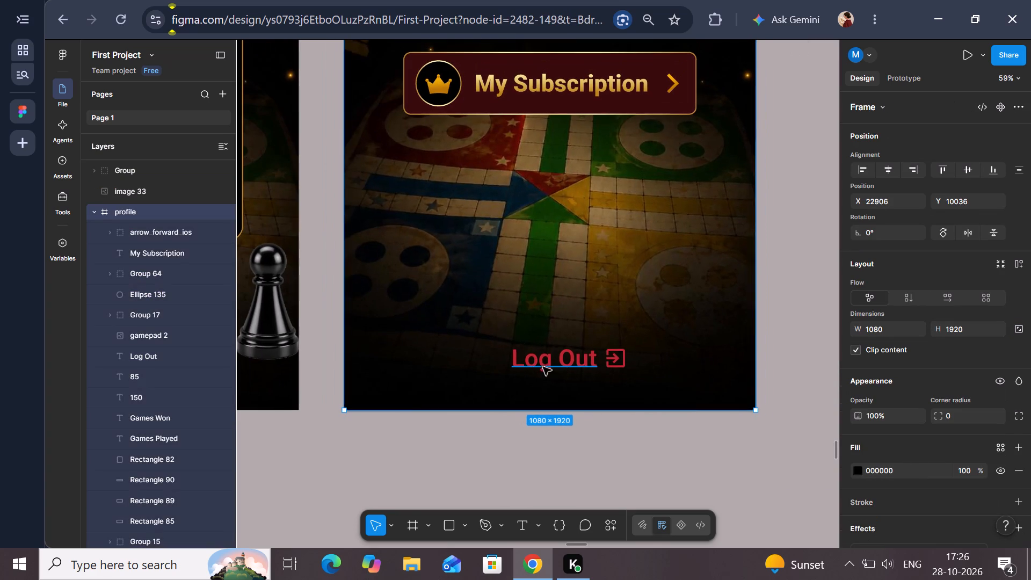
Try to group the Log Out text and the exit_to_app icon together.
{"action": "left_click", "coordinate": [548, 369]}
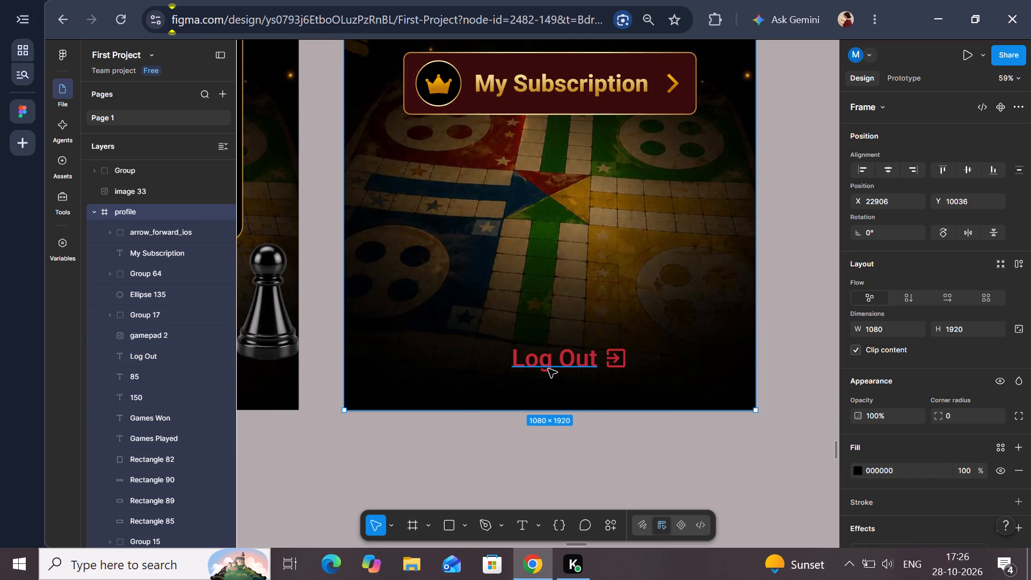
{"action": "left_click", "coordinate": [651, 458]}
{"action": "left_click", "coordinate": [565, 366]}
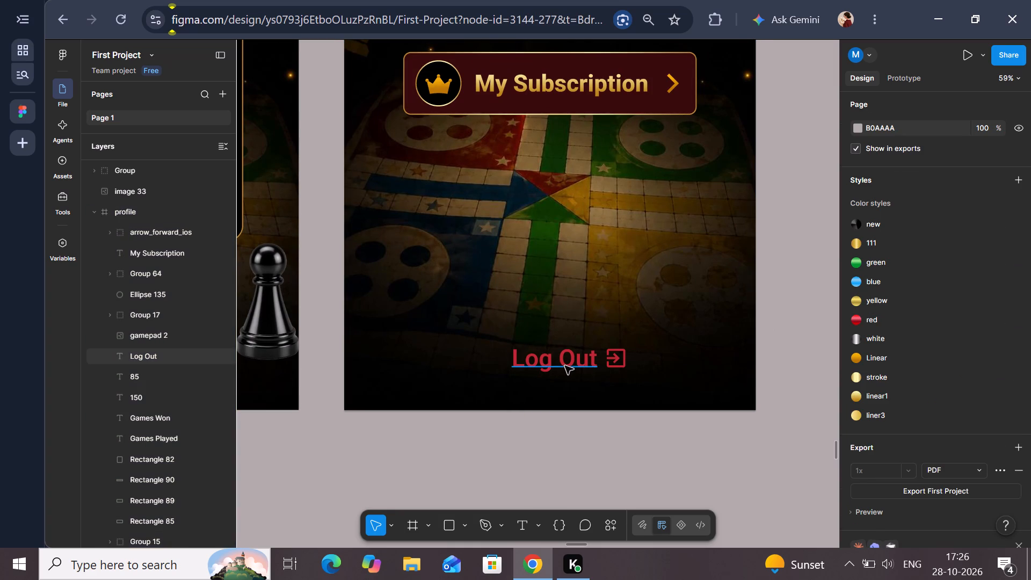
{"action": "left_click", "coordinate": [606, 354], "text": "shift"}
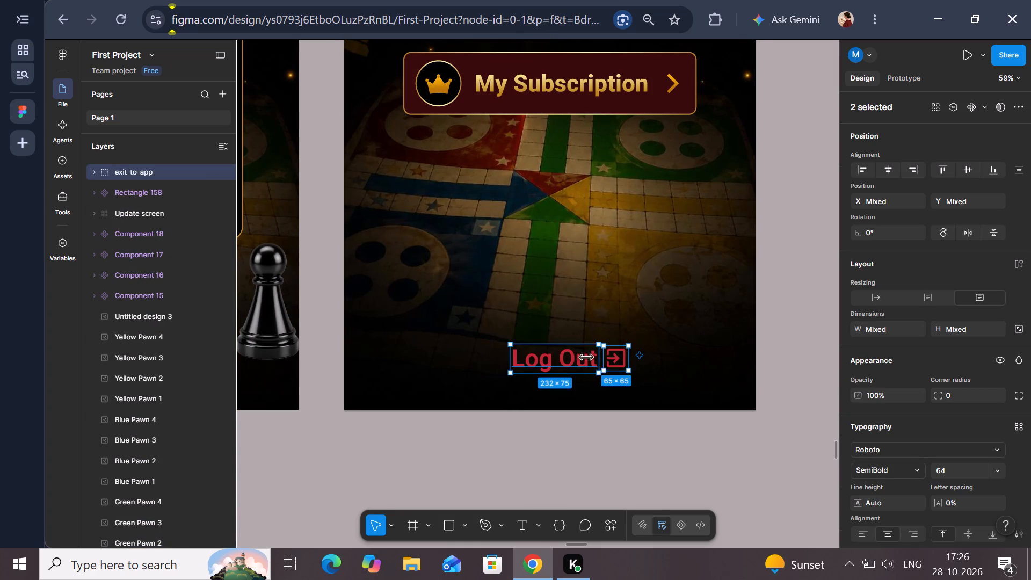
{"action": "right_click", "coordinate": [585, 357]}
{"action": "left_click", "coordinate": [645, 248]}
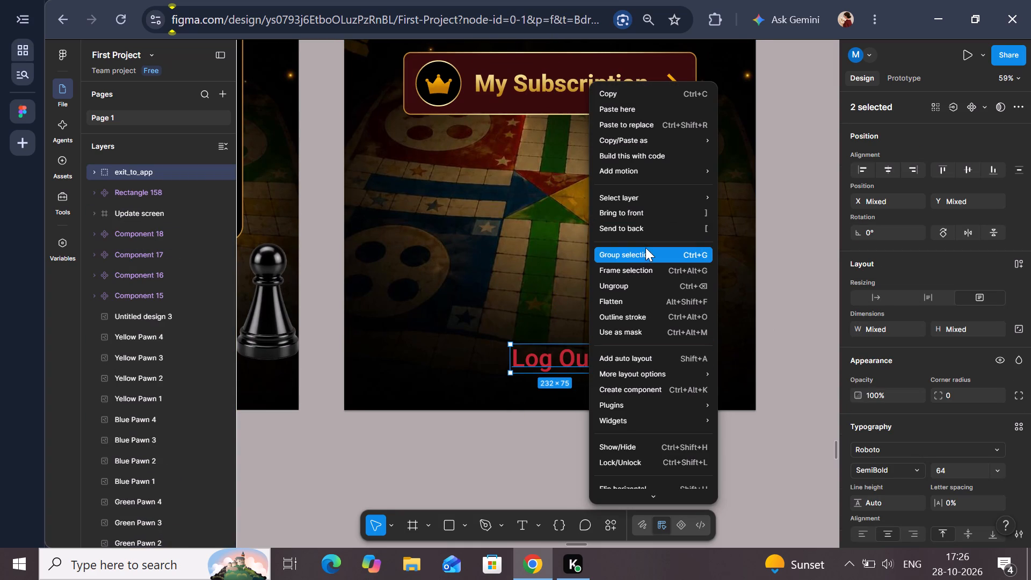
Check which layers the group around the Log Out text and the exit_to_app icon contains.
{"action": "left_click", "coordinate": [580, 367]}
{"action": "left_click", "coordinate": [618, 367]}
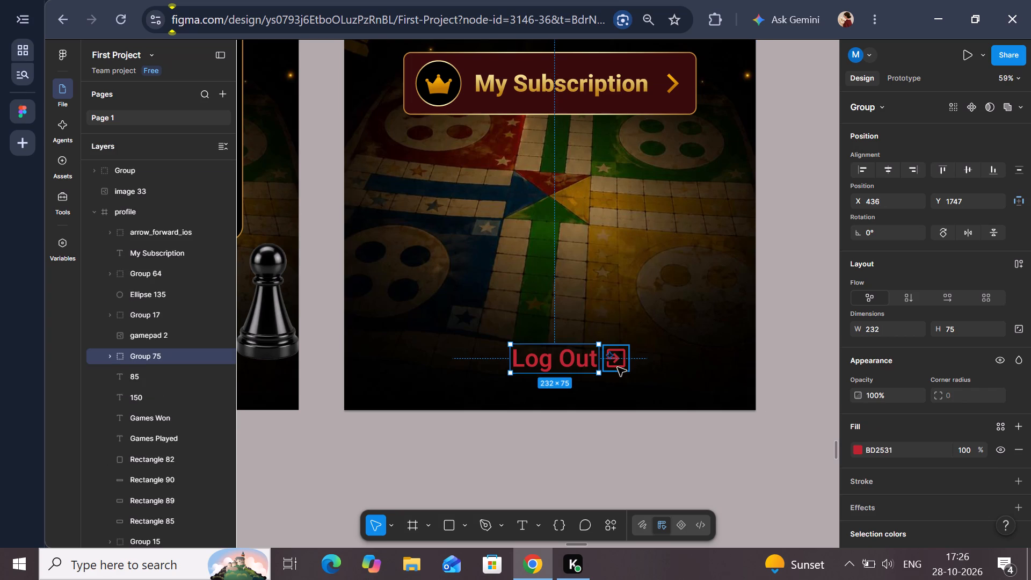
{"action": "left_click", "coordinate": [586, 364]}
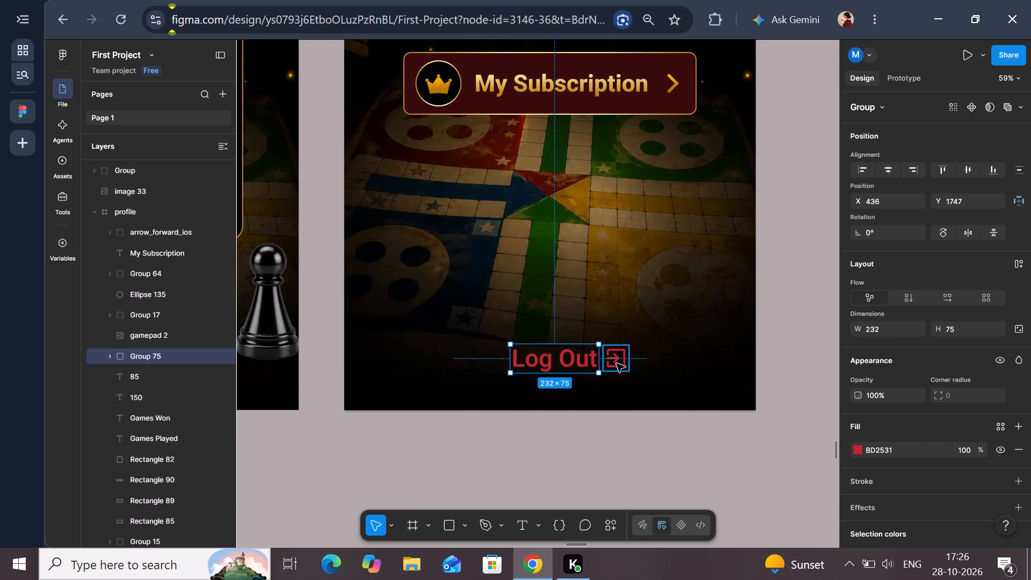
{"action": "left_click", "coordinate": [616, 364], "text": "shift"}
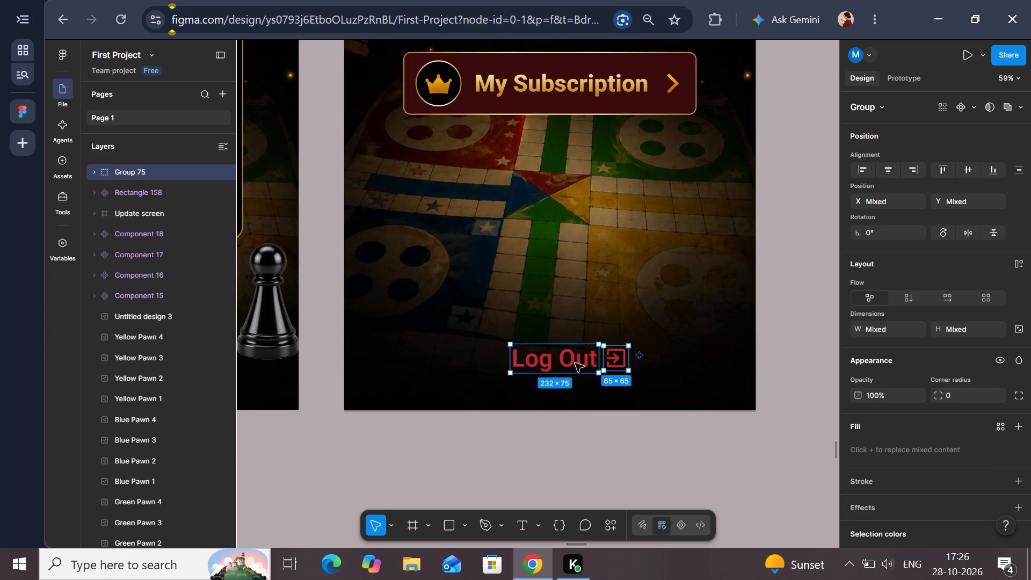
{"action": "left_click", "coordinate": [512, 429]}
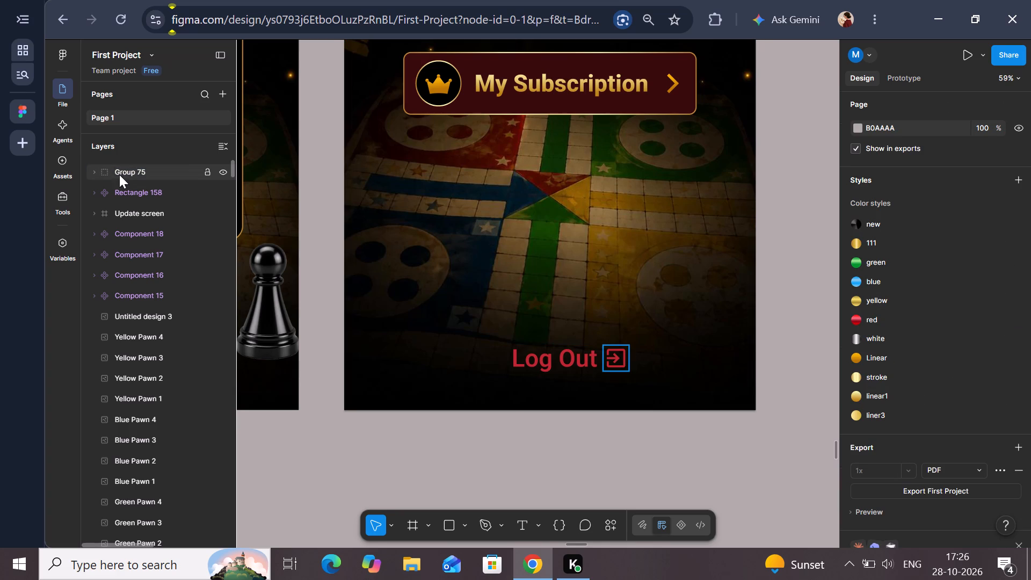
{"action": "left_click", "coordinate": [95, 171]}
{"action": "left_click", "coordinate": [142, 191]}
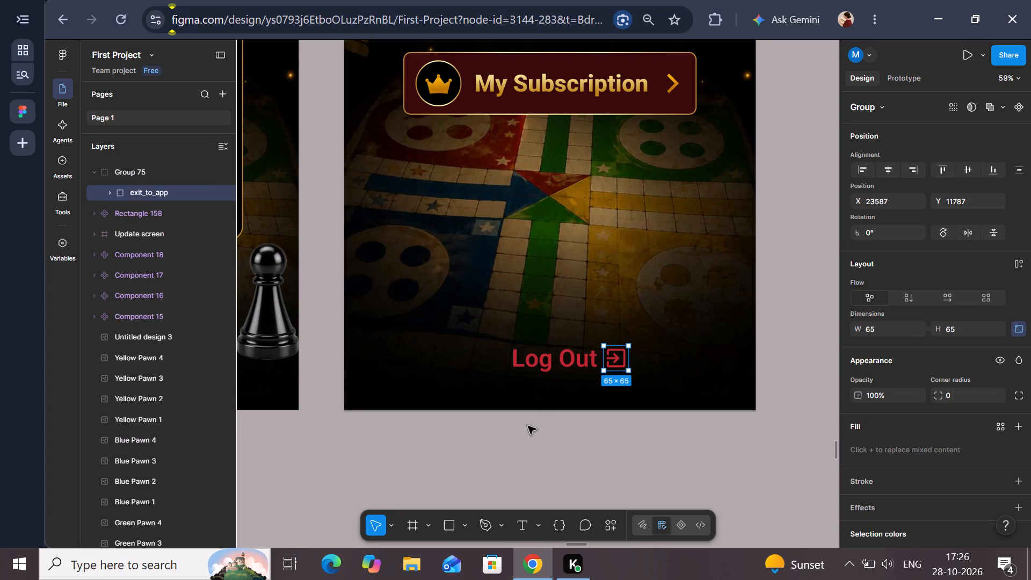
{"action": "key", "text": "ctrl+z"}
{"action": "key", "text": "ctrl+z"}
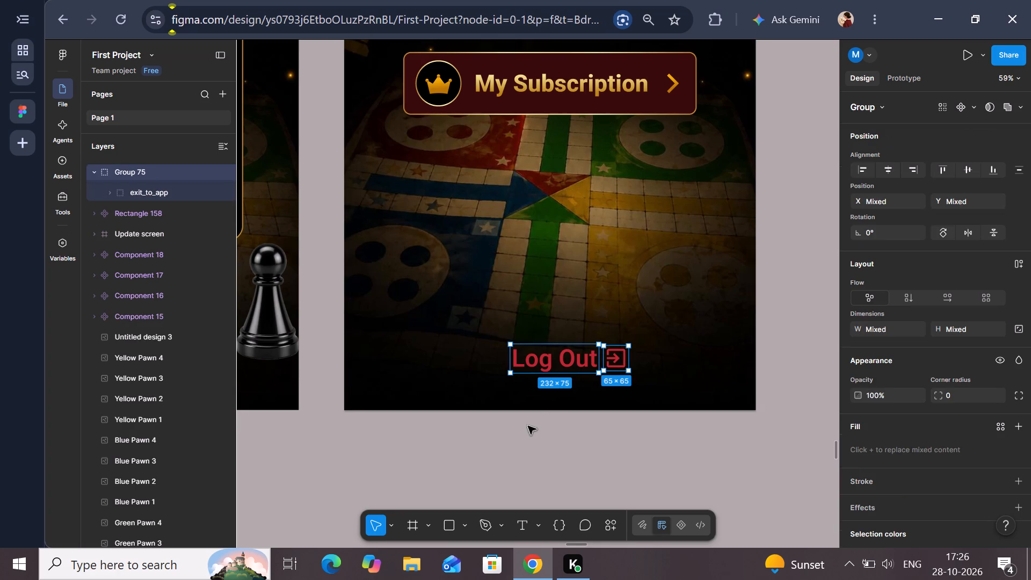
{"action": "key", "text": "ctrl+z"}
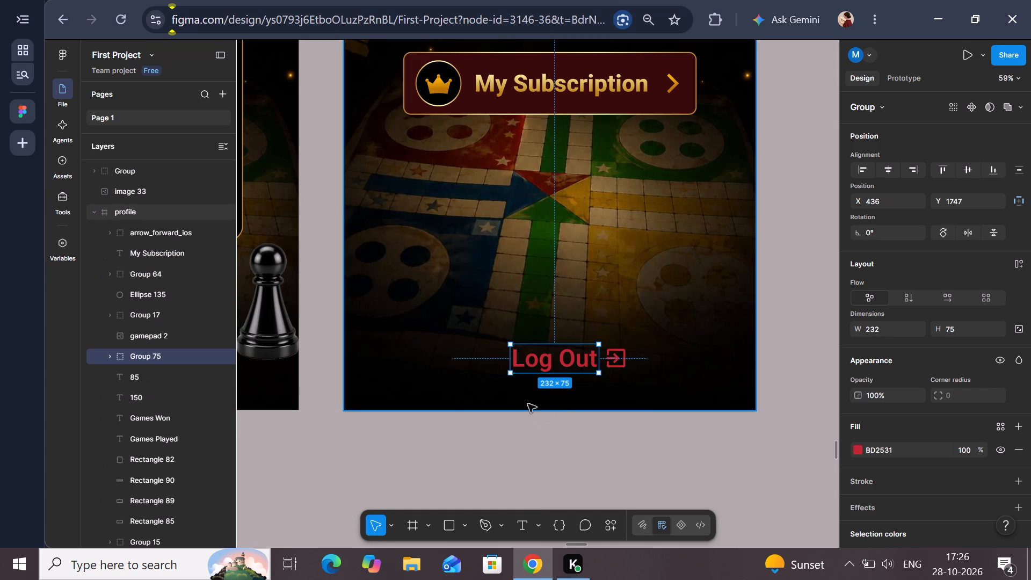
Look through the layers above the profile frame and the neighbouring screens on the canvas.
{"action": "left_click", "coordinate": [125, 166]}
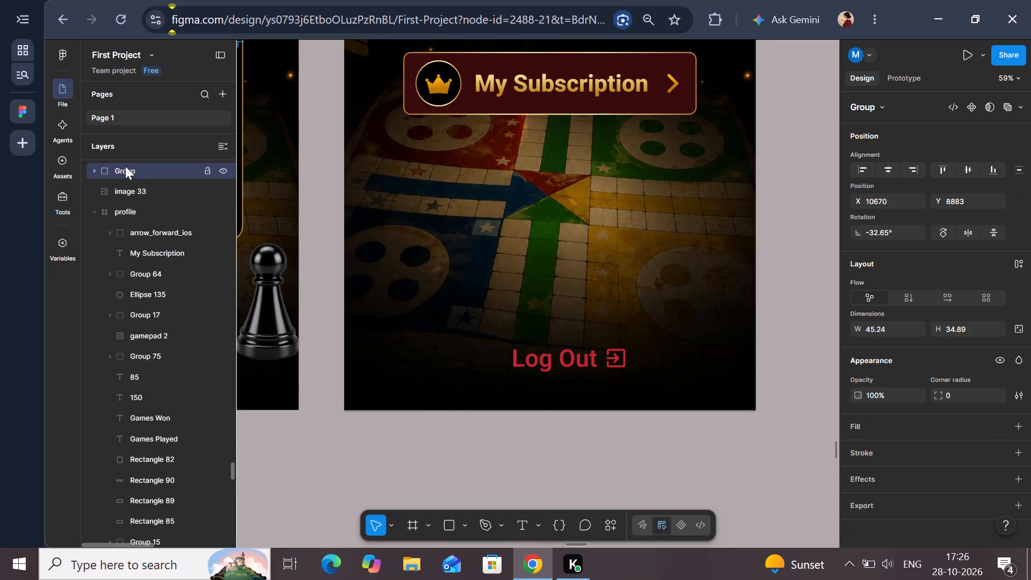
{"action": "left_click", "coordinate": [94, 168]}
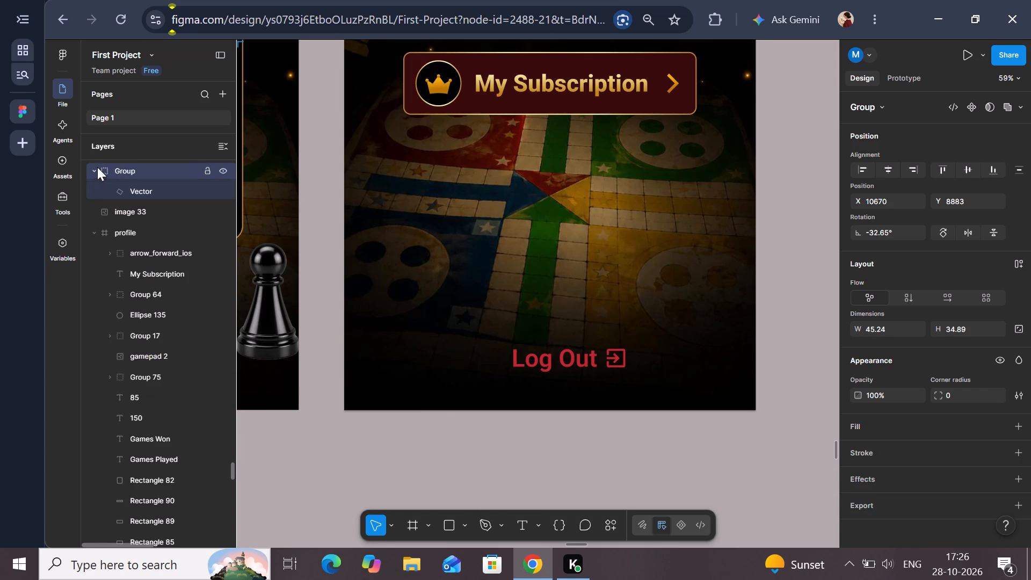
{"action": "left_click", "coordinate": [128, 195]}
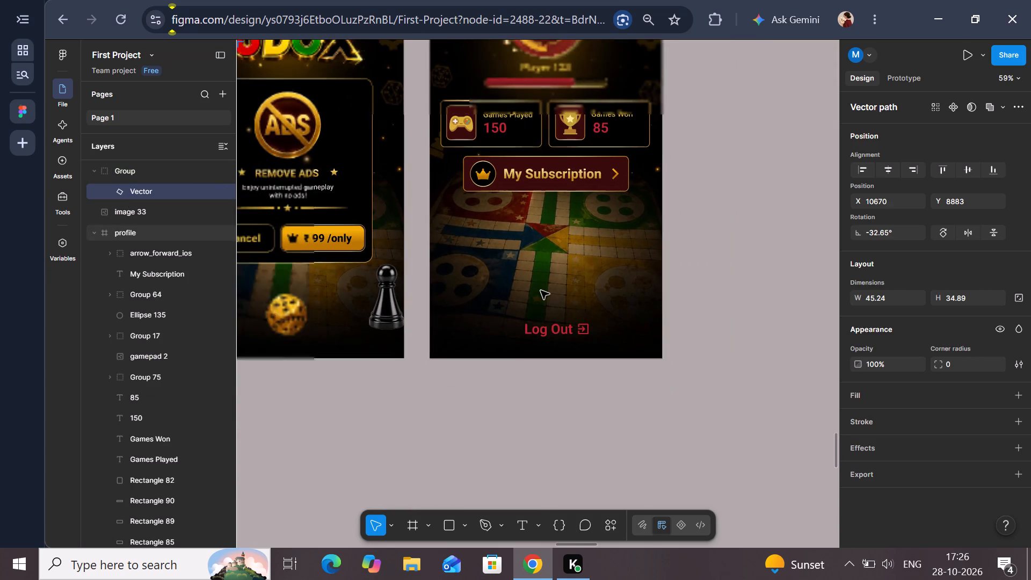
{"action": "scroll", "coordinate": [541, 291], "scroll_direction": "up", "scroll_amount": 1}
{"action": "scroll", "coordinate": [541, 291], "scroll_direction": "right", "scroll_amount": 2}
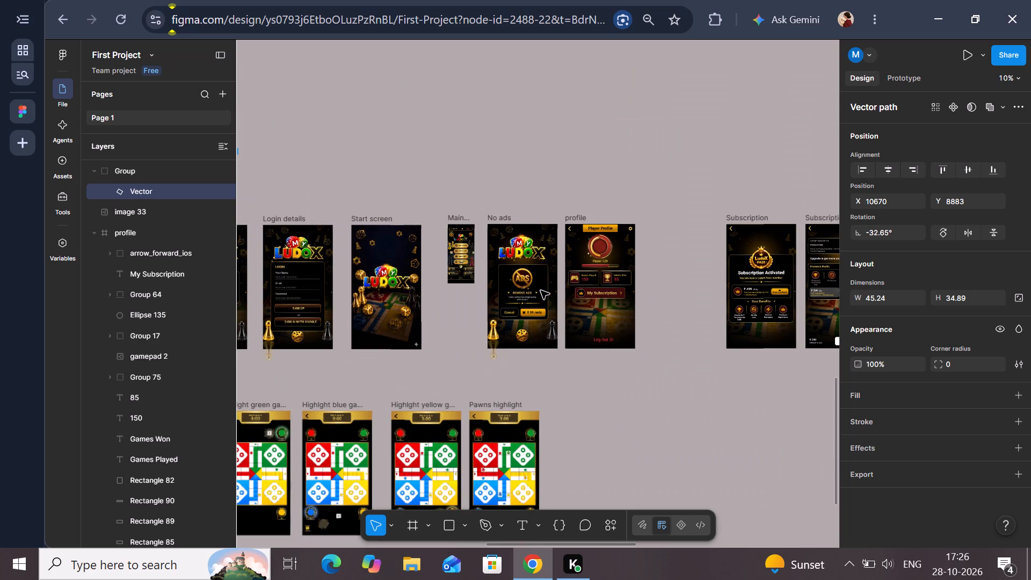
{"action": "scroll", "coordinate": [471, 322], "scroll_direction": "right", "scroll_amount": 2}
{"action": "scroll", "coordinate": [468, 322], "scroll_direction": "left", "scroll_amount": 4}
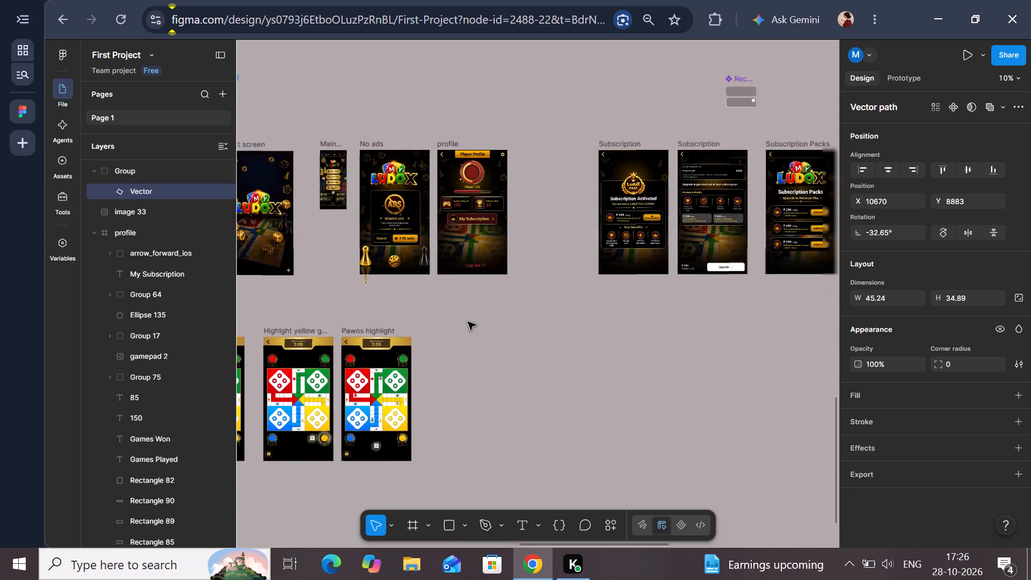
{"action": "scroll", "coordinate": [468, 322], "scroll_direction": "left", "scroll_amount": 1}
{"action": "scroll", "coordinate": [468, 322], "scroll_direction": "up", "scroll_amount": 1}
{"action": "scroll", "coordinate": [460, 291], "scroll_direction": "right", "scroll_amount": 2}
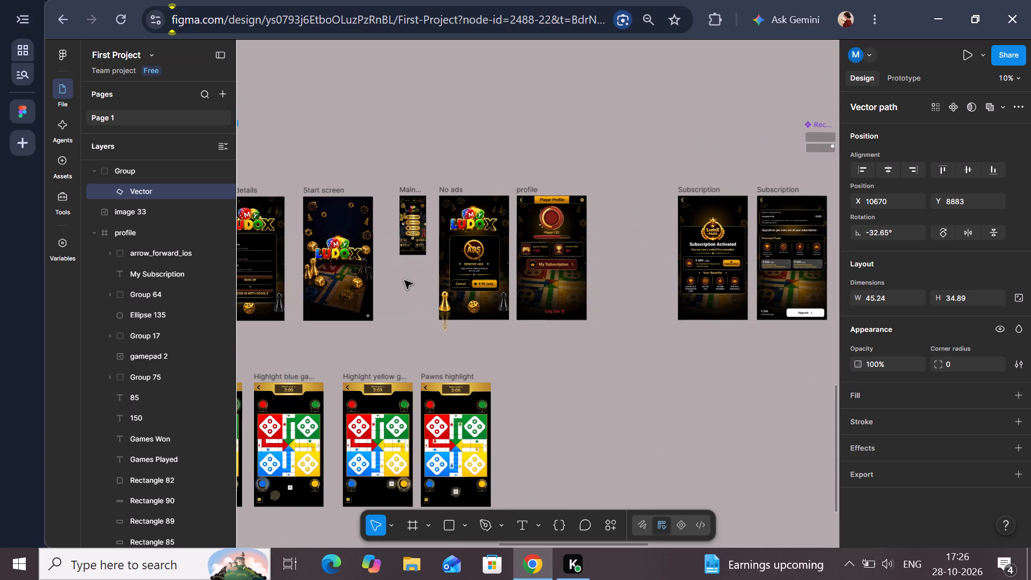
{"action": "left_click", "coordinate": [185, 219]}
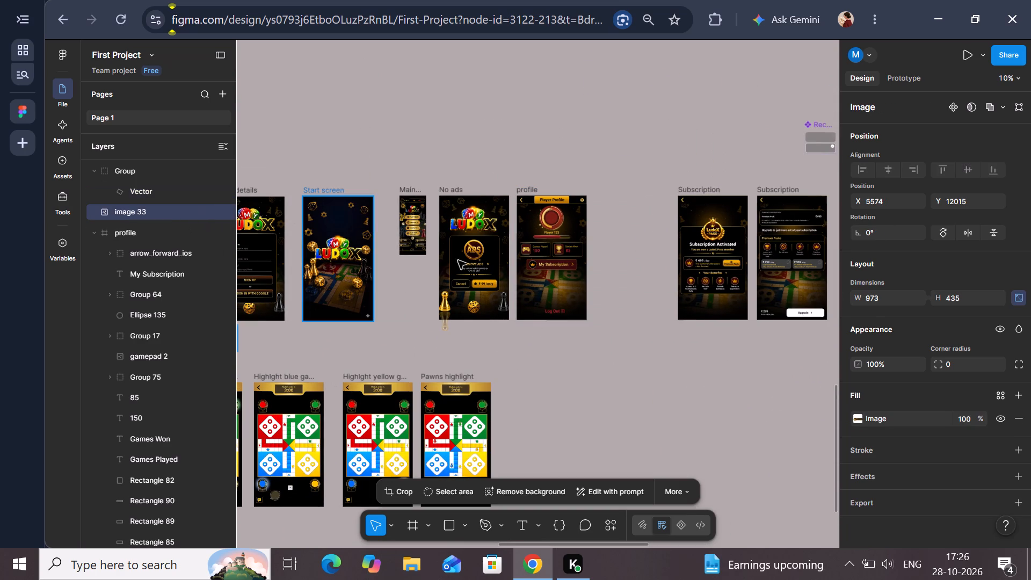
{"action": "scroll", "coordinate": [524, 327], "scroll_direction": "right", "scroll_amount": 3}
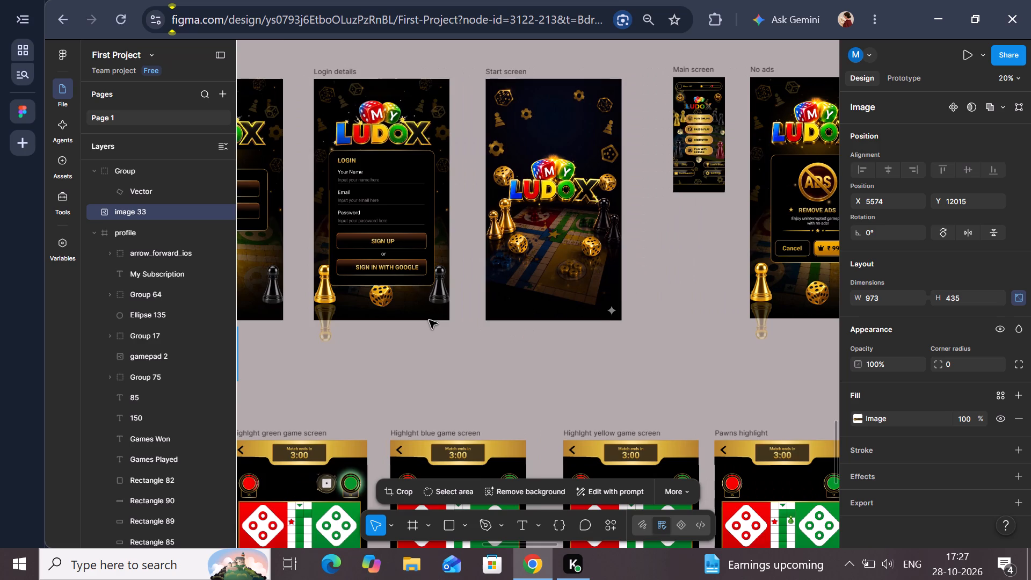
{"action": "scroll", "coordinate": [441, 320], "scroll_direction": "left", "scroll_amount": 7}
{"action": "scroll", "coordinate": [684, 350], "scroll_direction": "left", "scroll_amount": 1}
{"action": "scroll", "coordinate": [585, 288], "scroll_direction": "up", "scroll_amount": 1}
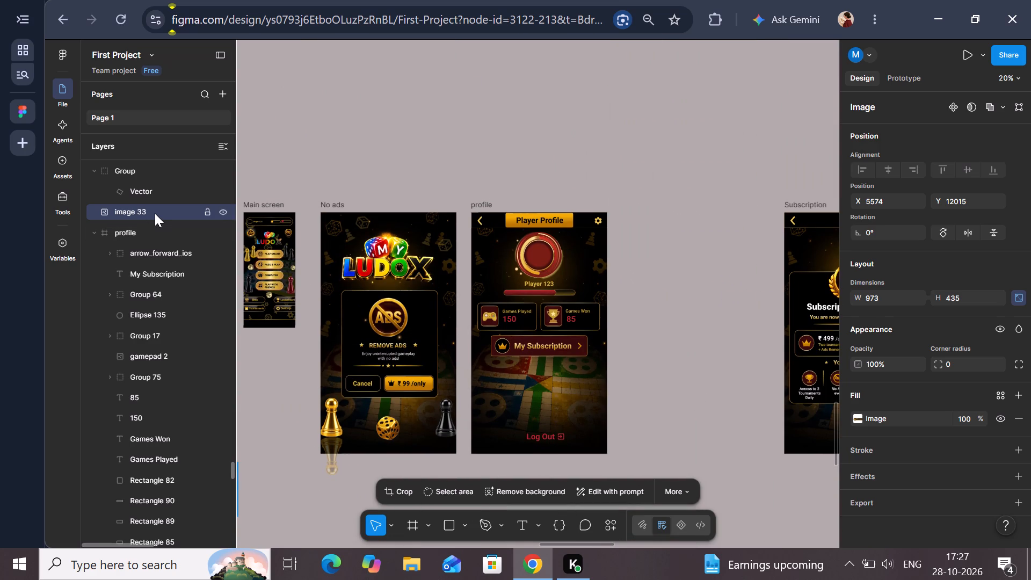
{"action": "scroll", "coordinate": [155, 213], "scroll_direction": "right", "scroll_amount": 2}
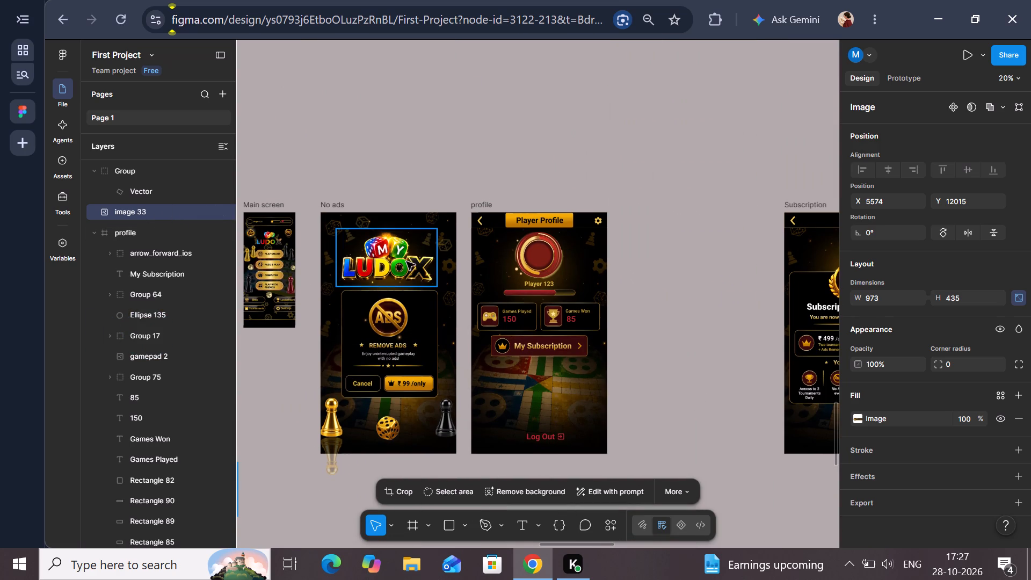
{"action": "scroll", "coordinate": [478, 329], "scroll_direction": "right", "scroll_amount": 1}
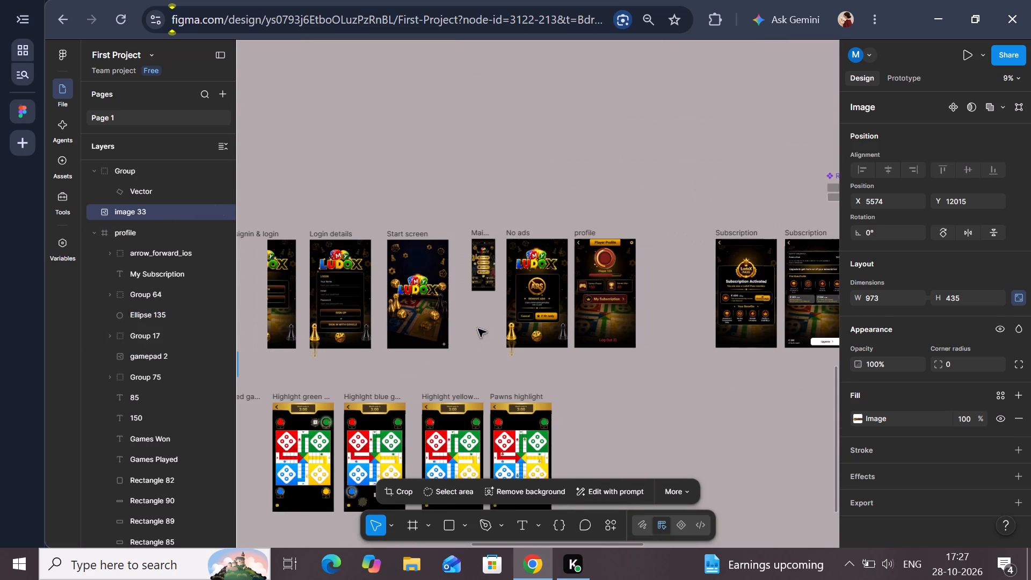
{"action": "scroll", "coordinate": [478, 329], "scroll_direction": "right", "scroll_amount": 1}
{"action": "left_click", "coordinate": [679, 311]}
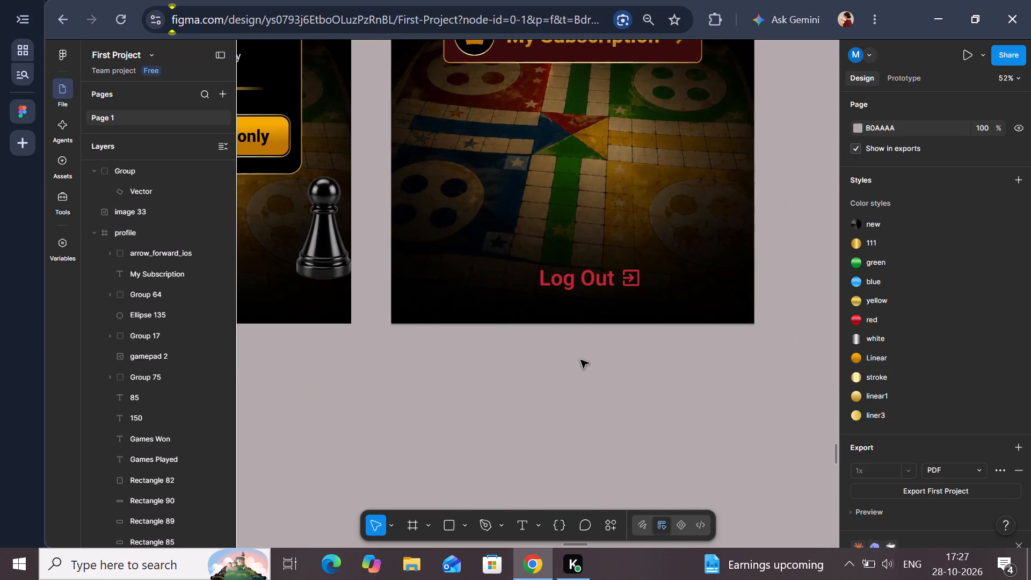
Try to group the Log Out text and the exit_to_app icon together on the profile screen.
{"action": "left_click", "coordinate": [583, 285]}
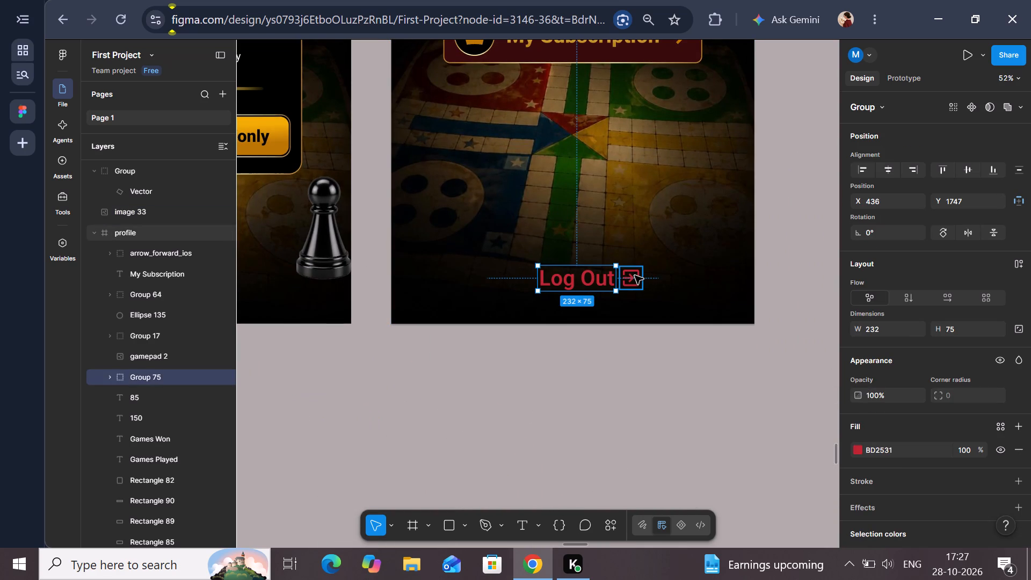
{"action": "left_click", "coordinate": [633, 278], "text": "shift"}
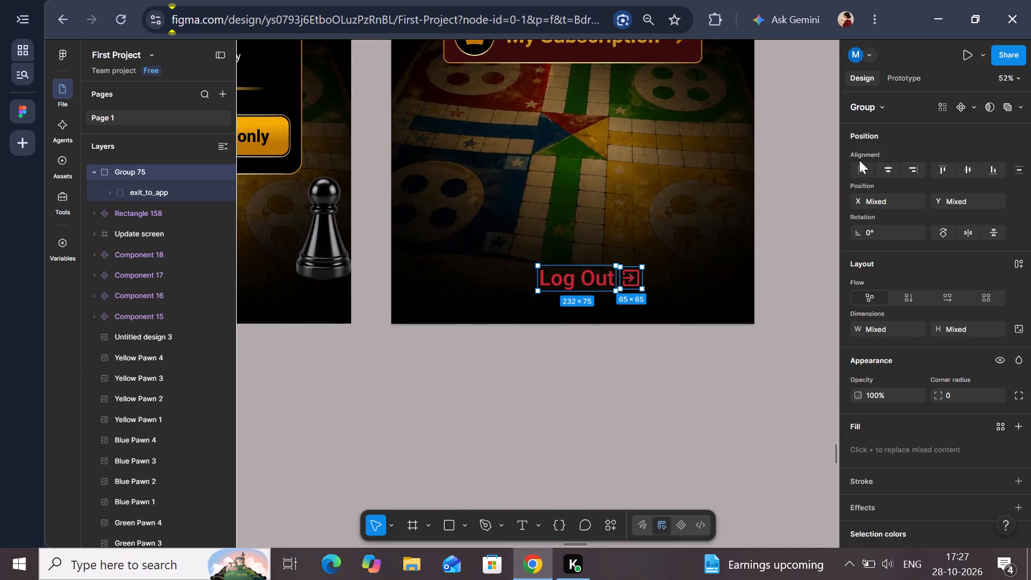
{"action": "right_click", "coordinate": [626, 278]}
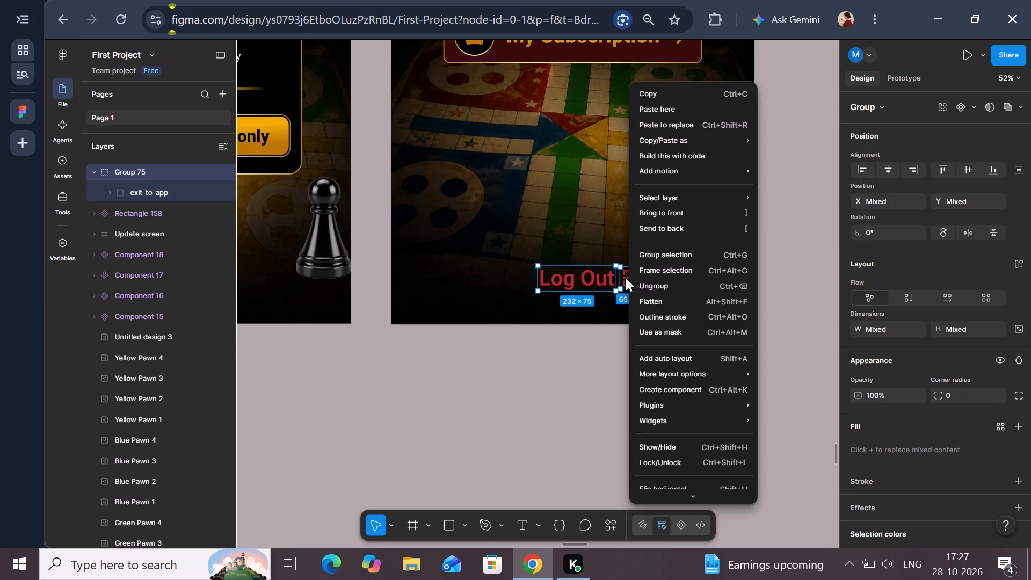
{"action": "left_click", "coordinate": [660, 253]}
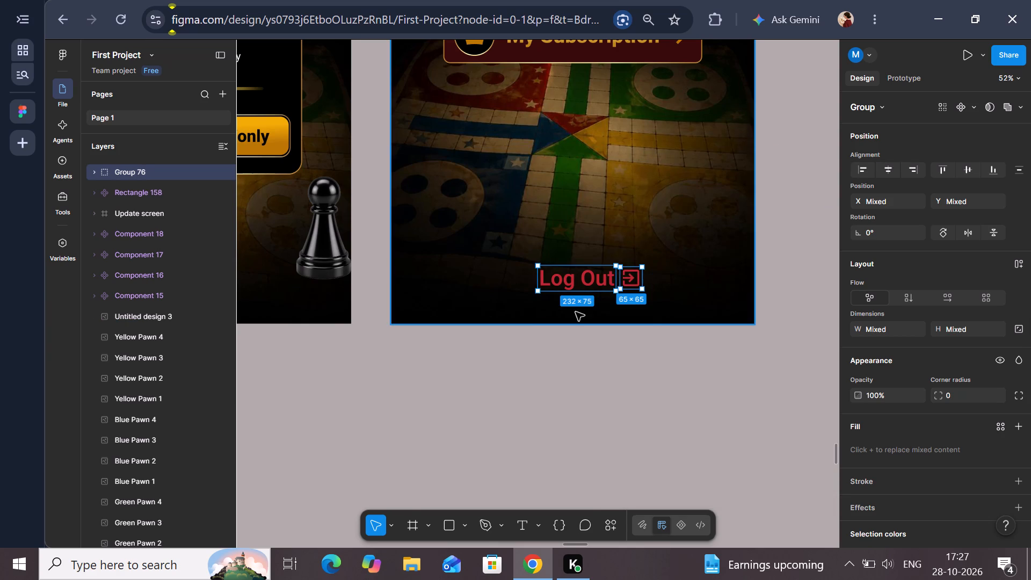
Ungroup both nested groups around the exit_to_app icon, leaving it as its own top-level layer.
{"action": "left_click", "coordinate": [95, 170]}
{"action": "left_click", "coordinate": [148, 196]}
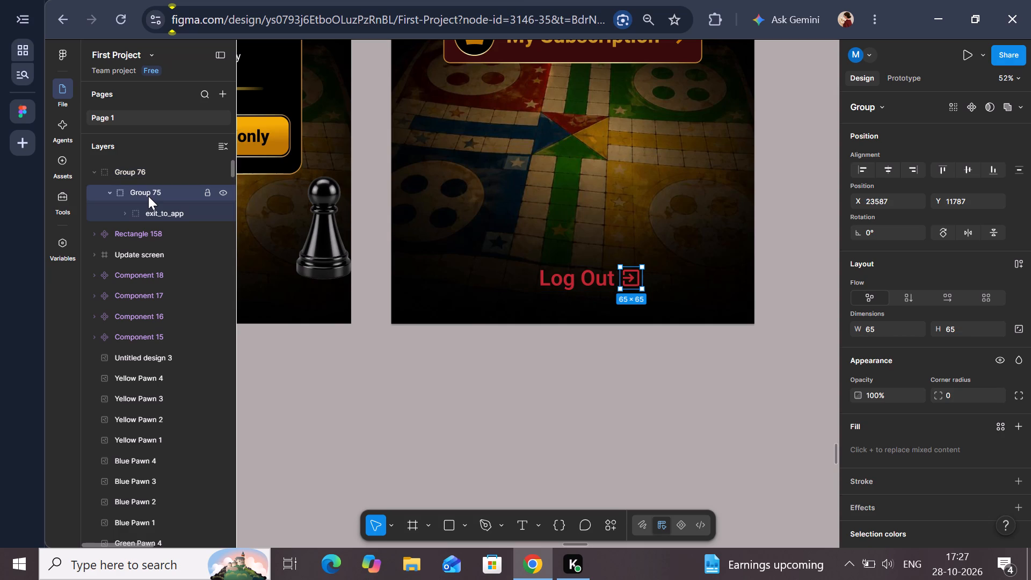
{"action": "right_click", "coordinate": [166, 199]}
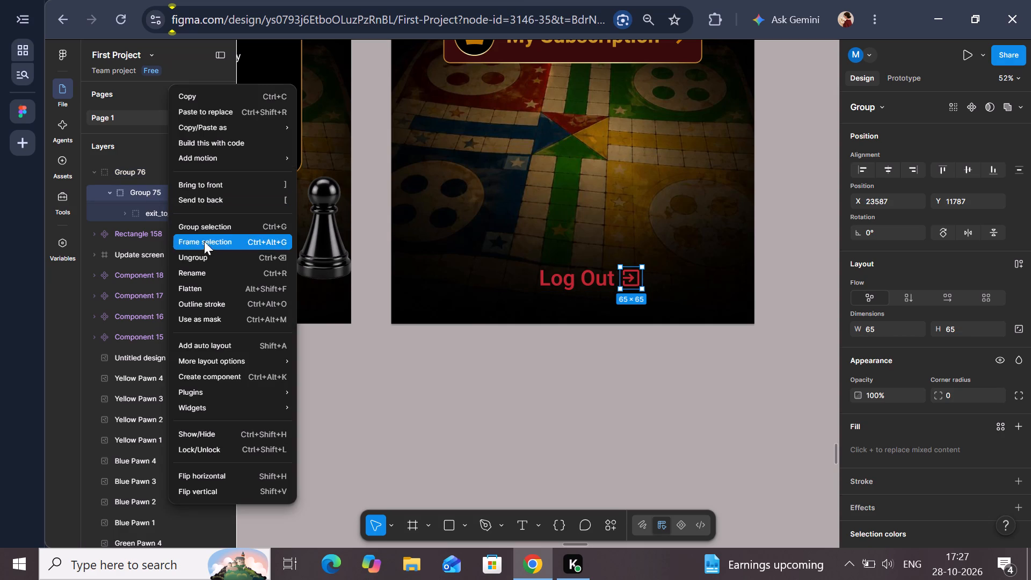
{"action": "left_click", "coordinate": [204, 252]}
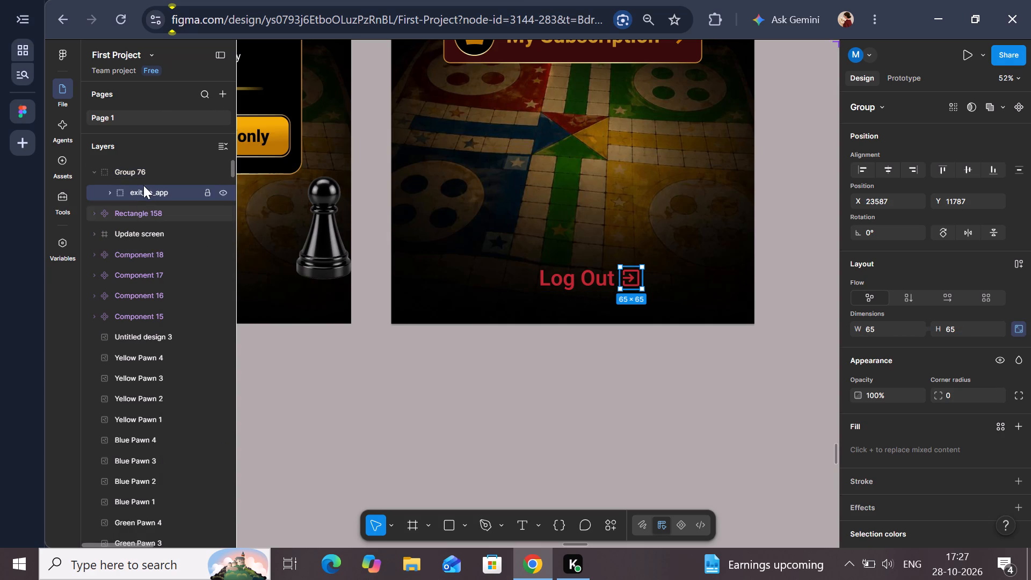
{"action": "left_click", "coordinate": [143, 178]}
{"action": "right_click", "coordinate": [145, 171]}
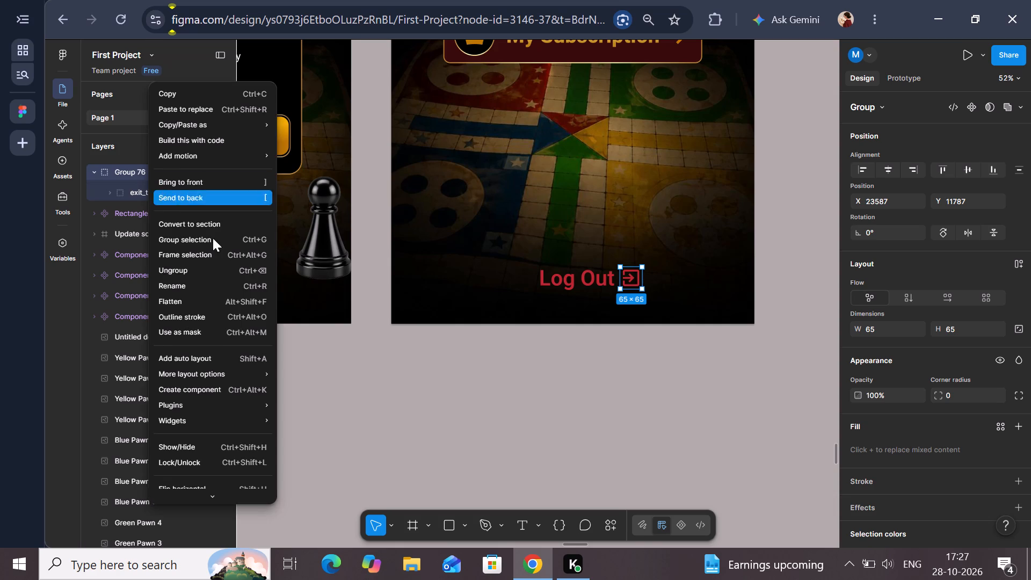
{"action": "left_click", "coordinate": [192, 277]}
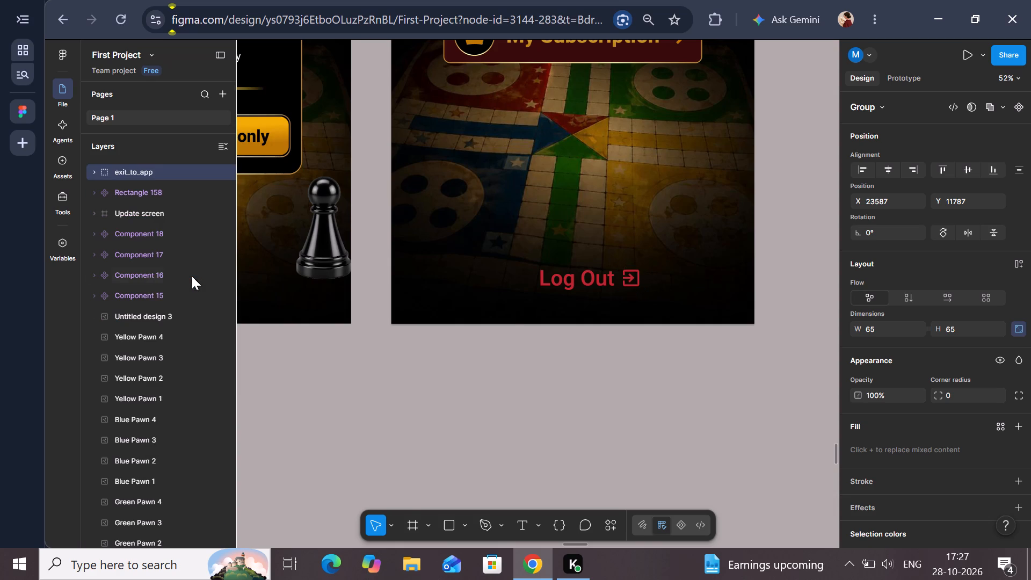
Ungroup the outer group around the Log Out text in the profile frame.
{"action": "left_click", "coordinate": [569, 398]}
{"action": "left_click", "coordinate": [565, 283]}
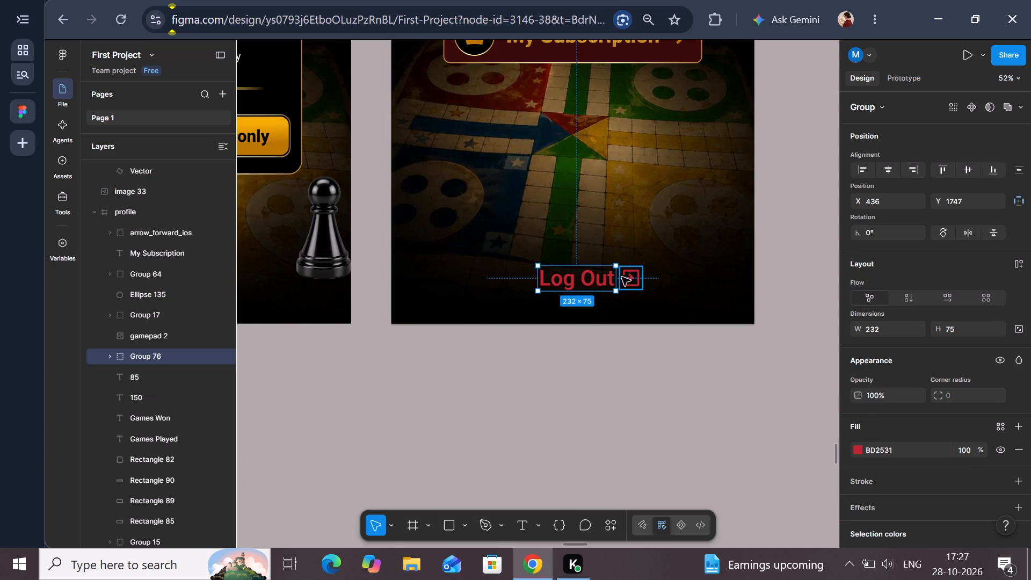
{"action": "right_click", "coordinate": [556, 278]}
{"action": "left_click", "coordinate": [582, 286]}
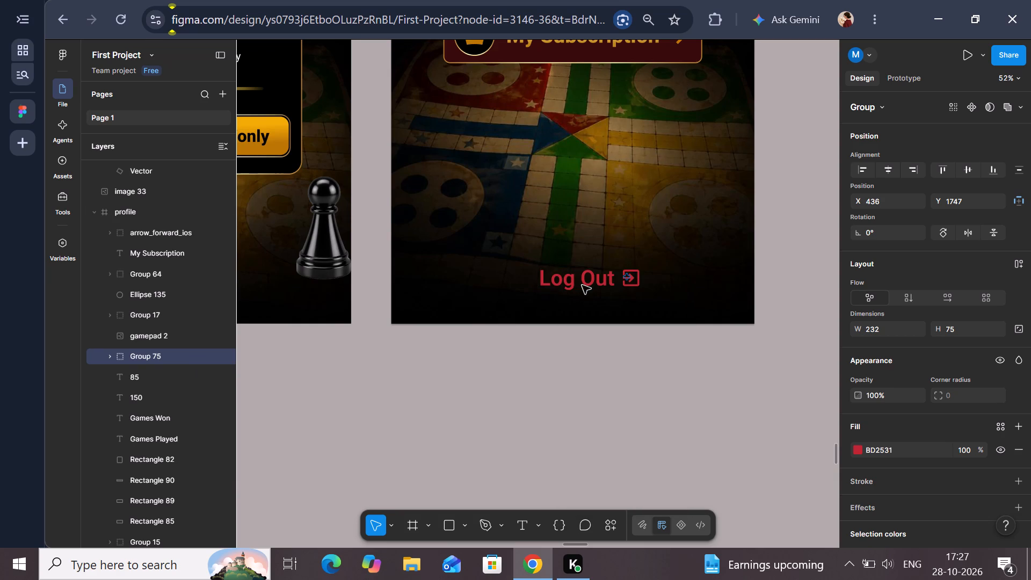
{"action": "left_click", "coordinate": [530, 324]}
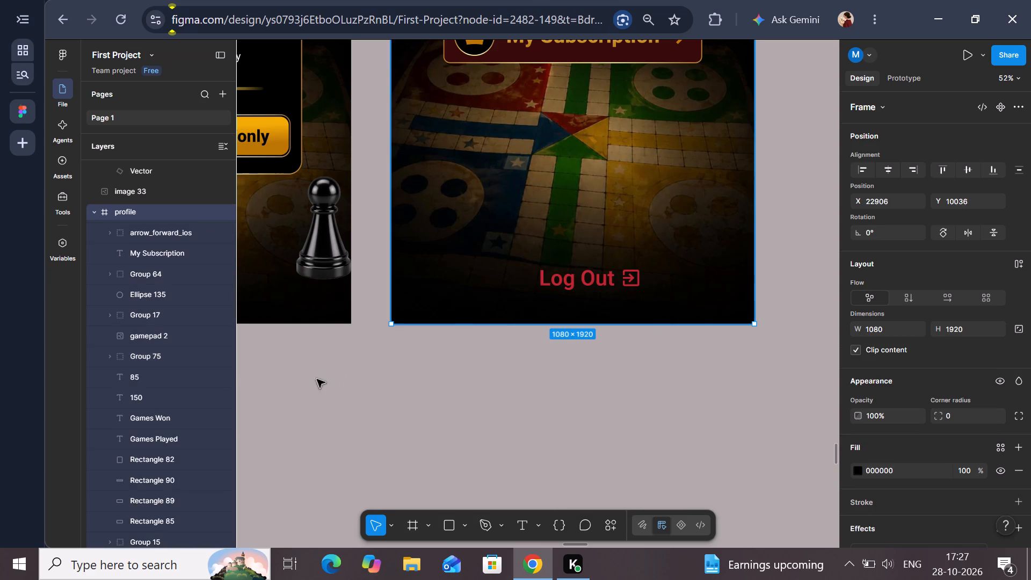
{"action": "left_click", "coordinate": [386, 363]}
Ungroup the remaining group around the Log Out text so the text sits directly in the profile frame.
{"action": "left_click", "coordinate": [204, 359]}
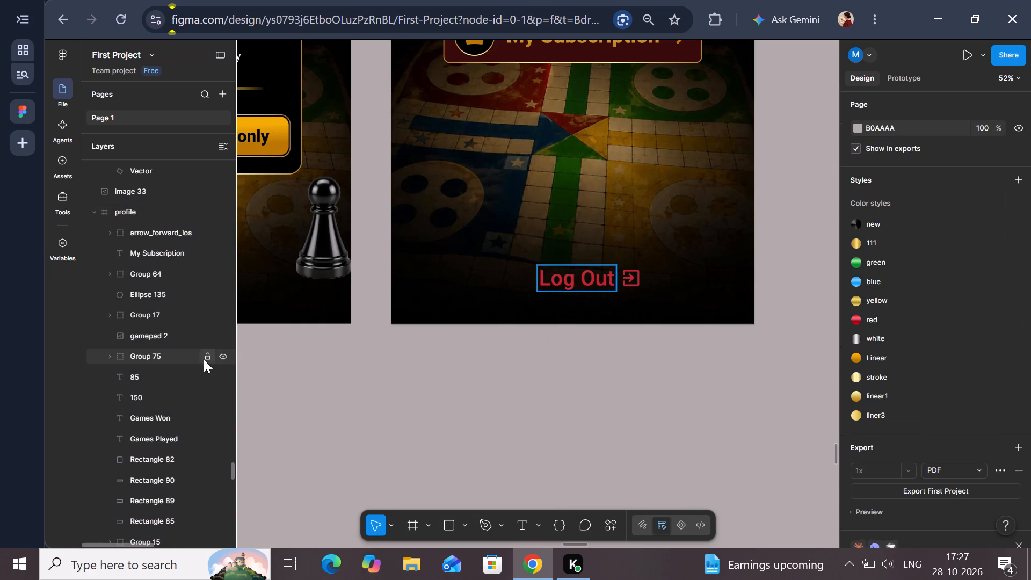
{"action": "left_click", "coordinate": [111, 356]}
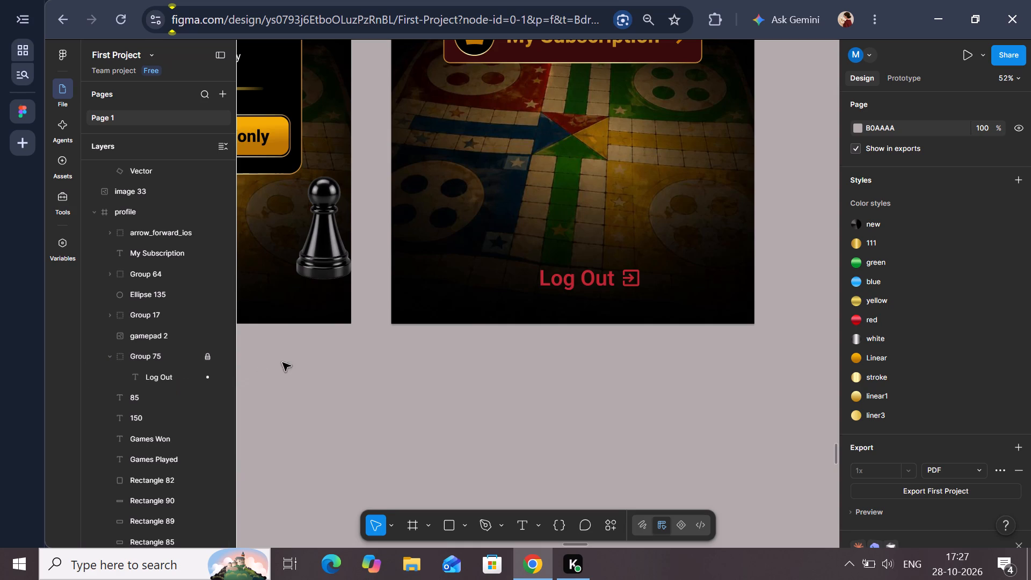
{"action": "left_click", "coordinate": [180, 355]}
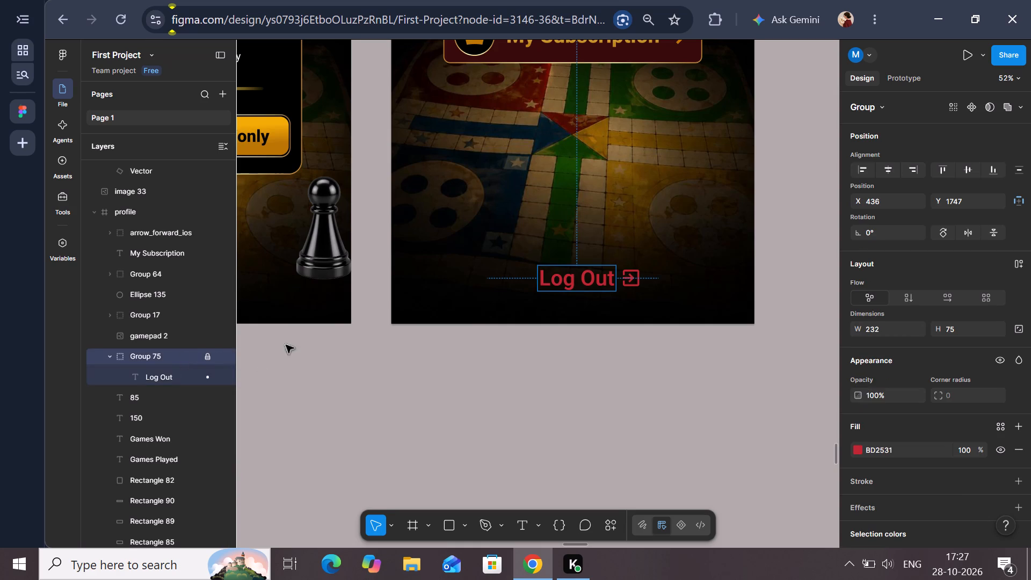
{"action": "right_click", "coordinate": [560, 274]}
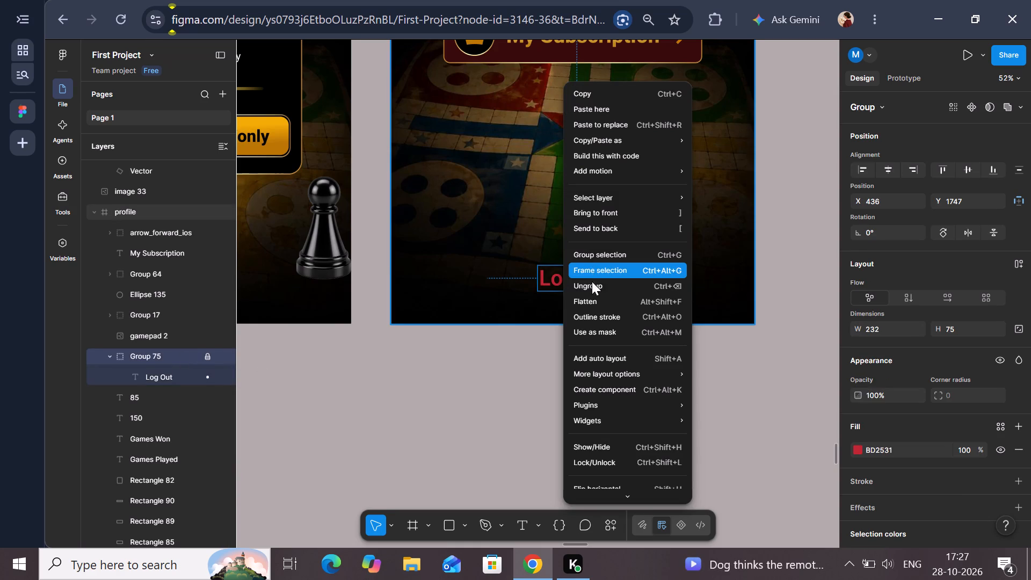
{"action": "left_click", "coordinate": [591, 288]}
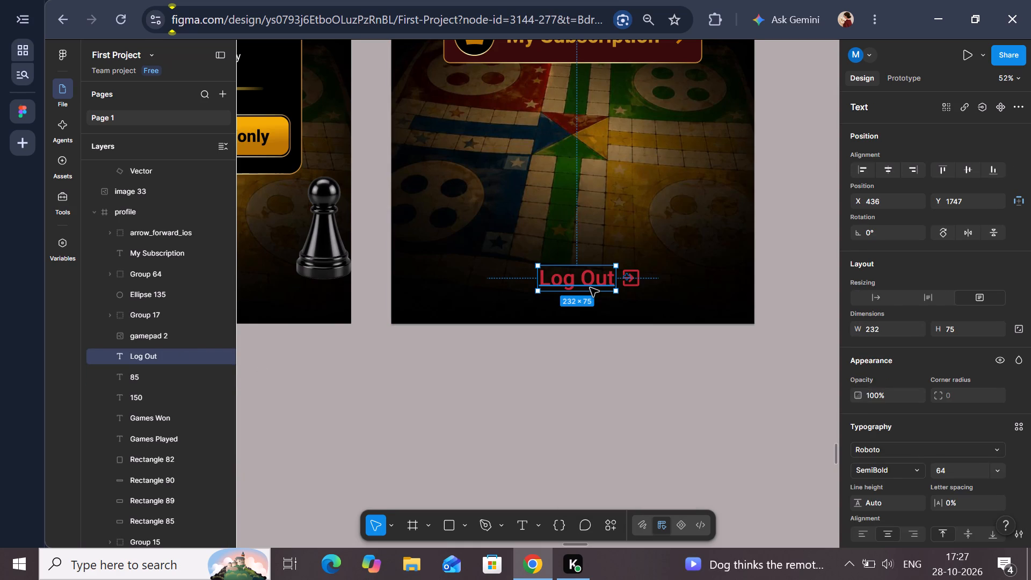
{"action": "left_click", "coordinate": [586, 362]}
Examine where the exit_to_app icon and the Log Out text sit in the layer order relative to the profile frame.
{"action": "left_click", "coordinate": [627, 283]}
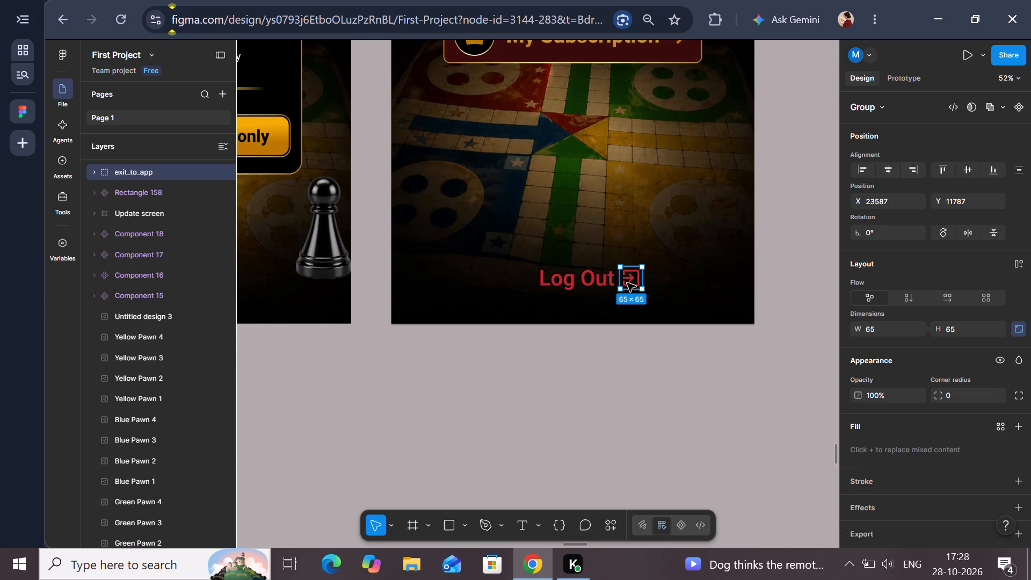
{"action": "scroll", "coordinate": [148, 345], "scroll_direction": "up", "scroll_amount": 4}
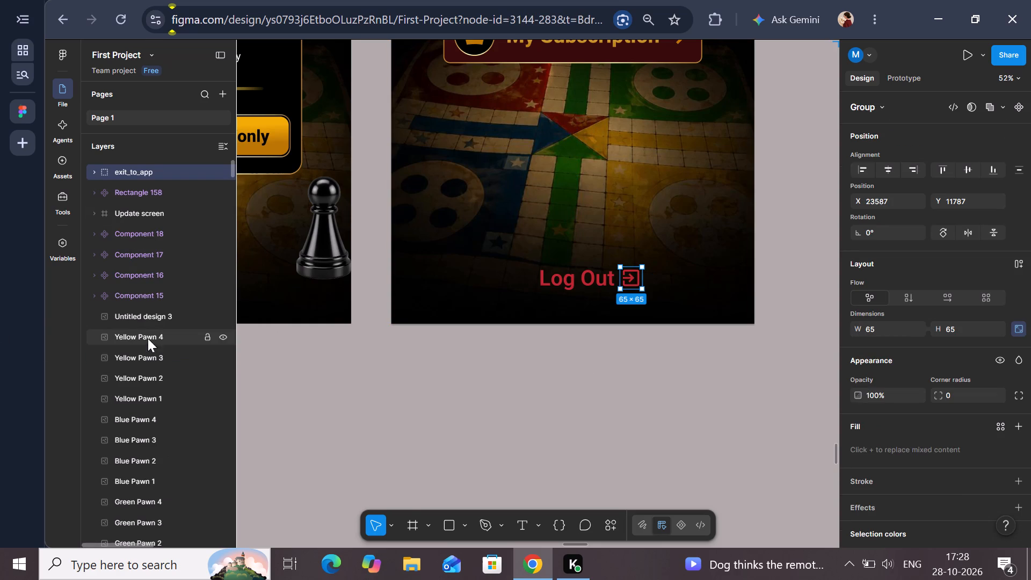
{"action": "scroll", "coordinate": [148, 338], "scroll_direction": "up", "scroll_amount": 1}
{"action": "scroll", "coordinate": [150, 202], "scroll_direction": "up", "scroll_amount": 3}
{"action": "scroll", "coordinate": [150, 202], "scroll_direction": "down", "scroll_amount": 3}
{"action": "scroll", "coordinate": [166, 268], "scroll_direction": "down", "scroll_amount": 3}
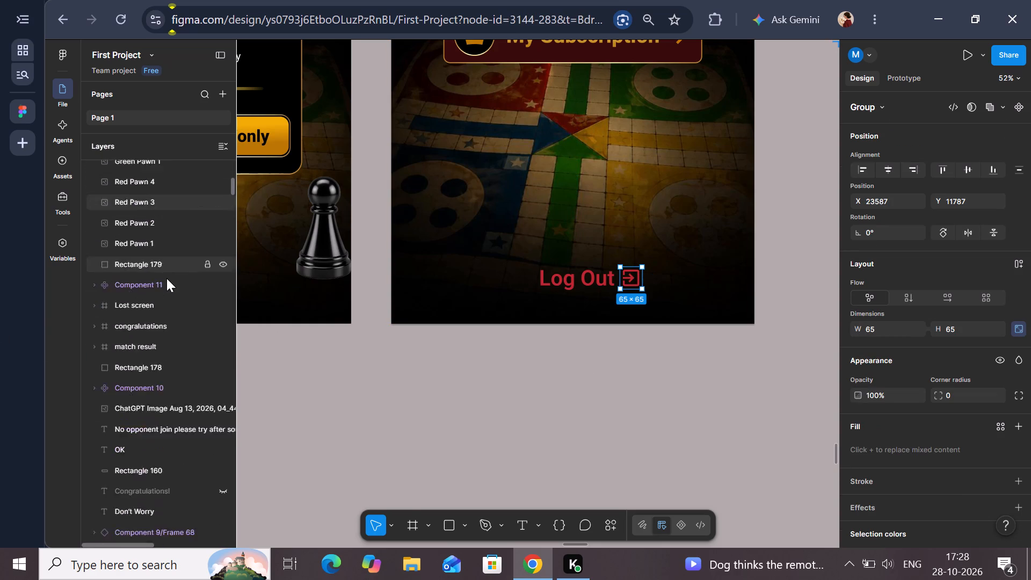
{"action": "scroll", "coordinate": [166, 278], "scroll_direction": "down", "scroll_amount": 3}
{"action": "scroll", "coordinate": [166, 278], "scroll_direction": "up", "scroll_amount": 12}
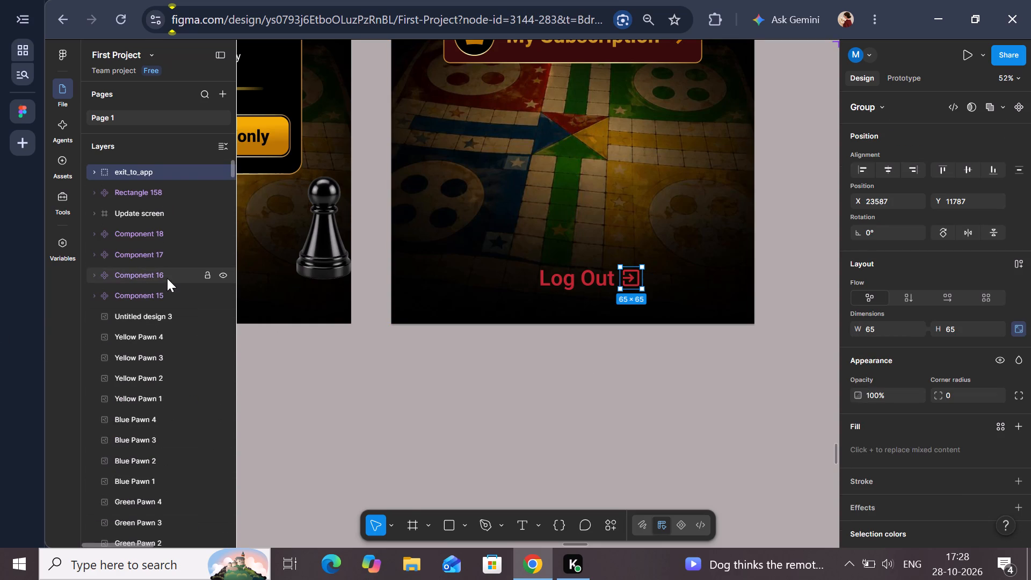
{"action": "scroll", "coordinate": [167, 278], "scroll_direction": "up", "scroll_amount": 5}
{"action": "scroll", "coordinate": [505, 312], "scroll_direction": "up", "scroll_amount": 2}
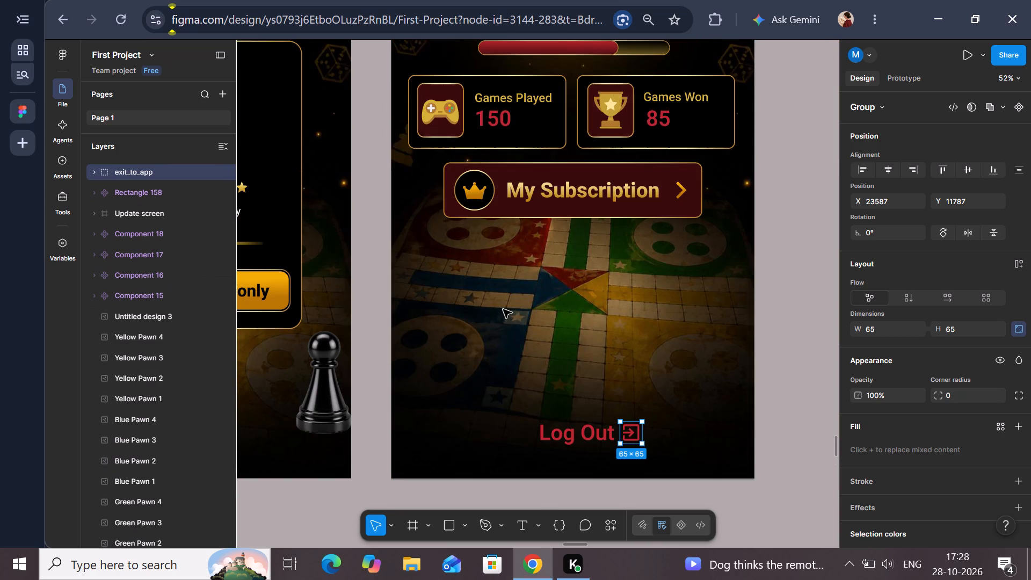
{"action": "scroll", "coordinate": [503, 309], "scroll_direction": "up", "scroll_amount": 3}
{"action": "left_click", "coordinate": [404, 52]}
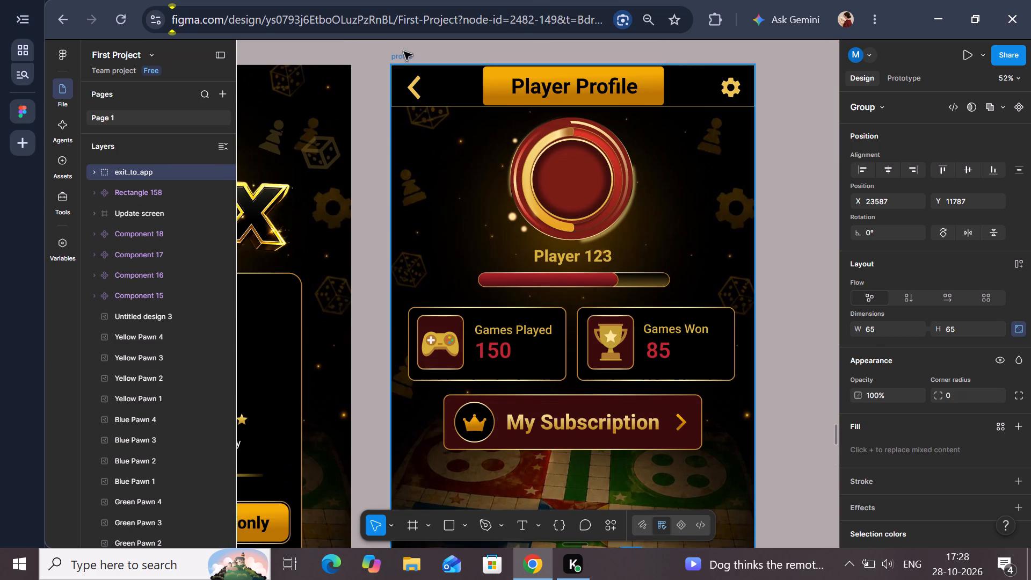
{"action": "scroll", "coordinate": [568, 321], "scroll_direction": "down", "scroll_amount": 4}
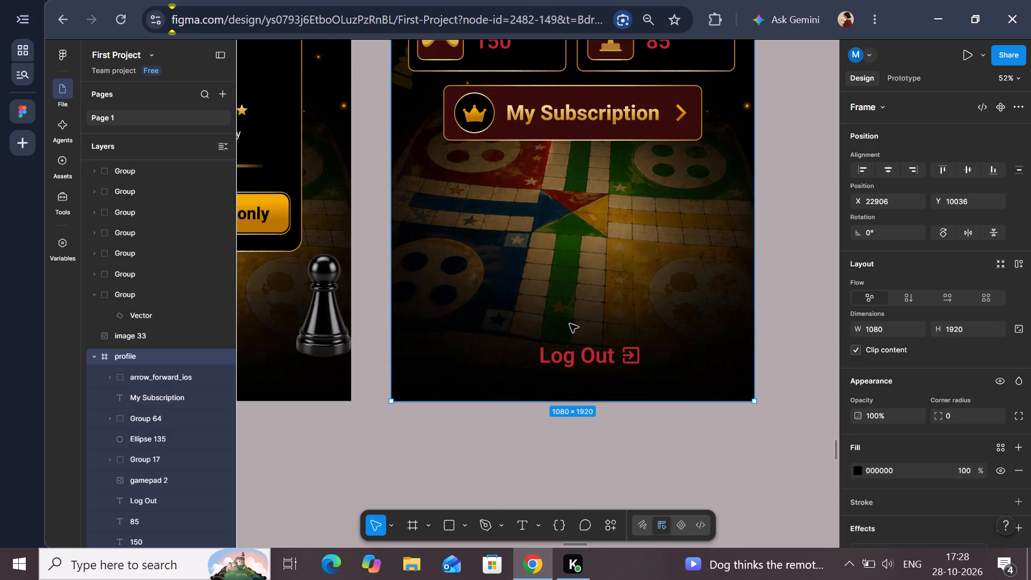
{"action": "left_click", "coordinate": [577, 354]}
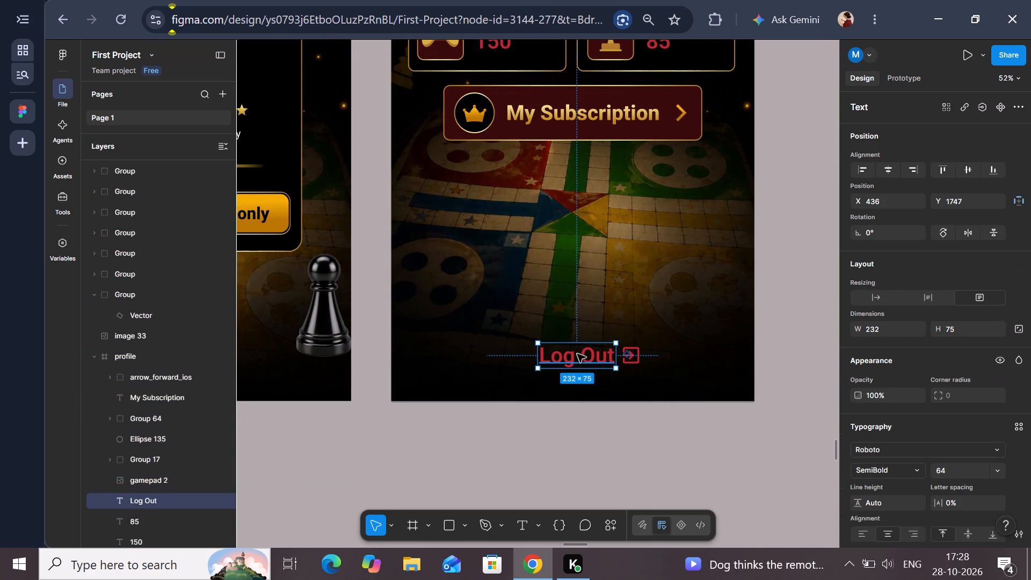
{"action": "left_click", "coordinate": [628, 354]}
{"action": "left_click", "coordinate": [603, 406]}
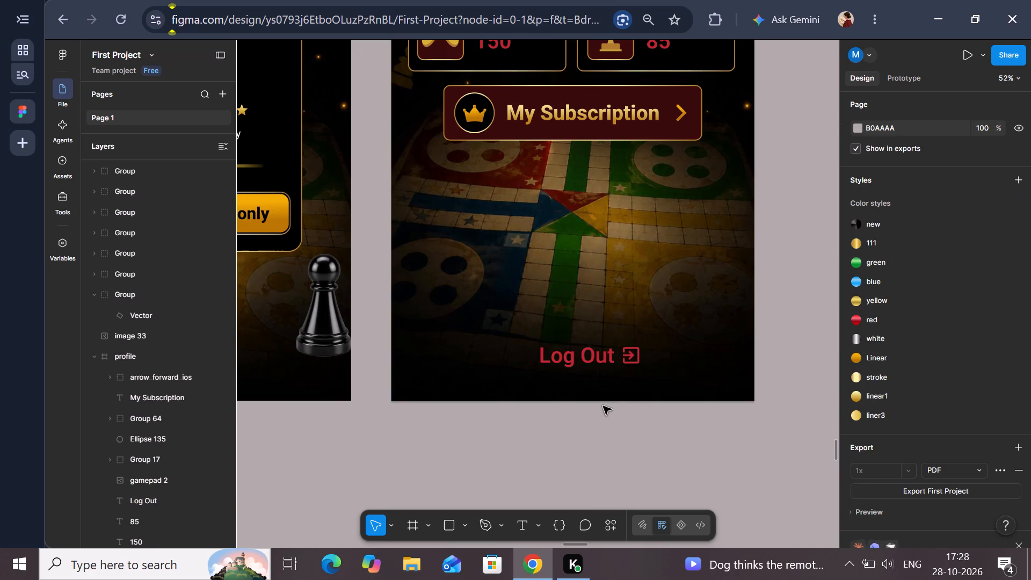
Move the exit_to_app icon off the profile frame and back inside it, about 16 px beside the Log Out text.
{"action": "left_click", "coordinate": [629, 357]}
{"action": "left_click_drag", "start_coordinate": [629, 357], "coordinate": [629, 368]}
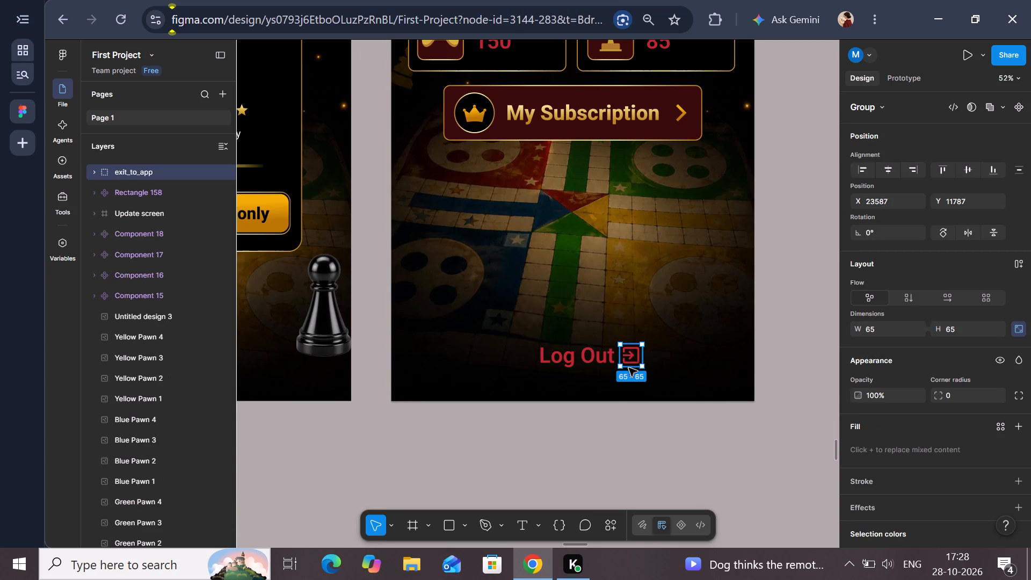
{"action": "left_click_drag", "start_coordinate": [629, 368], "coordinate": [629, 433]}
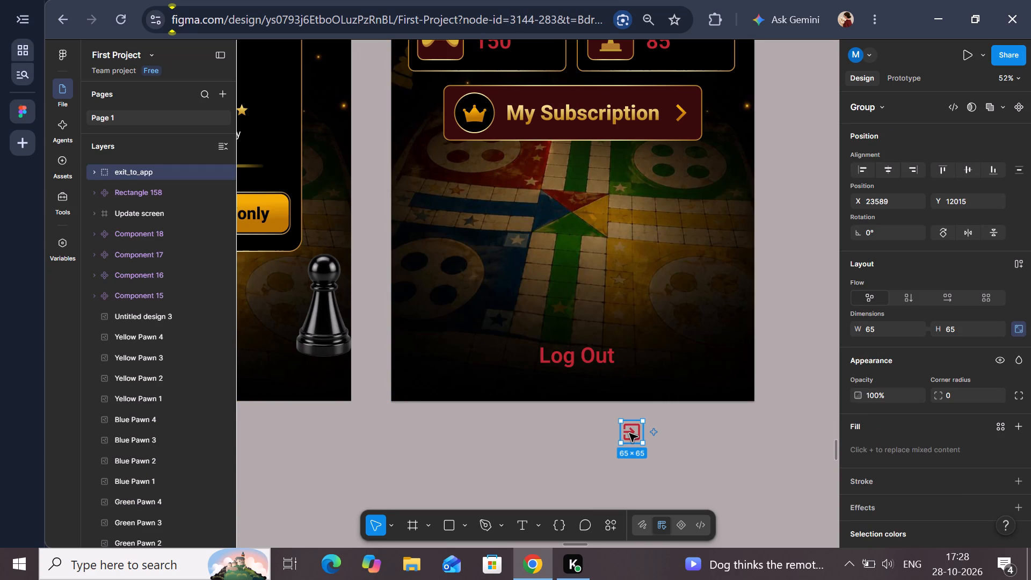
{"action": "left_click_drag", "start_coordinate": [629, 433], "coordinate": [628, 352]}
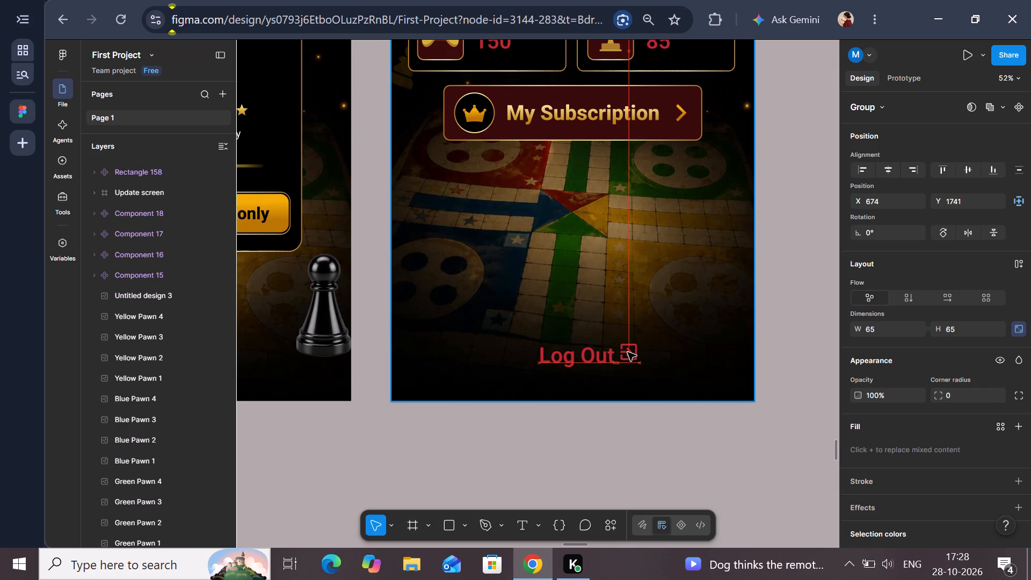
{"action": "left_click_drag", "start_coordinate": [628, 352], "coordinate": [628, 357]}
{"action": "left_click", "coordinate": [662, 477]}
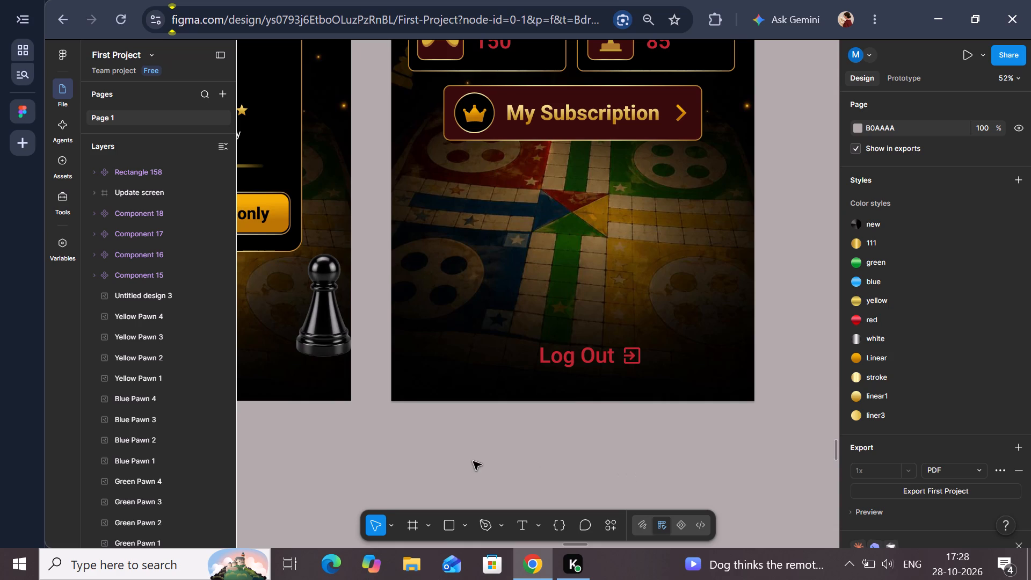
{"action": "left_click", "coordinate": [633, 361]}
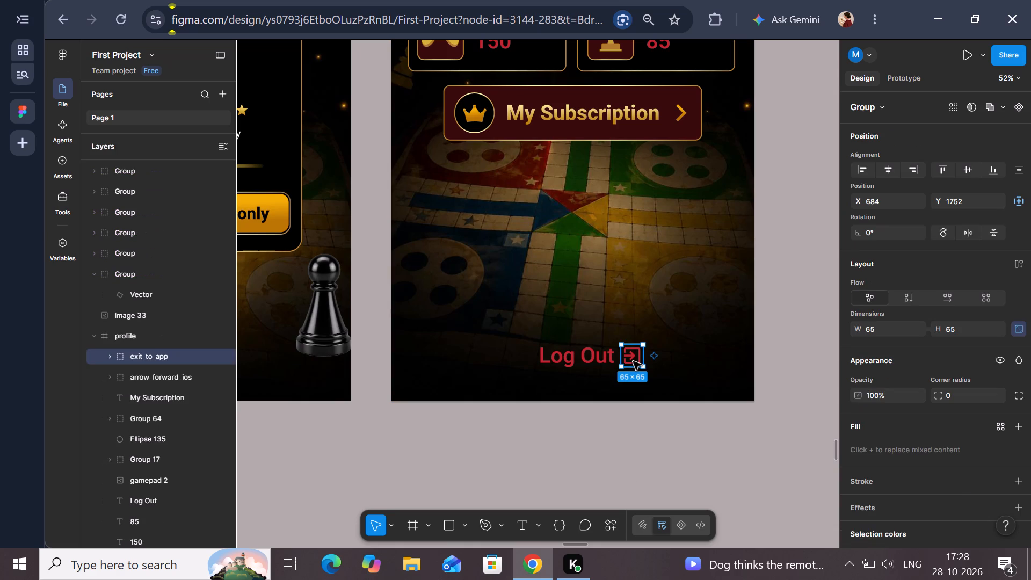
{"action": "left_click", "coordinate": [543, 427]}
Group the Log Out text and the exit_to_app icon together inside the profile frame.
{"action": "left_click", "coordinate": [568, 354]}
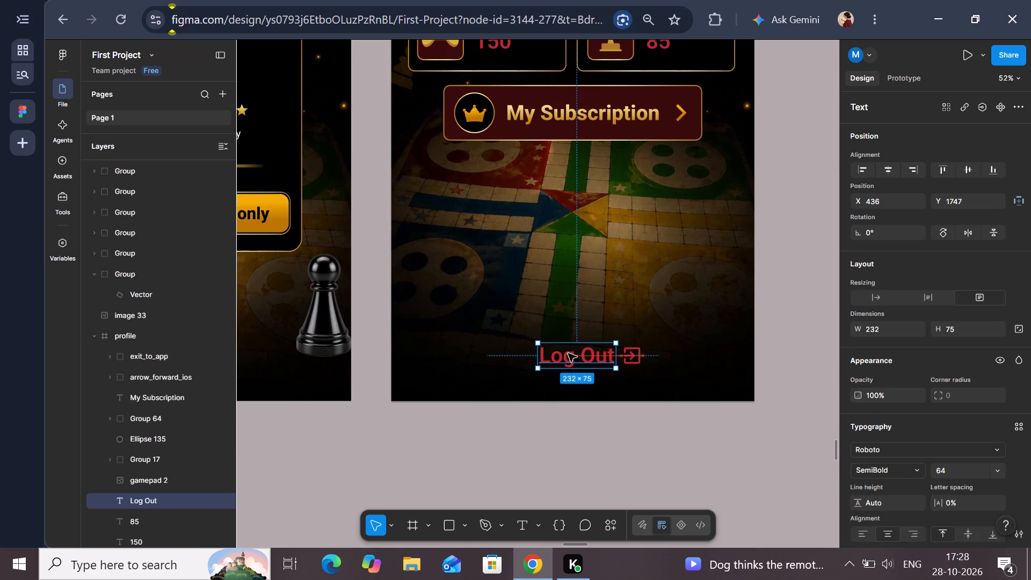
{"action": "left_click", "coordinate": [634, 356], "text": "shift"}
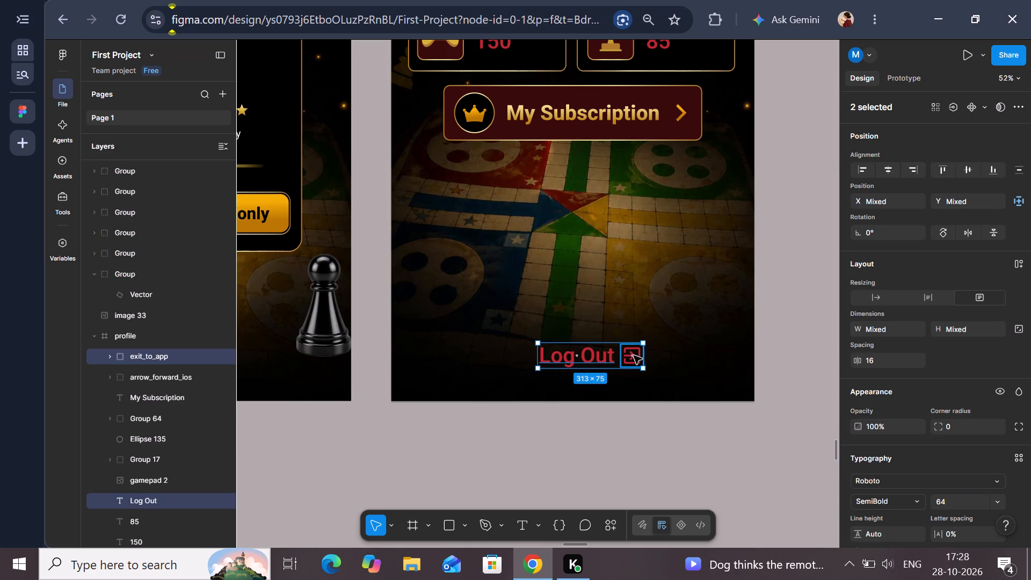
{"action": "right_click", "coordinate": [605, 348]}
{"action": "left_click", "coordinate": [633, 250]}
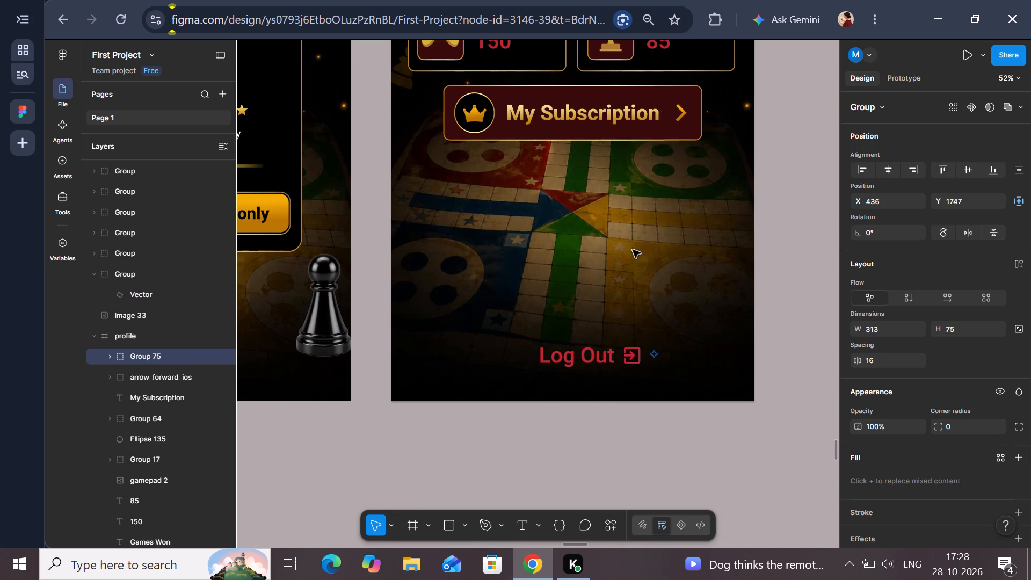
Centre the Log Out group horizontally in the profile frame.
{"action": "left_click", "coordinate": [884, 170]}
{"action": "left_click", "coordinate": [815, 265]}
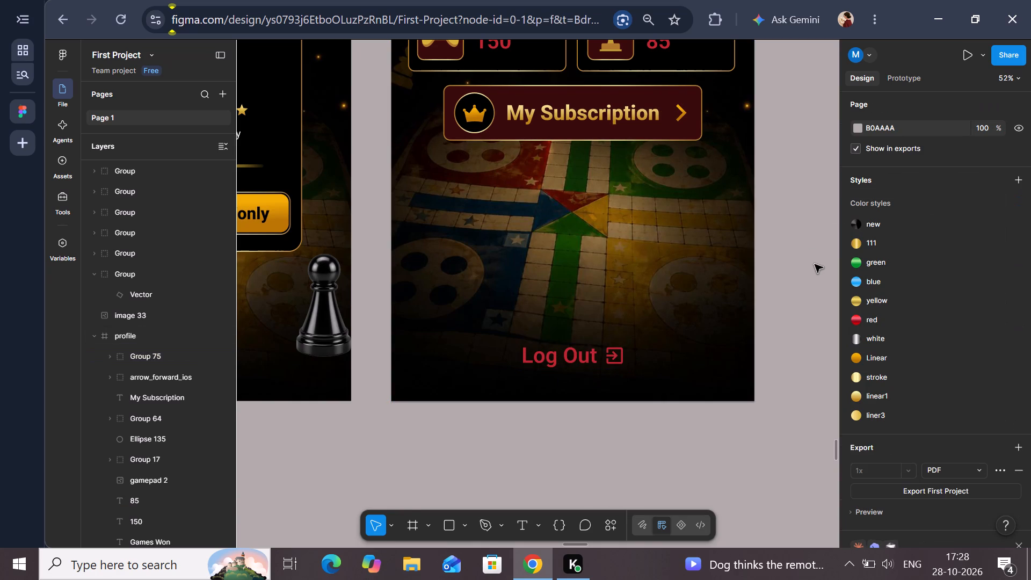
Look over the other game screens for consistency, from Settings and the room screens to Choose players, Tournament list and Leaderboard.
{"action": "scroll", "coordinate": [815, 264], "scroll_direction": "left", "scroll_amount": 1}
{"action": "scroll", "coordinate": [815, 264], "scroll_direction": "up", "scroll_amount": 1}
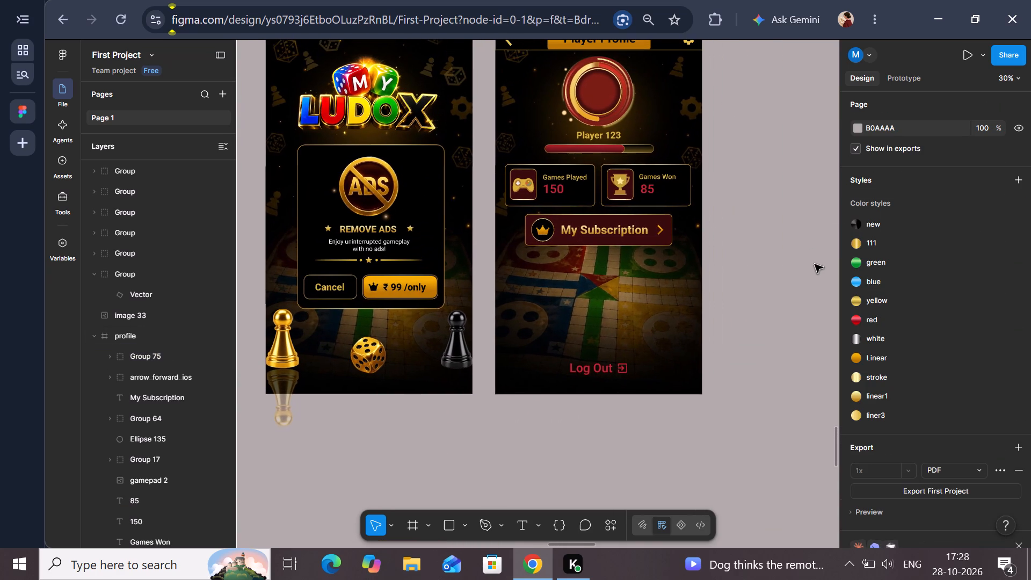
{"action": "scroll", "coordinate": [815, 264], "scroll_direction": "left", "scroll_amount": 1}
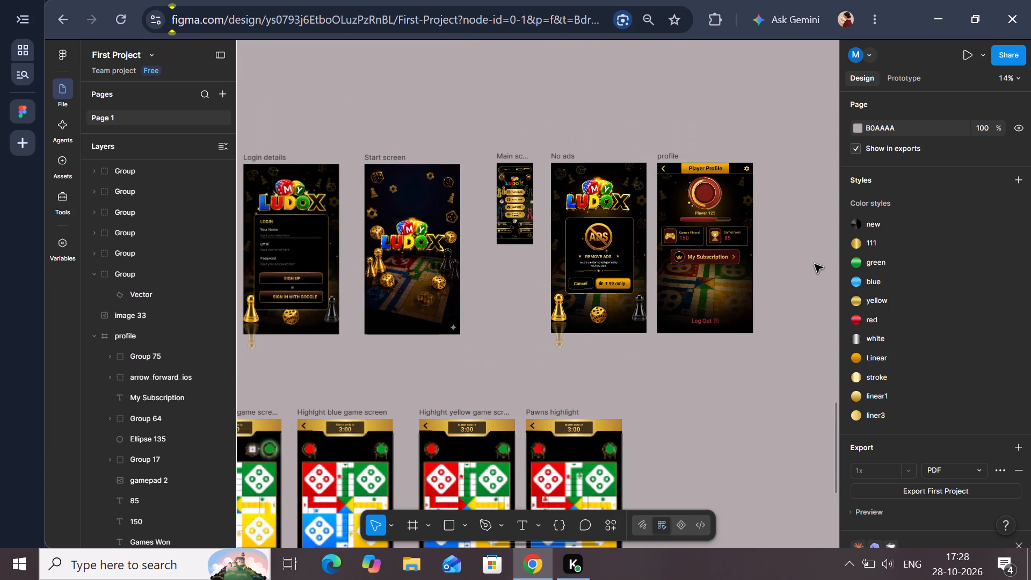
{"action": "scroll", "coordinate": [440, 387], "scroll_direction": "right", "scroll_amount": 6}
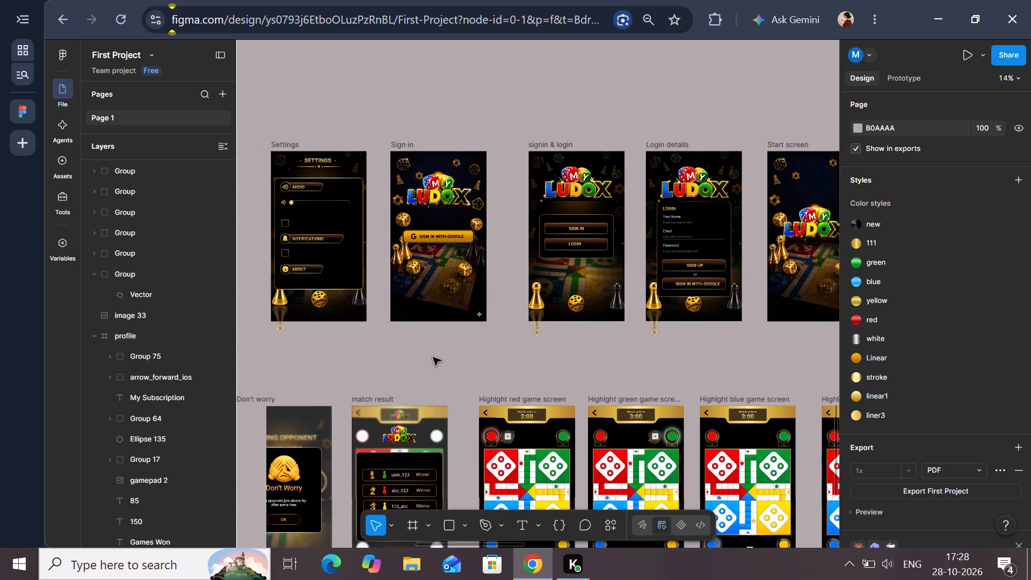
{"action": "scroll", "coordinate": [433, 357], "scroll_direction": "right", "scroll_amount": 3}
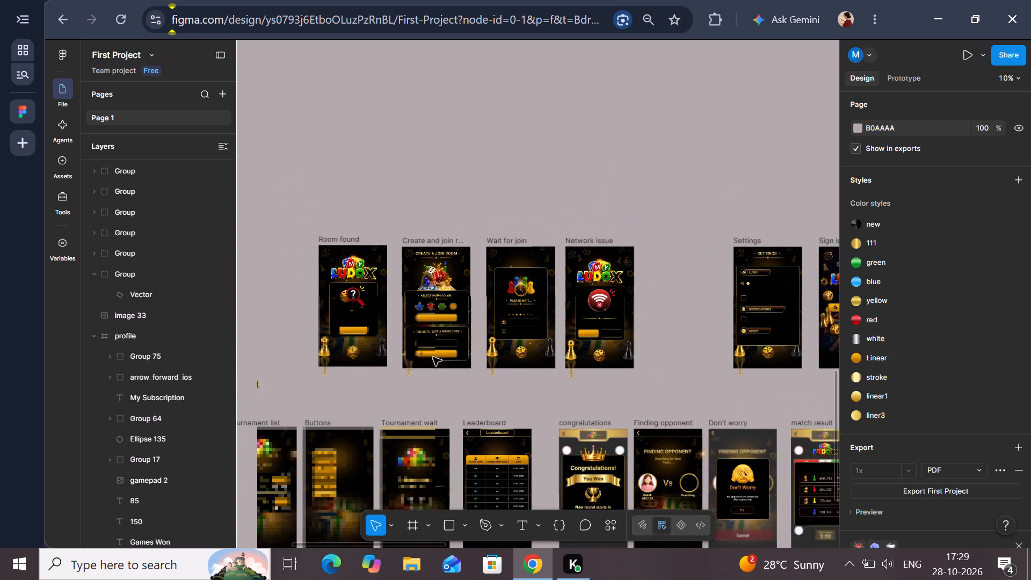
{"action": "scroll", "coordinate": [433, 357], "scroll_direction": "right", "scroll_amount": 3}
{"action": "scroll", "coordinate": [433, 357], "scroll_direction": "down", "scroll_amount": 1}
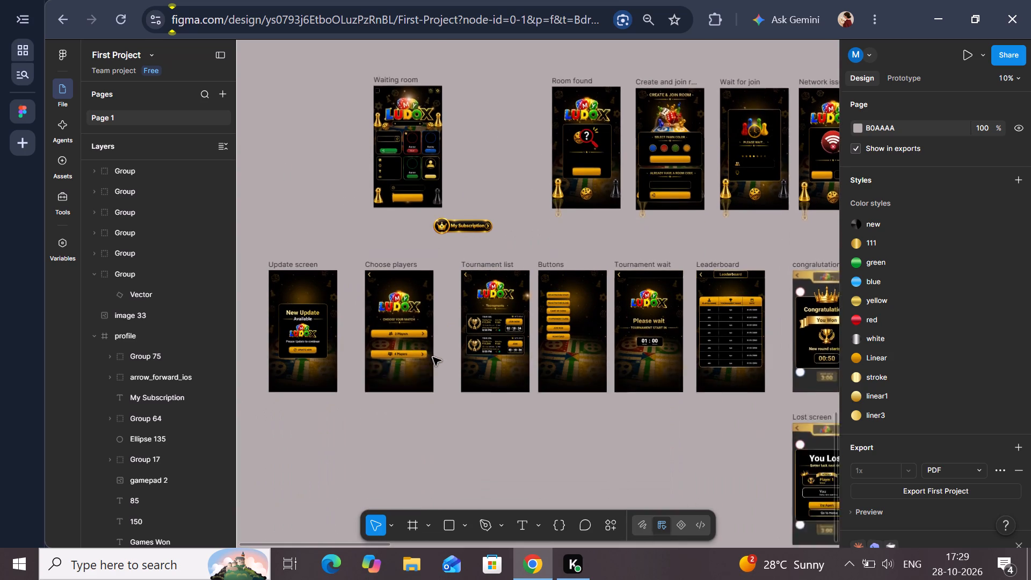
{"action": "scroll", "coordinate": [433, 357], "scroll_direction": "down", "scroll_amount": 1}
{"action": "scroll", "coordinate": [433, 357], "scroll_direction": "right", "scroll_amount": 1}
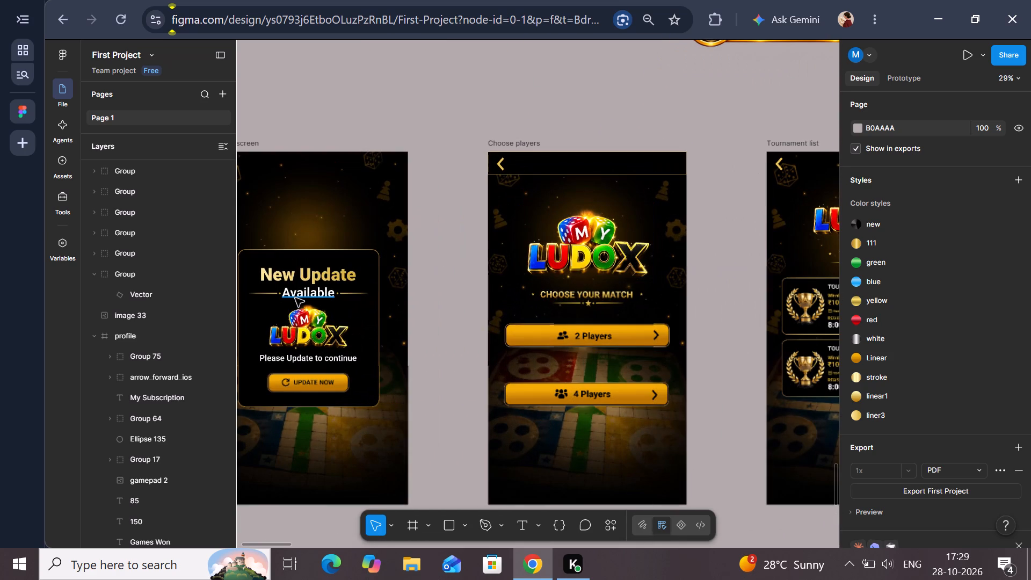
{"action": "scroll", "coordinate": [679, 323], "scroll_direction": "left", "scroll_amount": 3}
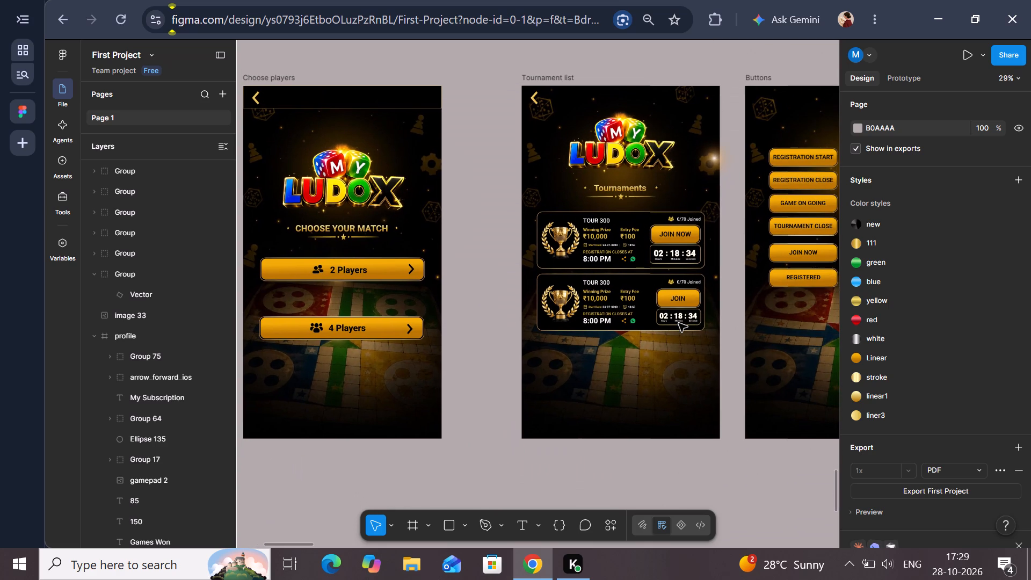
{"action": "scroll", "coordinate": [679, 323], "scroll_direction": "right", "scroll_amount": 1}
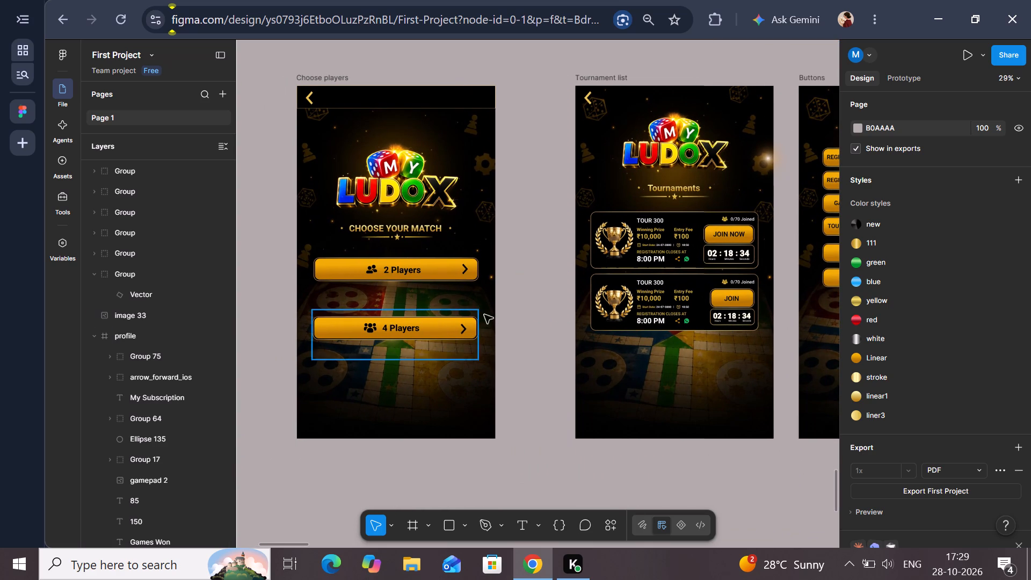
{"action": "left_click", "coordinate": [372, 211]}
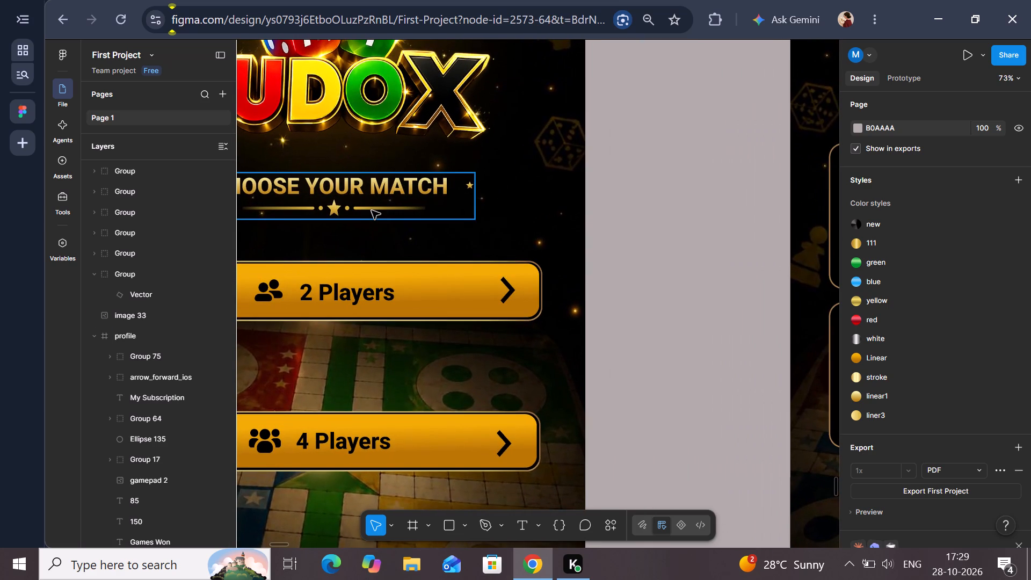
{"action": "scroll", "coordinate": [372, 211], "scroll_direction": "right", "scroll_amount": 1}
{"action": "left_click", "coordinate": [662, 248]}
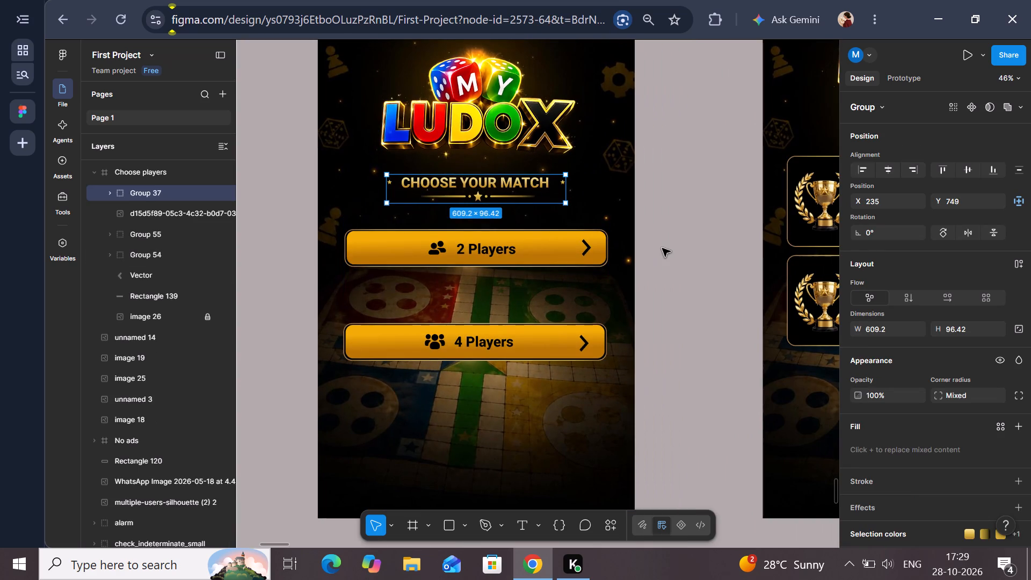
{"action": "scroll", "coordinate": [662, 248], "scroll_direction": "left", "scroll_amount": 1}
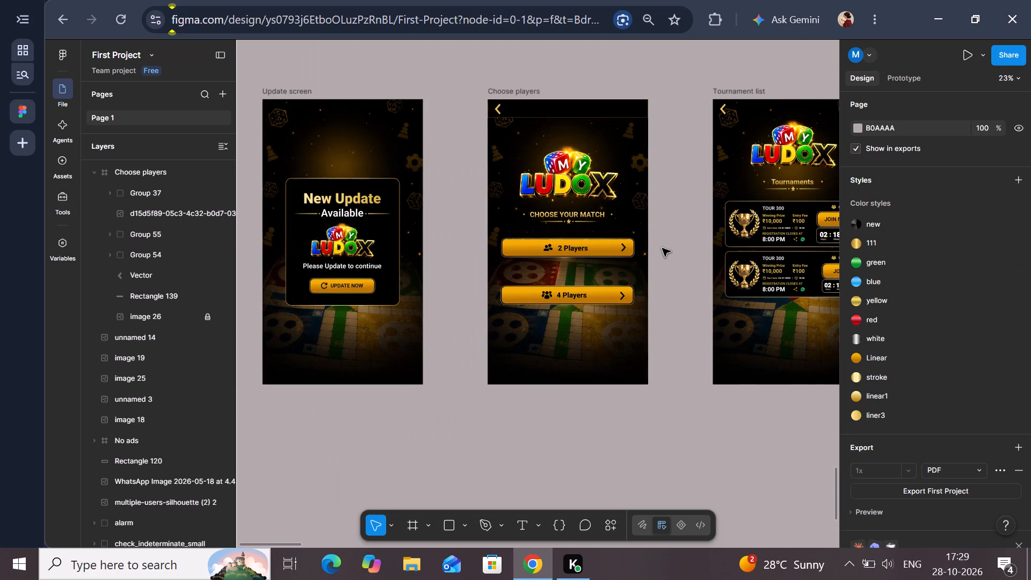
{"action": "scroll", "coordinate": [662, 248], "scroll_direction": "left", "scroll_amount": 3}
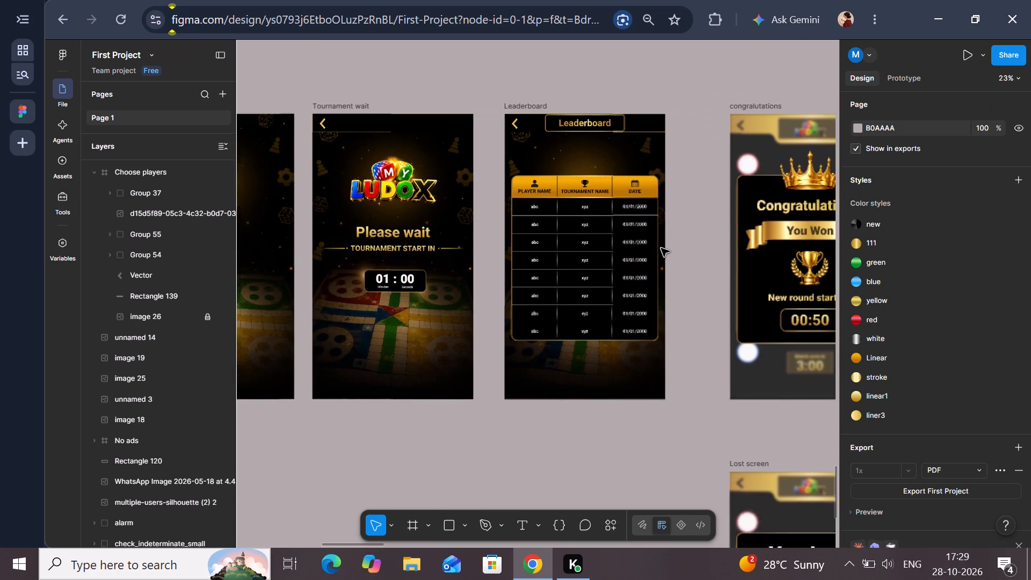
Look over the congratulations, Finding opponent and Lost screen frames, along with the room screens above them.
{"action": "scroll", "coordinate": [661, 248], "scroll_direction": "left", "scroll_amount": 2}
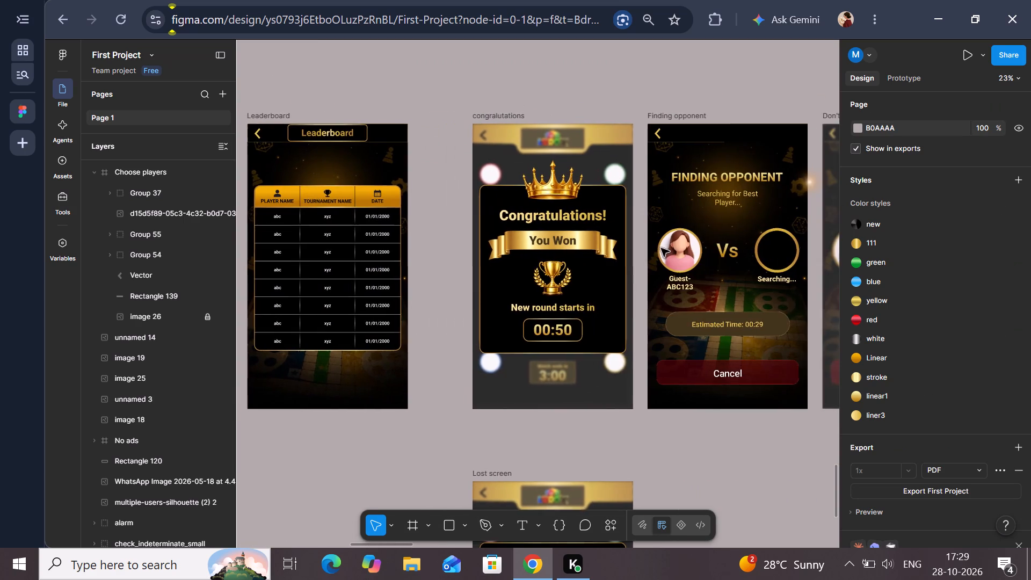
{"action": "scroll", "coordinate": [661, 248], "scroll_direction": "down", "scroll_amount": 1}
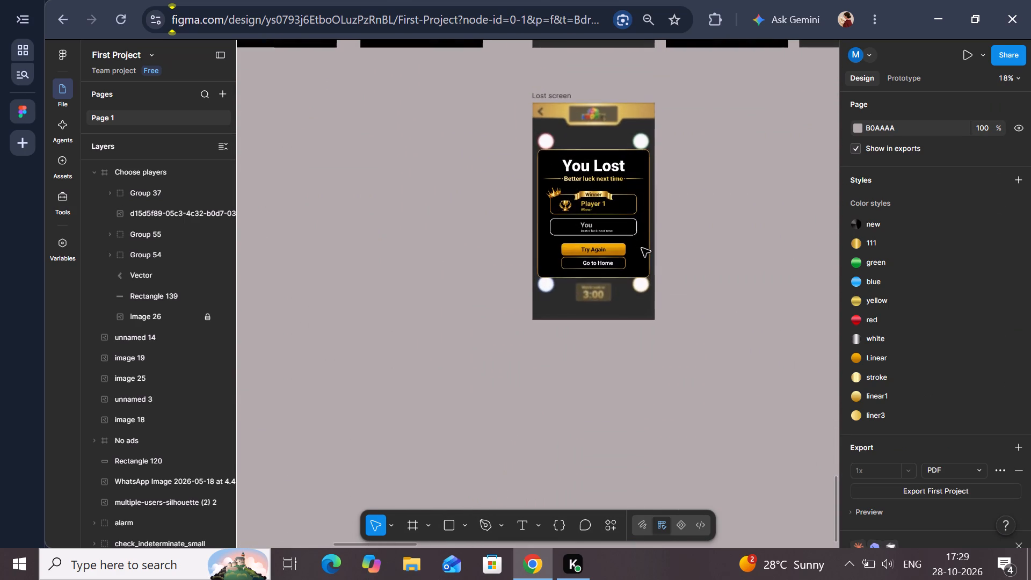
{"action": "scroll", "coordinate": [642, 248], "scroll_direction": "up", "scroll_amount": 3}
{"action": "scroll", "coordinate": [642, 248], "scroll_direction": "right", "scroll_amount": 2}
{"action": "scroll", "coordinate": [642, 248], "scroll_direction": "up", "scroll_amount": 1}
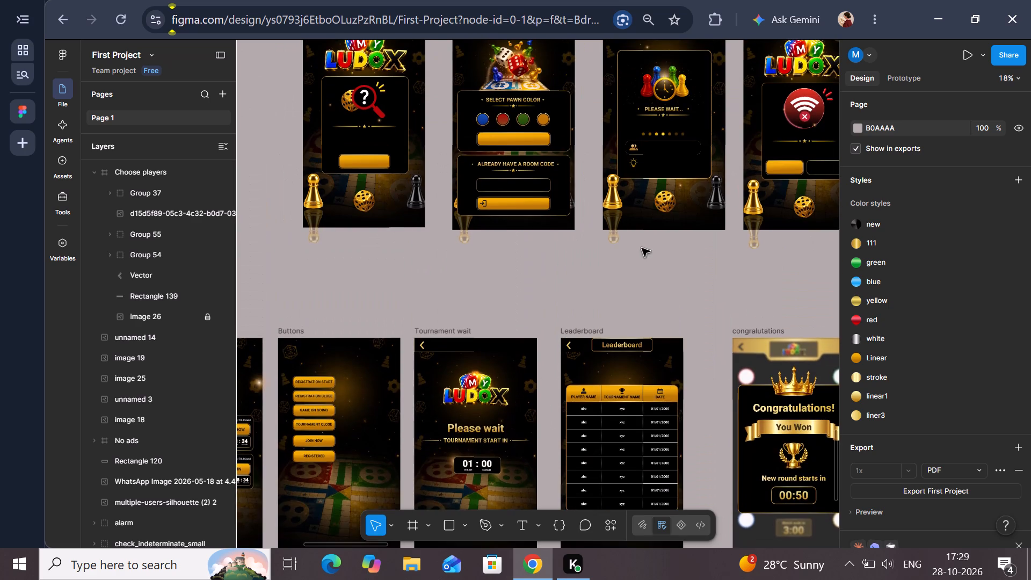
{"action": "scroll", "coordinate": [642, 248], "scroll_direction": "up", "scroll_amount": 1}
{"action": "scroll", "coordinate": [573, 247], "scroll_direction": "up", "scroll_amount": 1}
{"action": "scroll", "coordinate": [573, 247], "scroll_direction": "right", "scroll_amount": 1}
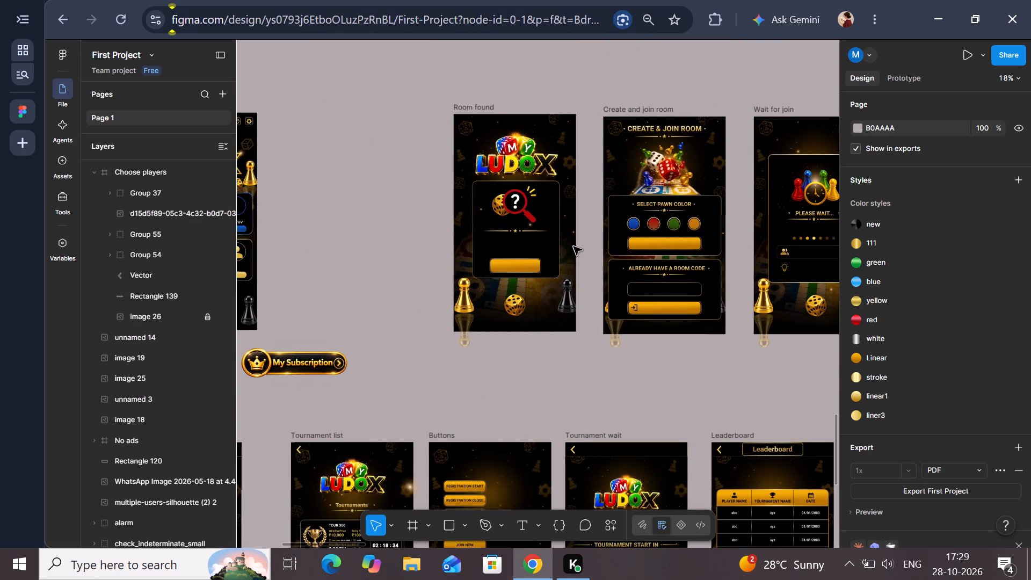
{"action": "scroll", "coordinate": [573, 247], "scroll_direction": "left", "scroll_amount": 5}
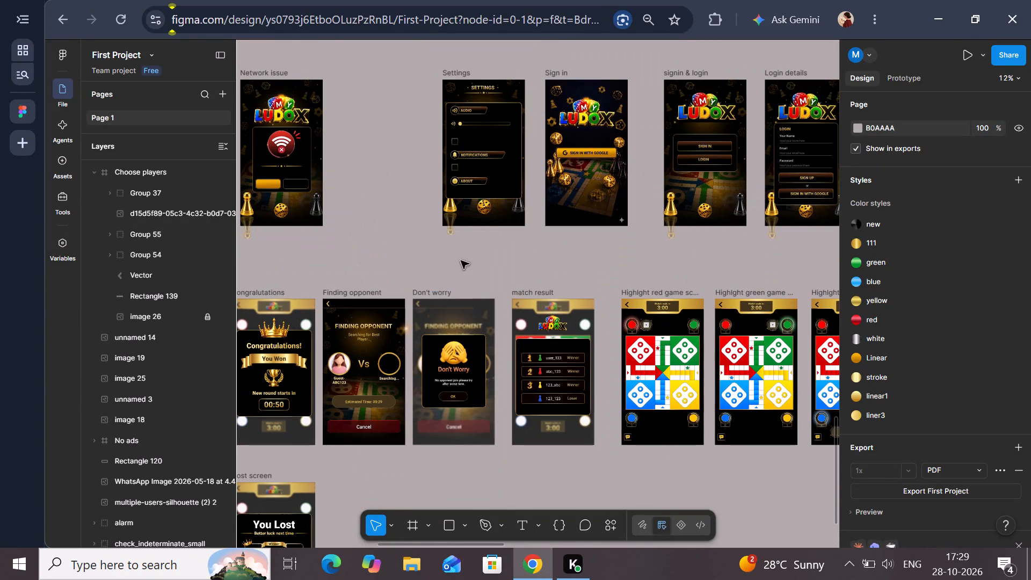
Inspect the Don't worry frame's layout, appearance, fill and layout guide properties.
{"action": "left_click", "coordinate": [445, 307]}
{"action": "scroll", "coordinate": [953, 325], "scroll_direction": "down", "scroll_amount": 2}
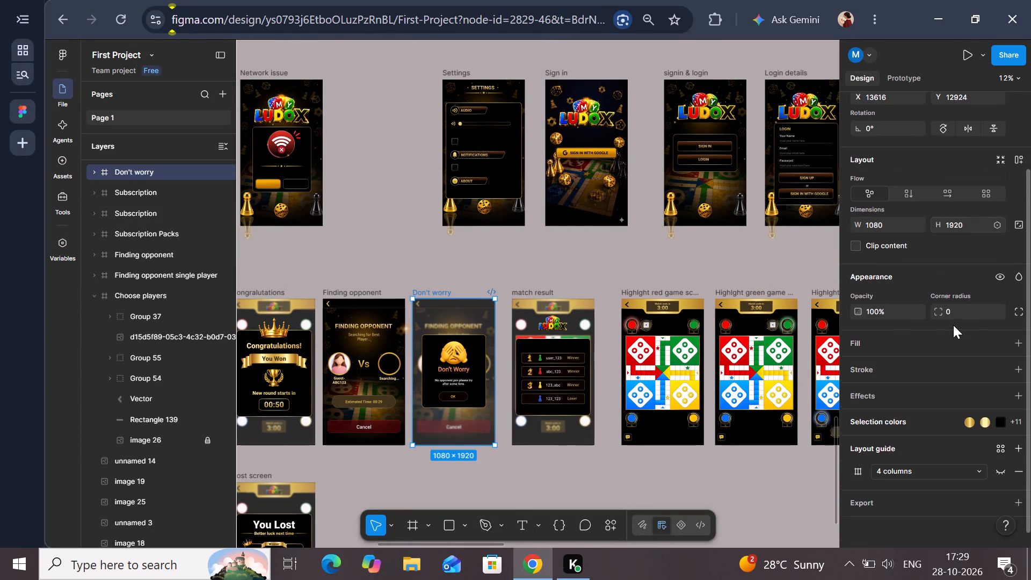
{"action": "scroll", "coordinate": [953, 325], "scroll_direction": "down", "scroll_amount": 3}
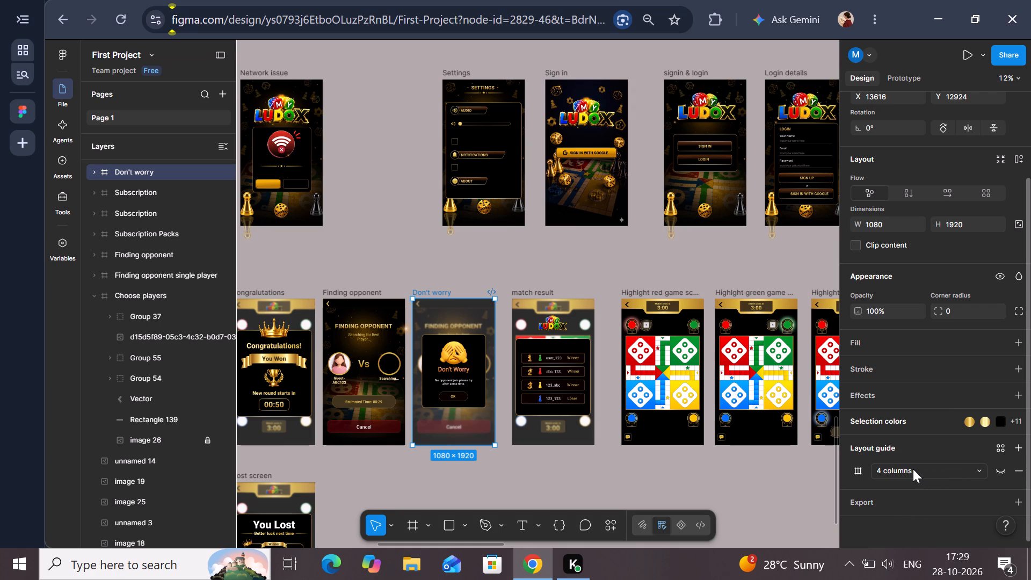
{"action": "left_click", "coordinate": [431, 291]}
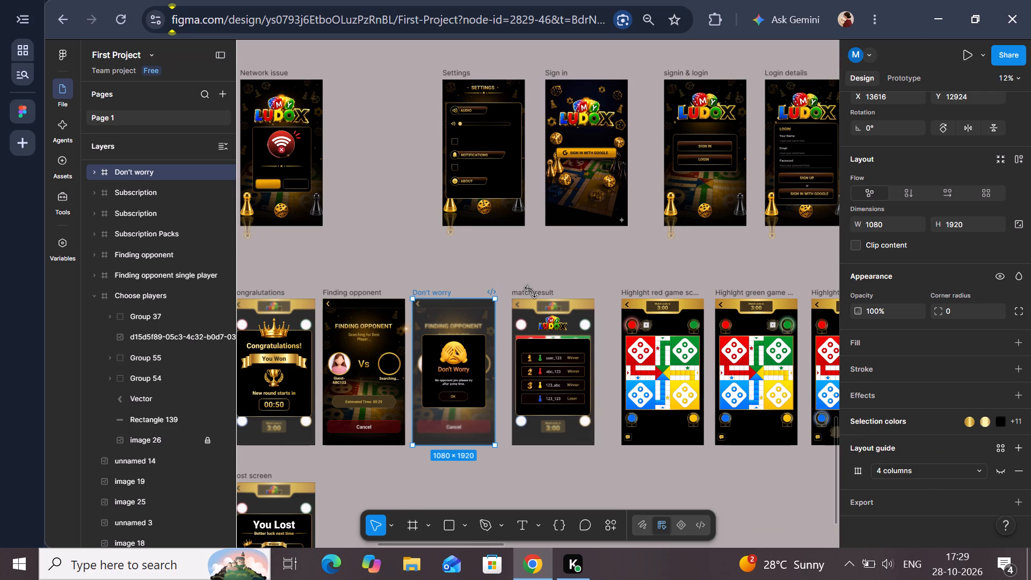
{"action": "left_click", "coordinate": [518, 284]}
{"action": "left_click", "coordinate": [471, 312]}
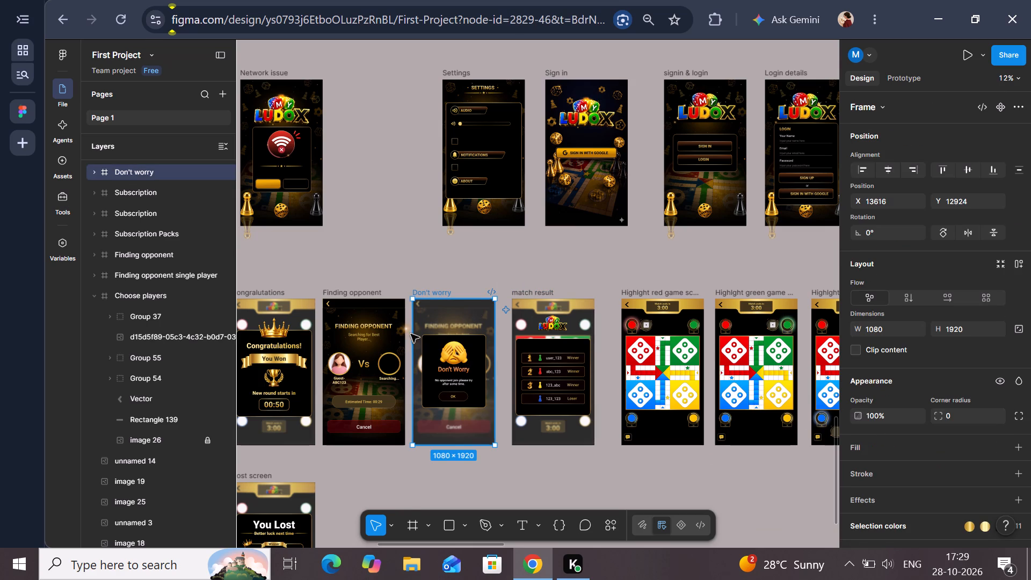
{"action": "left_click", "coordinate": [510, 277]}
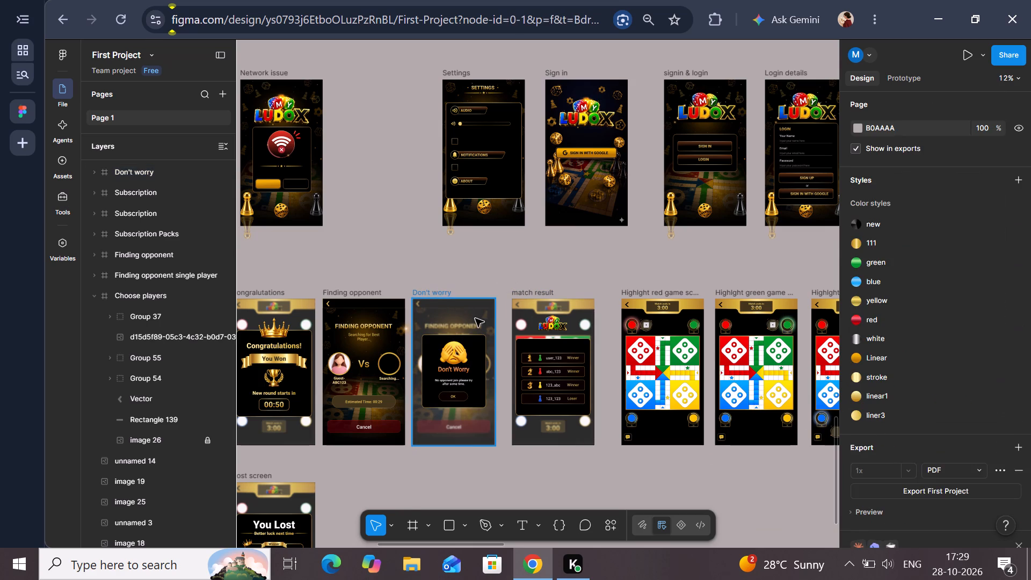
{"action": "left_click", "coordinate": [473, 319]}
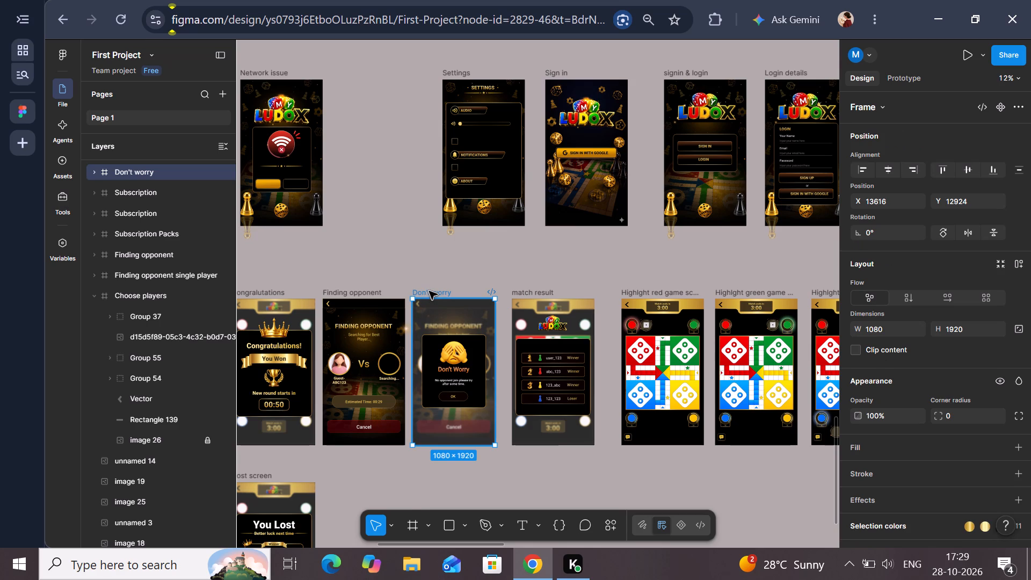
{"action": "left_click", "coordinate": [432, 290]}
{"action": "scroll", "coordinate": [939, 375], "scroll_direction": "down", "scroll_amount": 1}
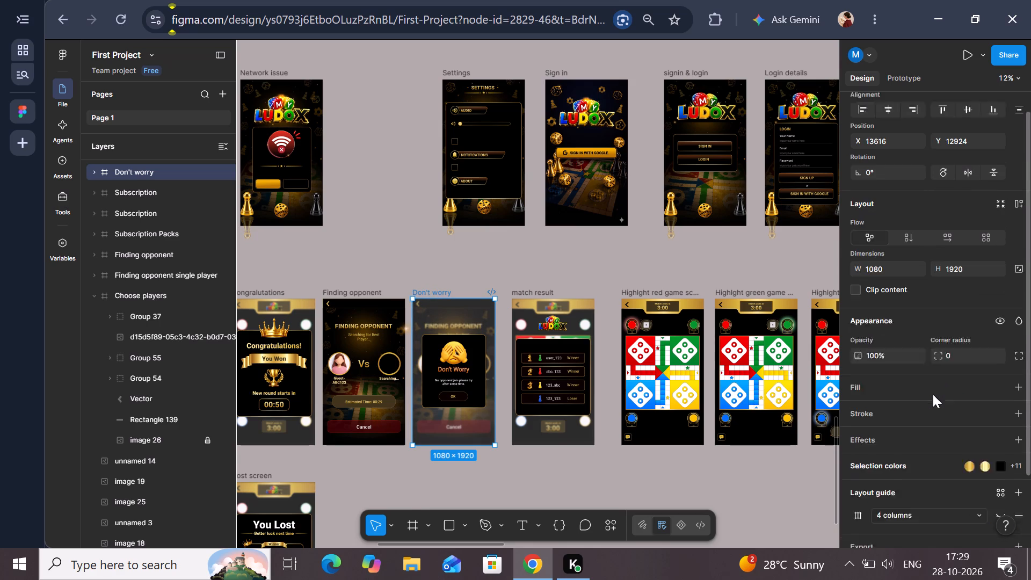
{"action": "scroll", "coordinate": [931, 397], "scroll_direction": "down", "scroll_amount": 1}
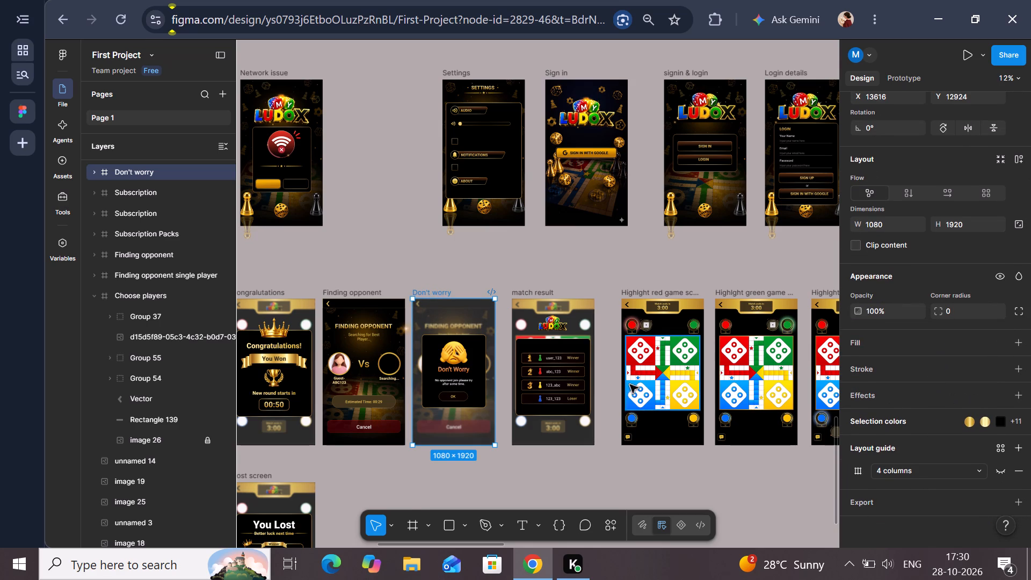
{"action": "left_click", "coordinate": [570, 259]}
Inspect the match result frame's layout, fill and layout guide properties.
{"action": "scroll", "coordinate": [570, 259], "scroll_direction": "left", "scroll_amount": 2}
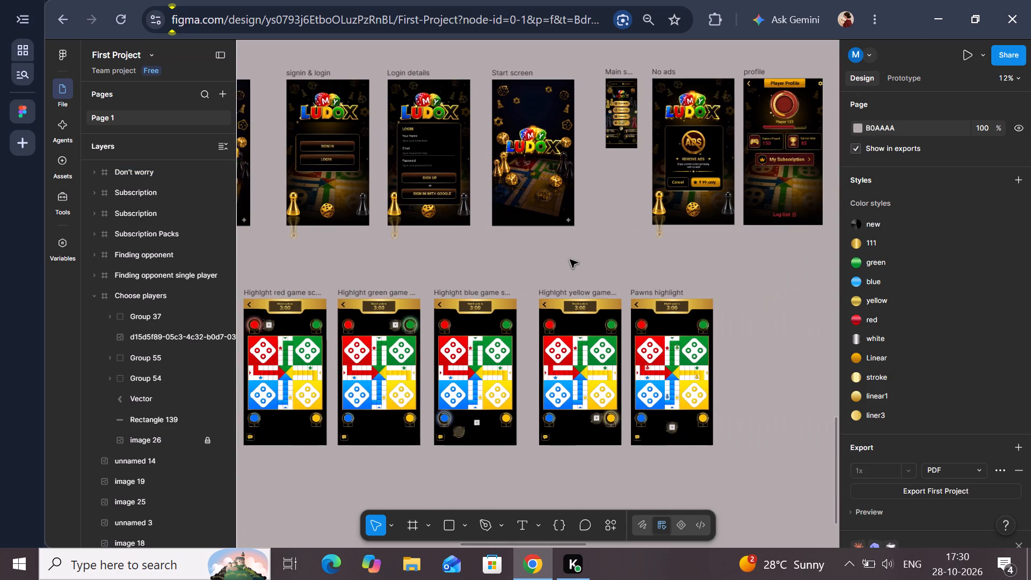
{"action": "scroll", "coordinate": [570, 259], "scroll_direction": "left", "scroll_amount": 2}
{"action": "scroll", "coordinate": [570, 259], "scroll_direction": "right", "scroll_amount": 4}
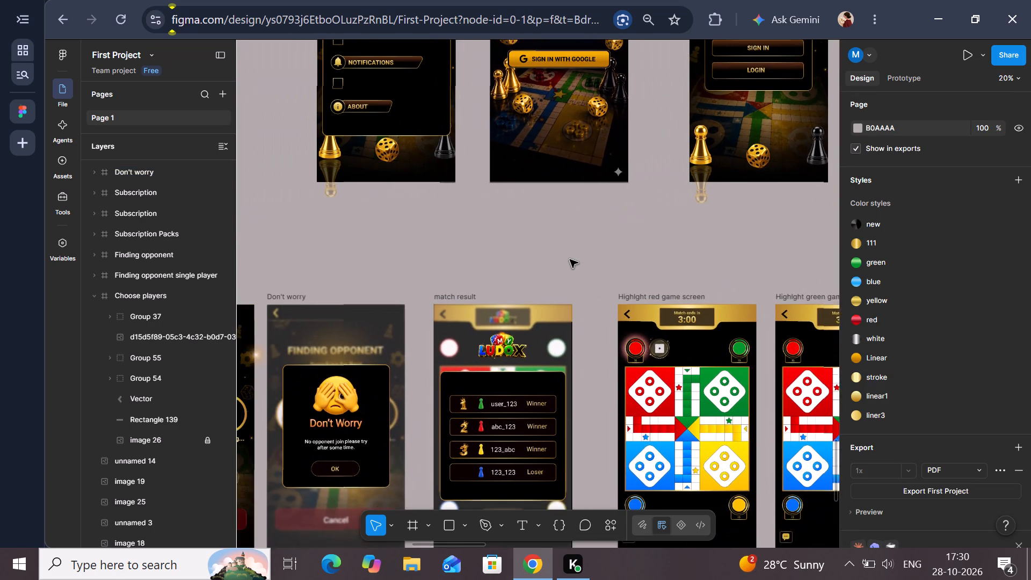
{"action": "scroll", "coordinate": [570, 259], "scroll_direction": "right", "scroll_amount": 1}
{"action": "left_click", "coordinate": [458, 292]}
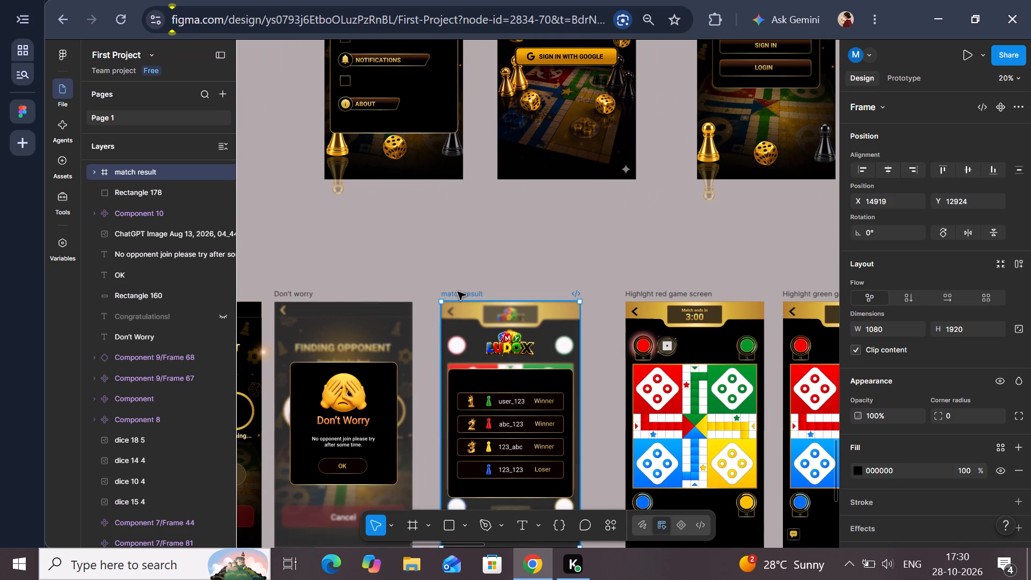
{"action": "scroll", "coordinate": [916, 284], "scroll_direction": "down", "scroll_amount": 1}
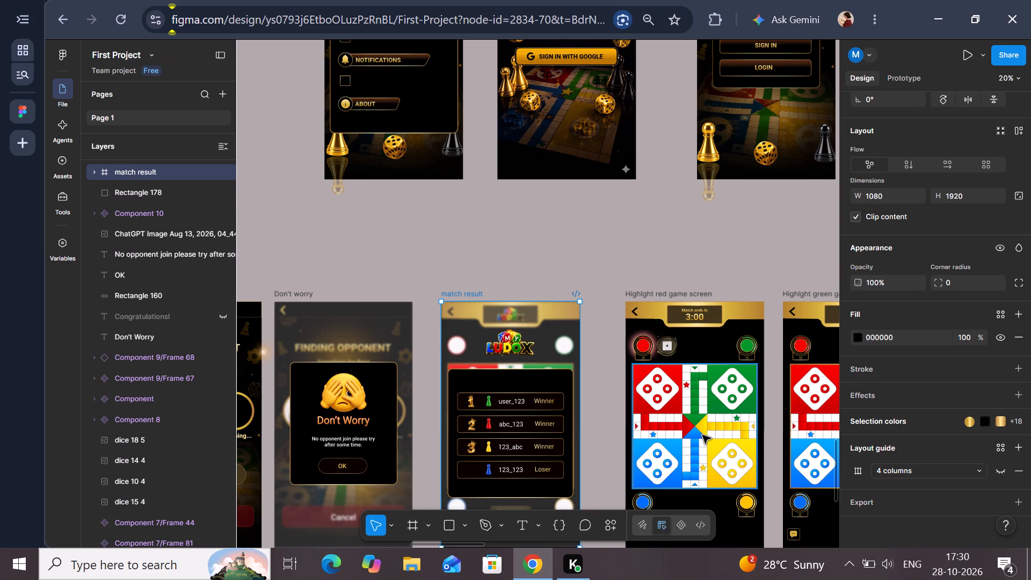
{"action": "left_click", "coordinate": [587, 259]}
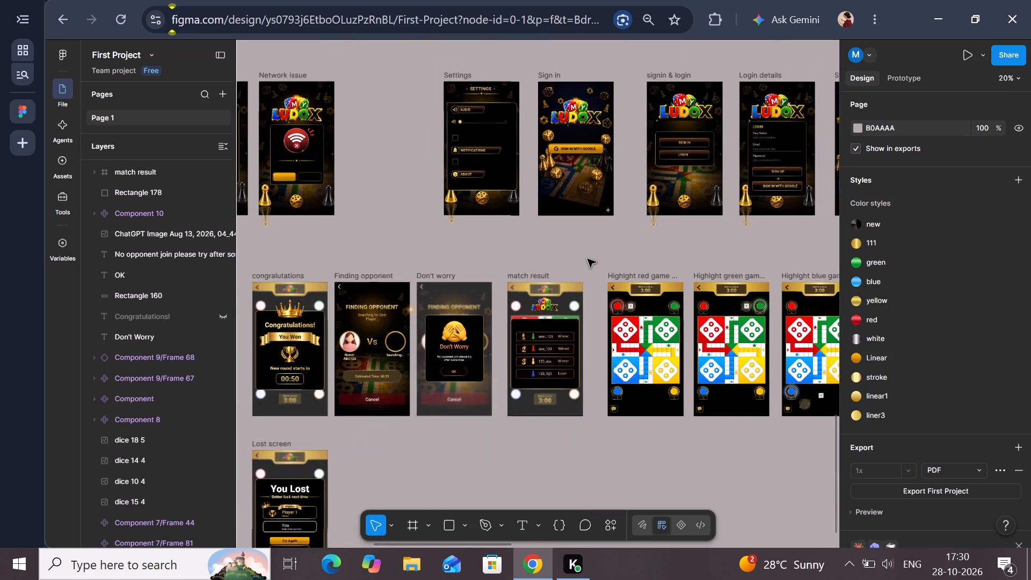
Duplicate the profile frame into the empty space between the original profile and the first Subscription screen.
{"action": "scroll", "coordinate": [587, 259], "scroll_direction": "left", "scroll_amount": 2}
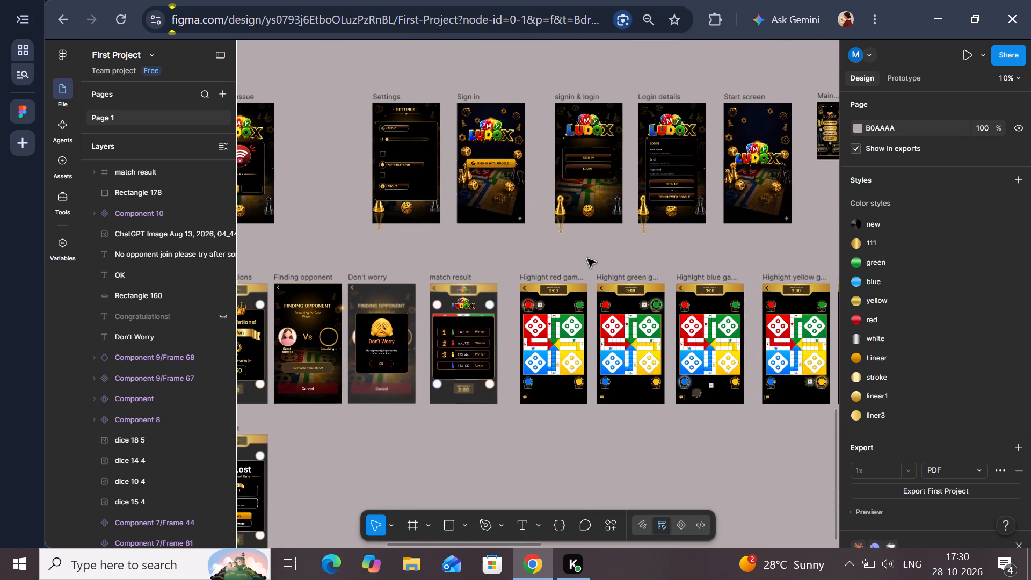
{"action": "scroll", "coordinate": [587, 259], "scroll_direction": "up", "scroll_amount": 1}
{"action": "scroll", "coordinate": [587, 259], "scroll_direction": "left", "scroll_amount": 1}
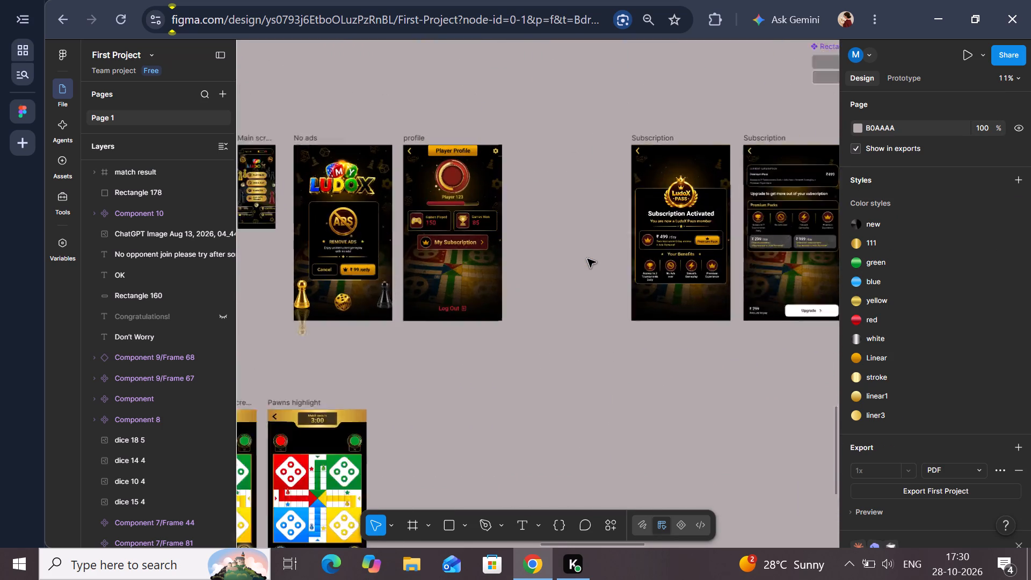
{"action": "scroll", "coordinate": [587, 259], "scroll_direction": "right", "scroll_amount": 1}
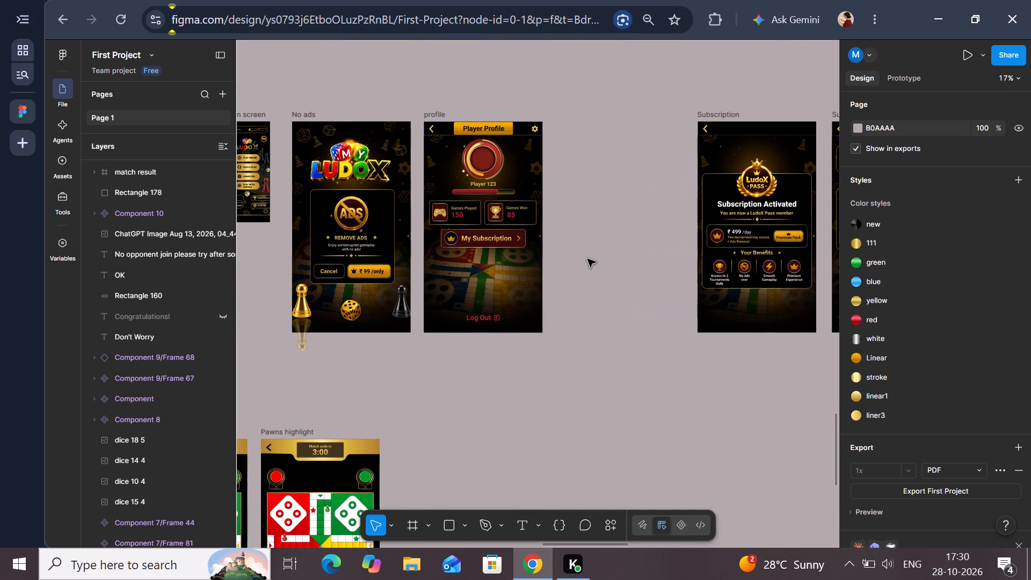
{"action": "left_click", "coordinate": [438, 112]}
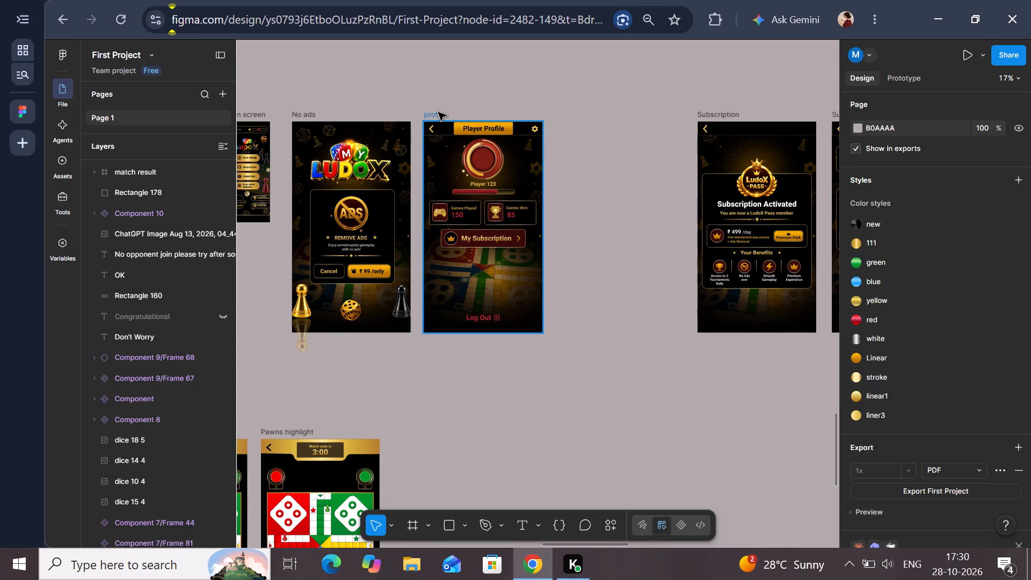
{"action": "left_click", "coordinate": [415, 531]}
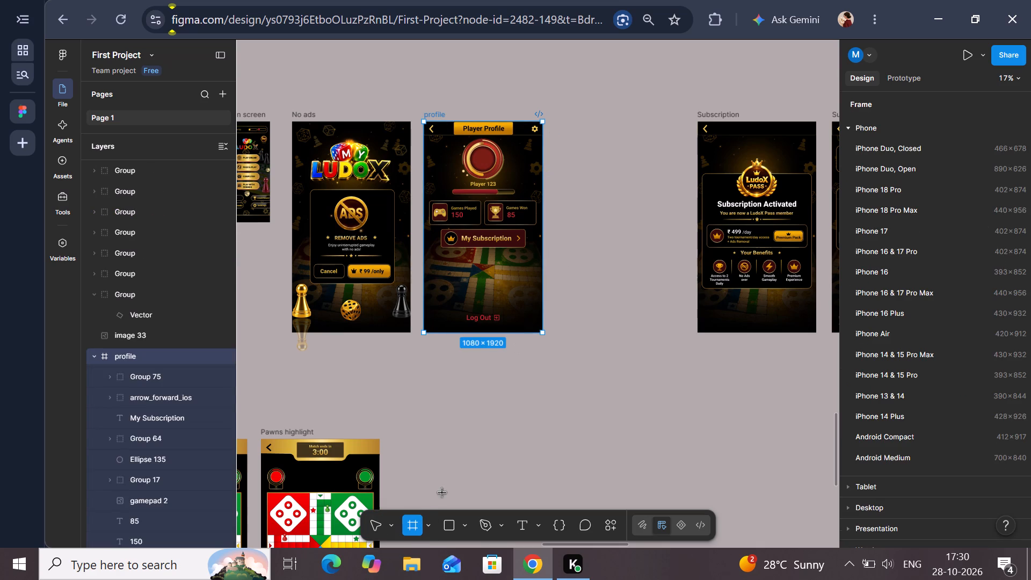
{"action": "left_click", "coordinate": [551, 175]}
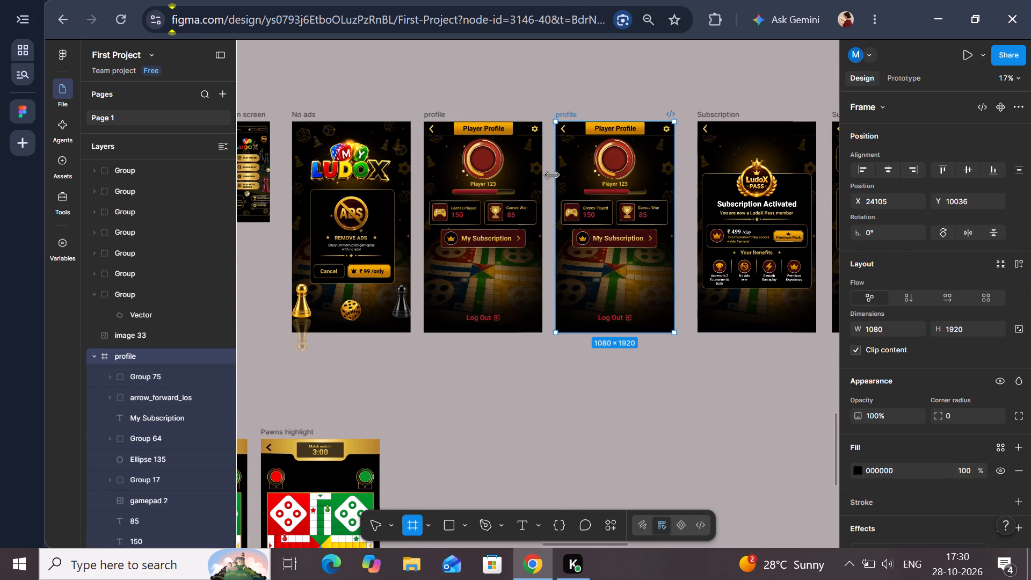
{"action": "left_click", "coordinate": [560, 417]}
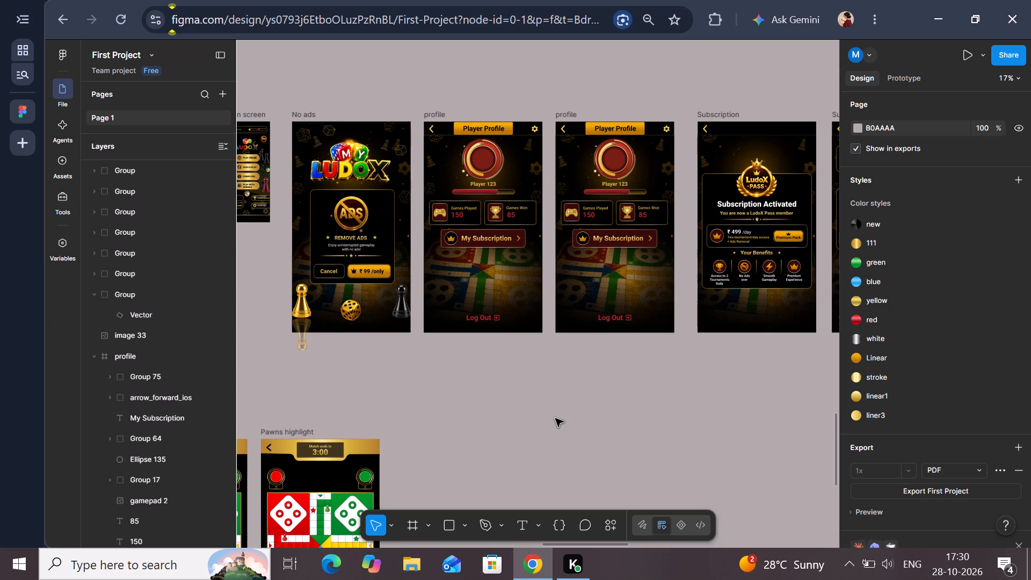
Look over the room, tournament and game result screens, and examine the pop-up designs on Don't worry and match result.
{"action": "scroll", "coordinate": [555, 418], "scroll_direction": "right", "scroll_amount": 2}
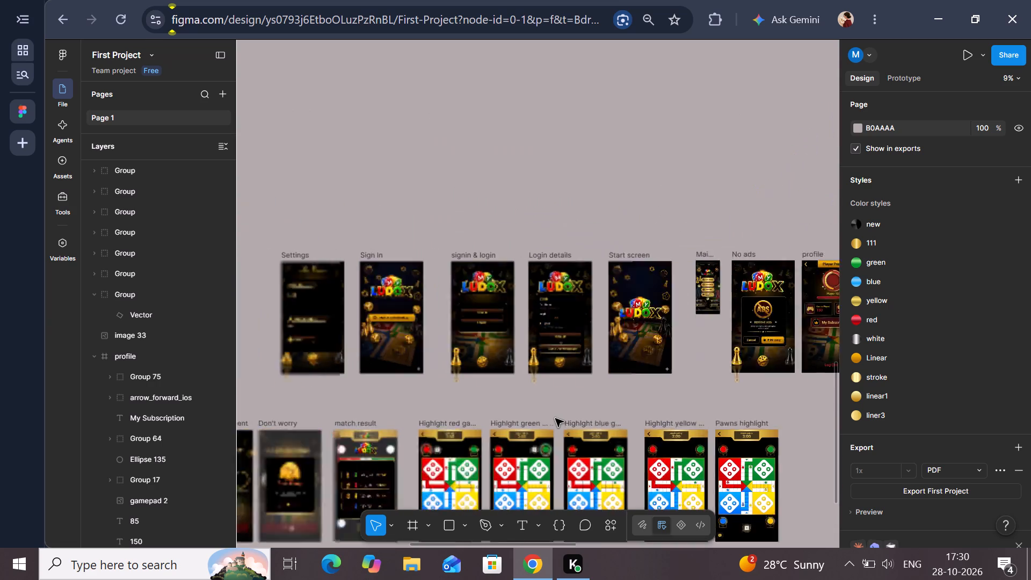
{"action": "scroll", "coordinate": [555, 418], "scroll_direction": "right", "scroll_amount": 3}
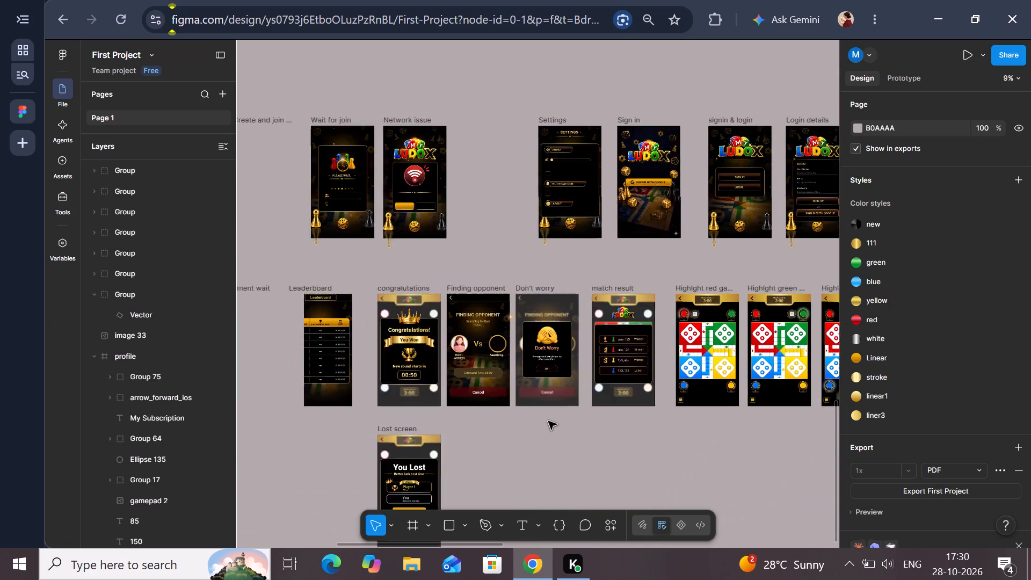
{"action": "scroll", "coordinate": [548, 421], "scroll_direction": "right", "scroll_amount": 1}
{"action": "scroll", "coordinate": [542, 423], "scroll_direction": "left", "scroll_amount": 2}
{"action": "scroll", "coordinate": [540, 423], "scroll_direction": "right", "scroll_amount": 2}
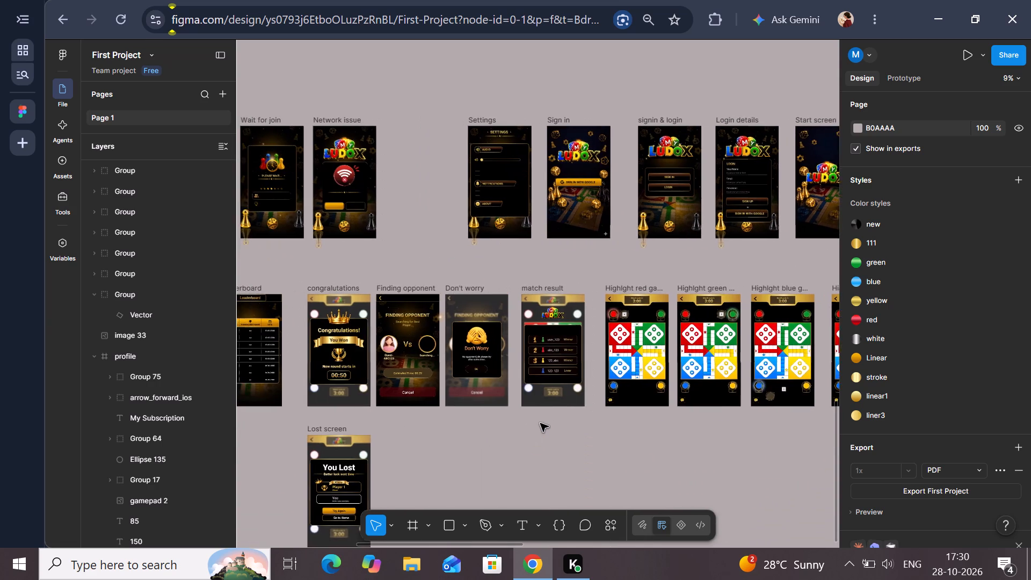
{"action": "scroll", "coordinate": [540, 423], "scroll_direction": "right", "scroll_amount": 1}
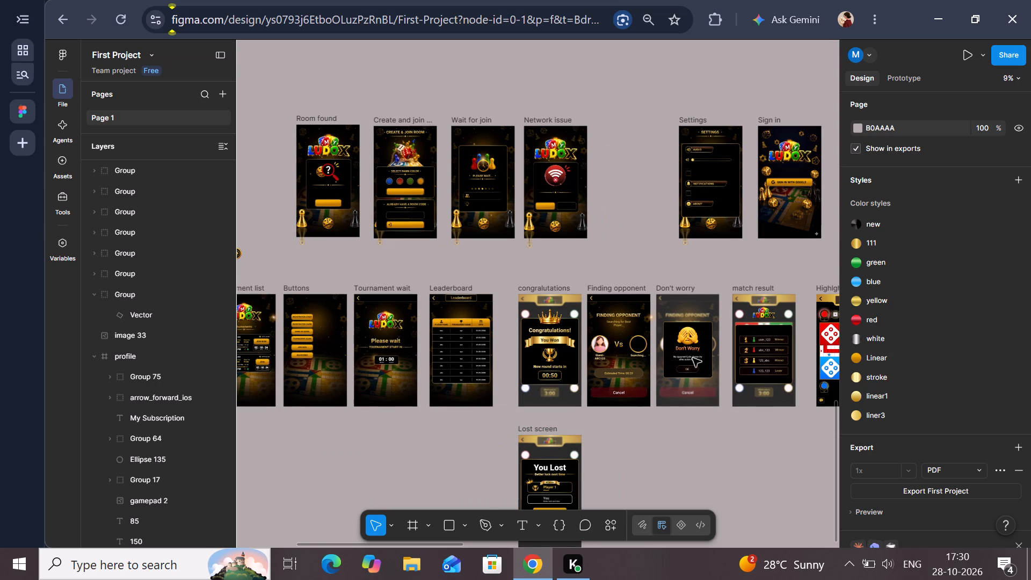
{"action": "scroll", "coordinate": [580, 378], "scroll_direction": "right", "scroll_amount": 1}
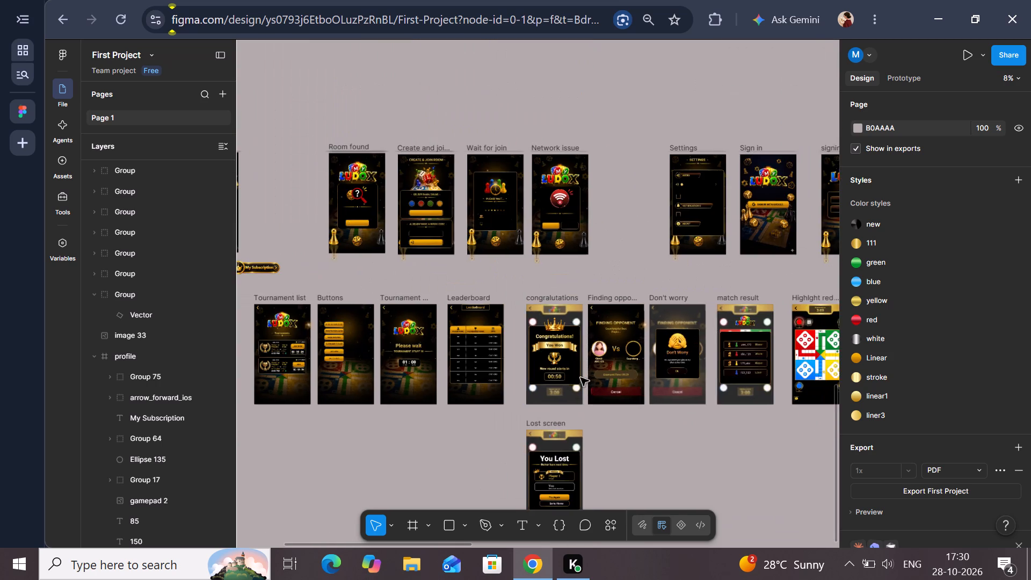
{"action": "scroll", "coordinate": [580, 378], "scroll_direction": "right", "scroll_amount": 2}
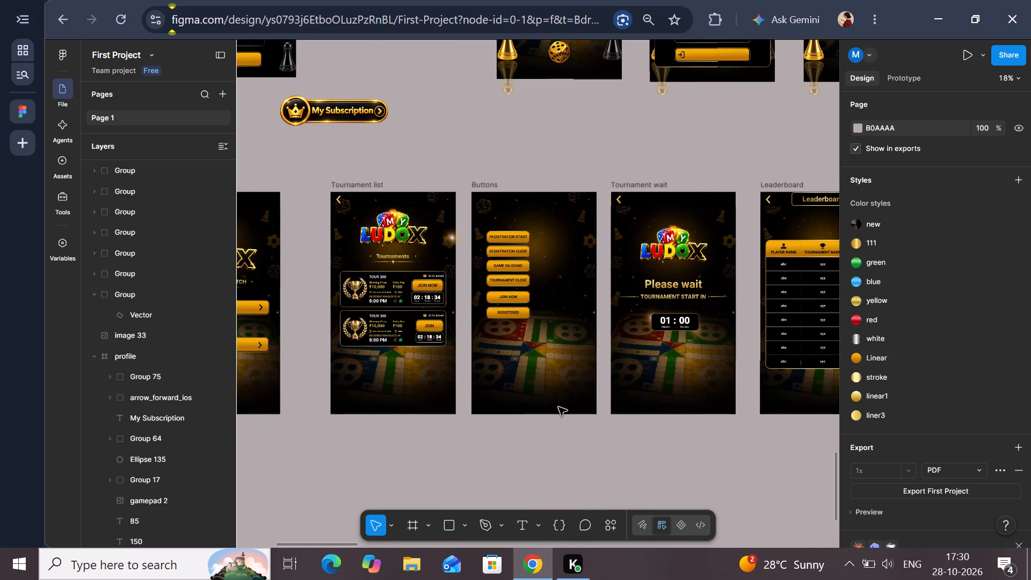
{"action": "scroll", "coordinate": [554, 413], "scroll_direction": "right", "scroll_amount": 2}
{"action": "scroll", "coordinate": [554, 413], "scroll_direction": "left", "scroll_amount": 2}
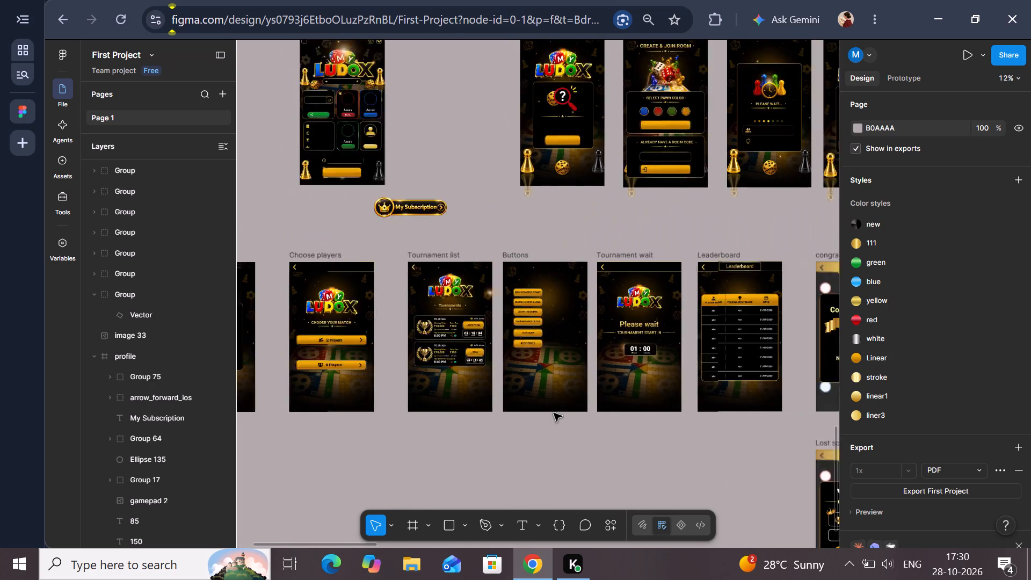
{"action": "scroll", "coordinate": [554, 413], "scroll_direction": "left", "scroll_amount": 5}
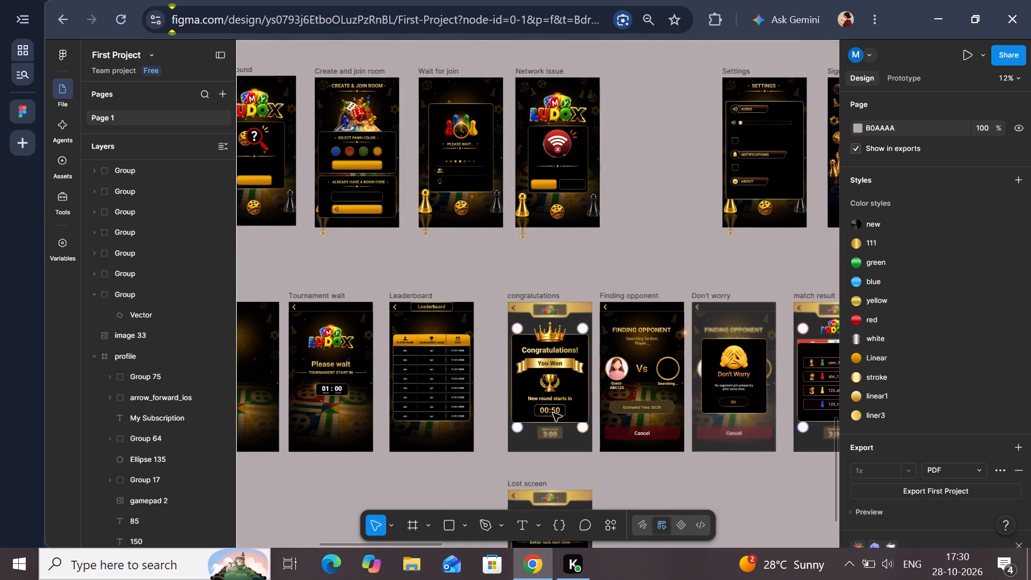
{"action": "scroll", "coordinate": [553, 413], "scroll_direction": "left", "scroll_amount": 1}
{"action": "scroll", "coordinate": [553, 413], "scroll_direction": "down", "scroll_amount": 1}
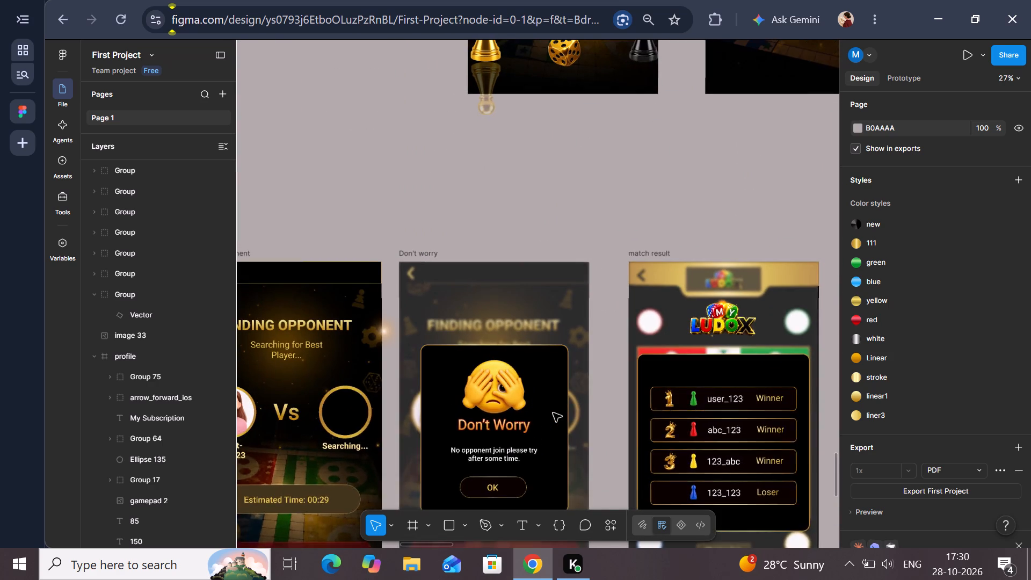
{"action": "scroll", "coordinate": [553, 413], "scroll_direction": "down", "scroll_amount": 1}
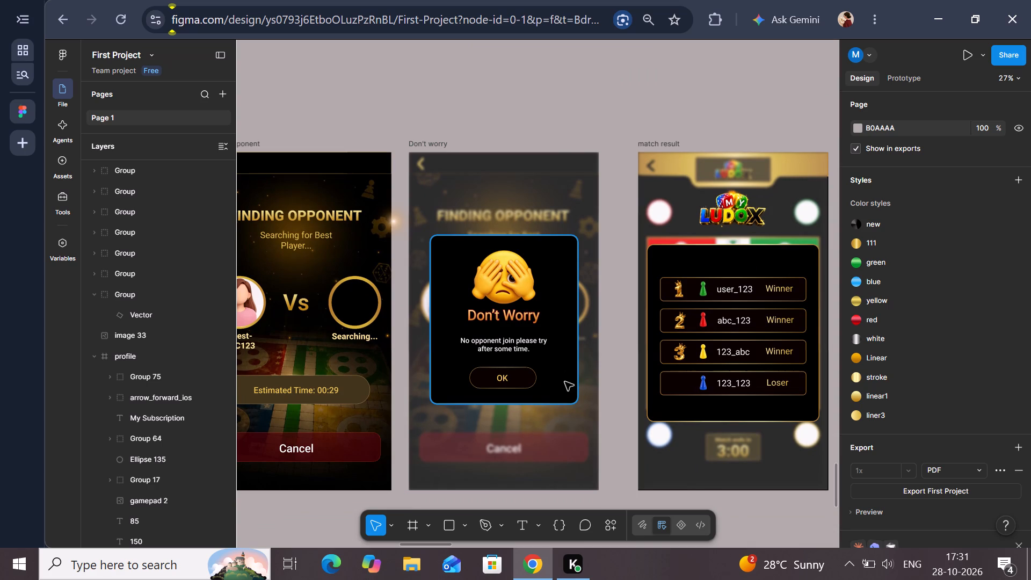
Inspect the Don't worry pop-up's black background rectangle for size, corner radius, fill and stroke, and compare it with the two profile screens.
{"action": "left_click", "coordinate": [564, 349]}
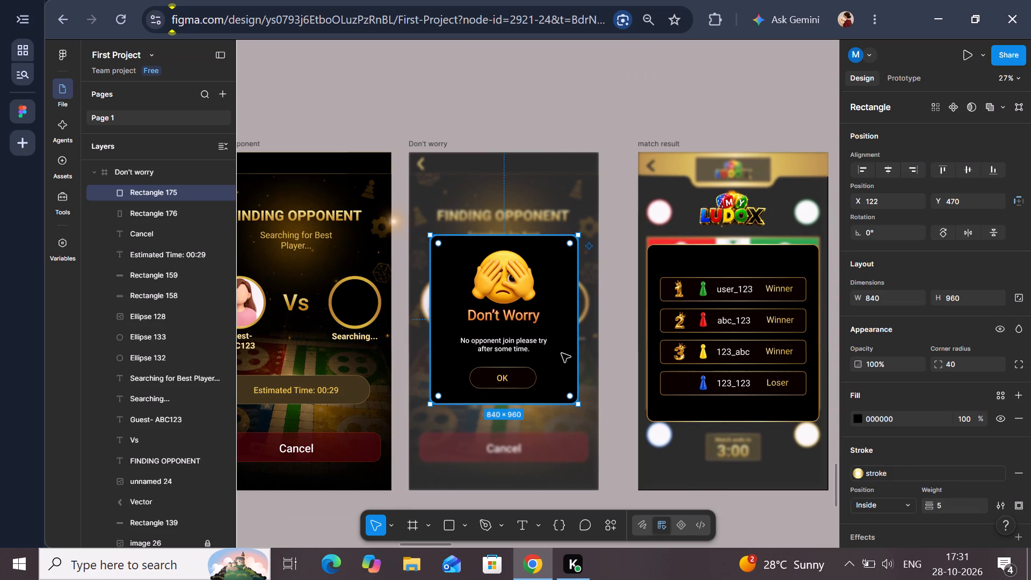
{"action": "scroll", "coordinate": [558, 360], "scroll_direction": "right", "scroll_amount": 1}
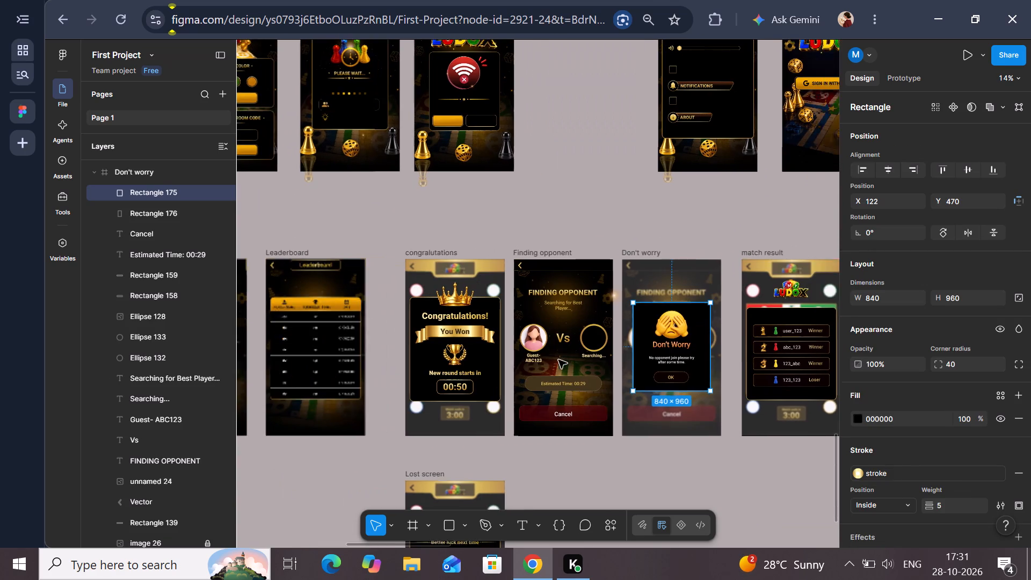
{"action": "scroll", "coordinate": [558, 360], "scroll_direction": "right", "scroll_amount": 1}
{"action": "scroll", "coordinate": [558, 363], "scroll_direction": "left", "scroll_amount": 8}
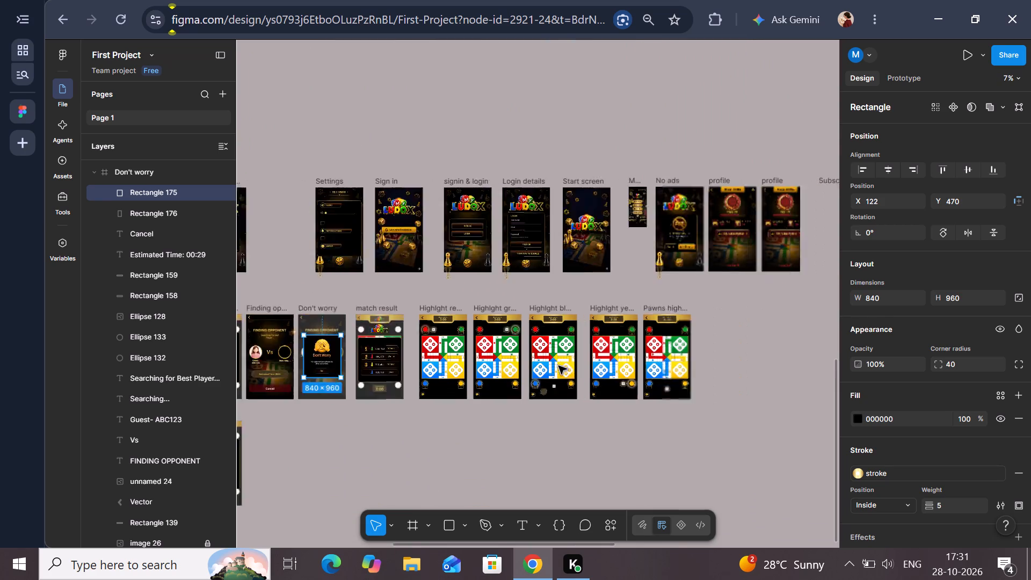
{"action": "scroll", "coordinate": [558, 366], "scroll_direction": "left", "scroll_amount": 1}
{"action": "scroll", "coordinate": [558, 366], "scroll_direction": "up", "scroll_amount": 1}
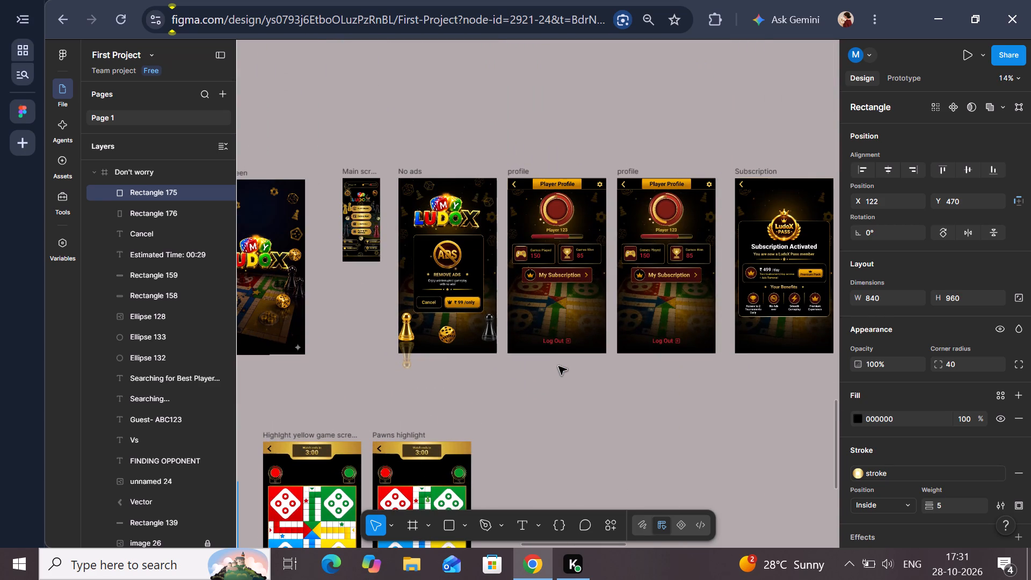
{"action": "scroll", "coordinate": [558, 367], "scroll_direction": "left", "scroll_amount": 2}
{"action": "scroll", "coordinate": [558, 369], "scroll_direction": "right", "scroll_amount": 7}
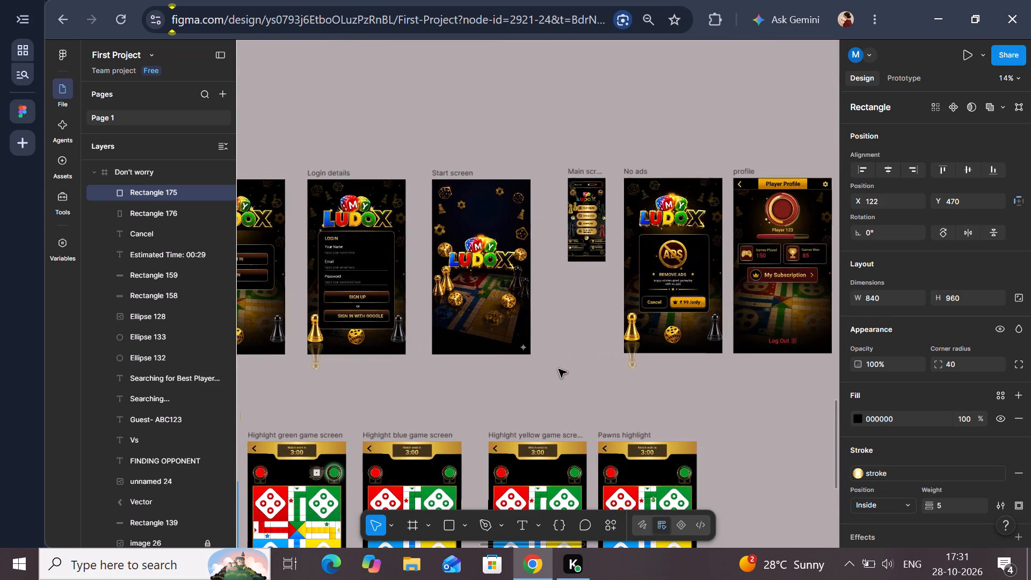
{"action": "scroll", "coordinate": [558, 369], "scroll_direction": "right", "scroll_amount": 4}
{"action": "scroll", "coordinate": [558, 369], "scroll_direction": "down", "scroll_amount": 1}
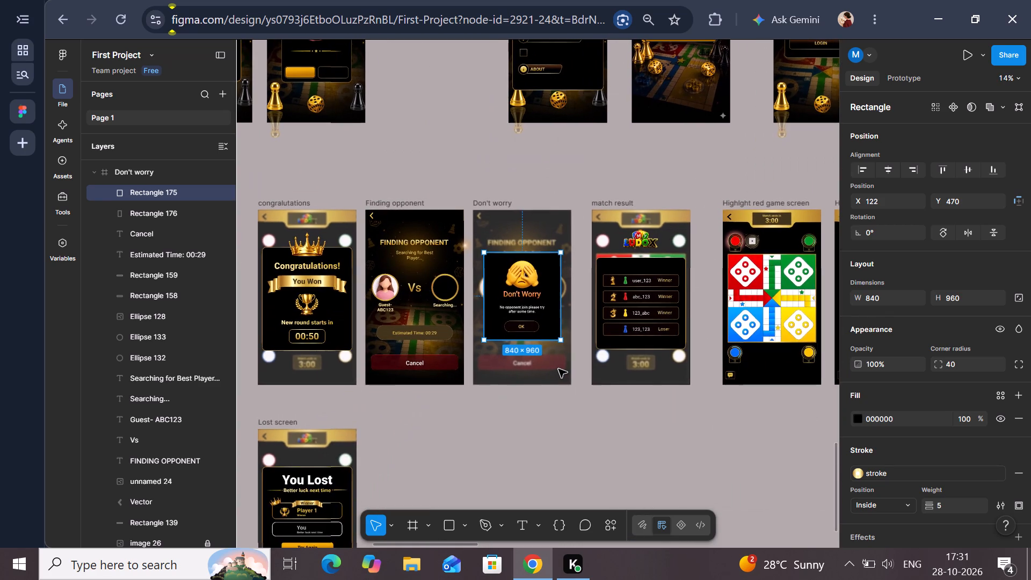
{"action": "scroll", "coordinate": [558, 369], "scroll_direction": "up", "scroll_amount": 1}
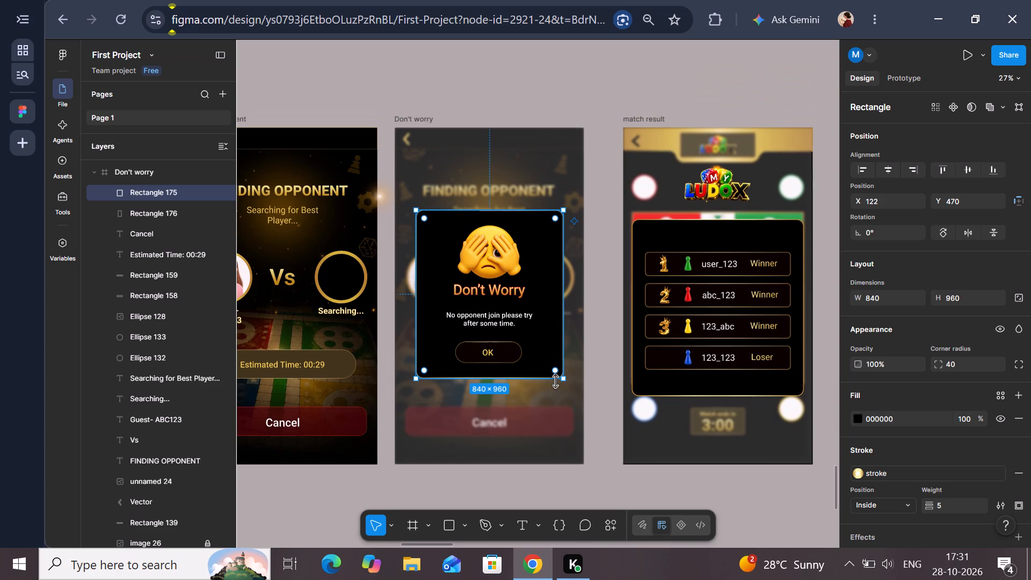
{"action": "scroll", "coordinate": [542, 406], "scroll_direction": "right", "scroll_amount": 1}
{"action": "left_click", "coordinate": [410, 91]}
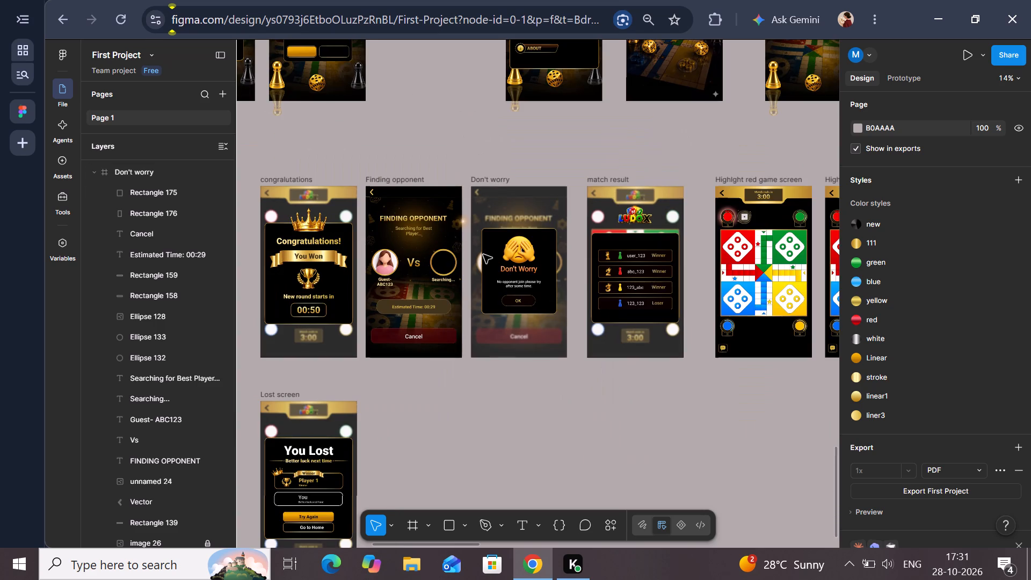
Look over the congratulations, Don't worry and match result pop-ups, and the settings, sign-in and login screens.
{"action": "scroll", "coordinate": [483, 279], "scroll_direction": "down", "scroll_amount": 1}
{"action": "scroll", "coordinate": [482, 284], "scroll_direction": "up", "scroll_amount": 2}
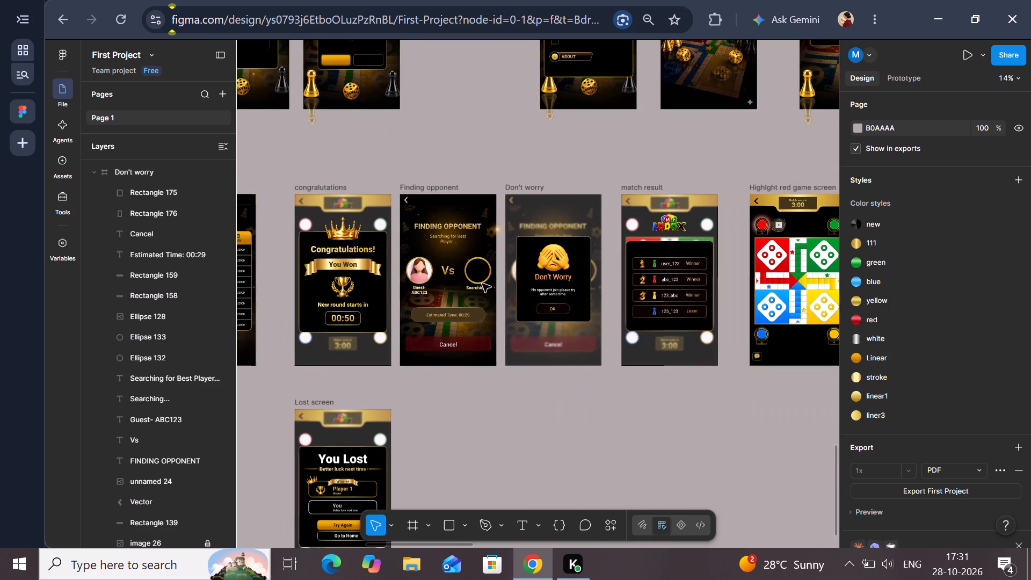
{"action": "scroll", "coordinate": [482, 284], "scroll_direction": "up", "scroll_amount": 1}
{"action": "scroll", "coordinate": [482, 284], "scroll_direction": "right", "scroll_amount": 1}
{"action": "scroll", "coordinate": [482, 284], "scroll_direction": "left", "scroll_amount": 3}
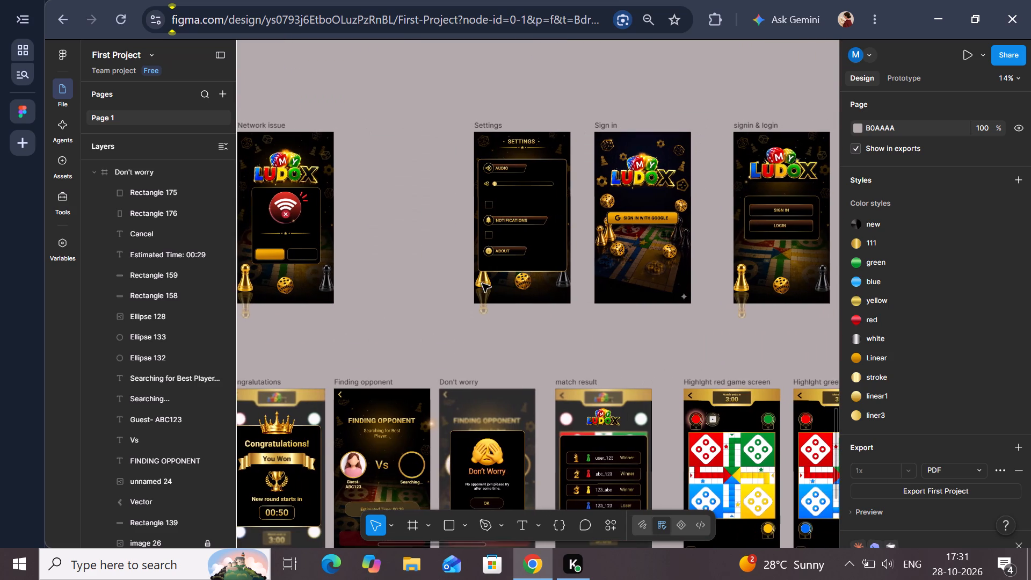
{"action": "scroll", "coordinate": [482, 284], "scroll_direction": "left", "scroll_amount": 4}
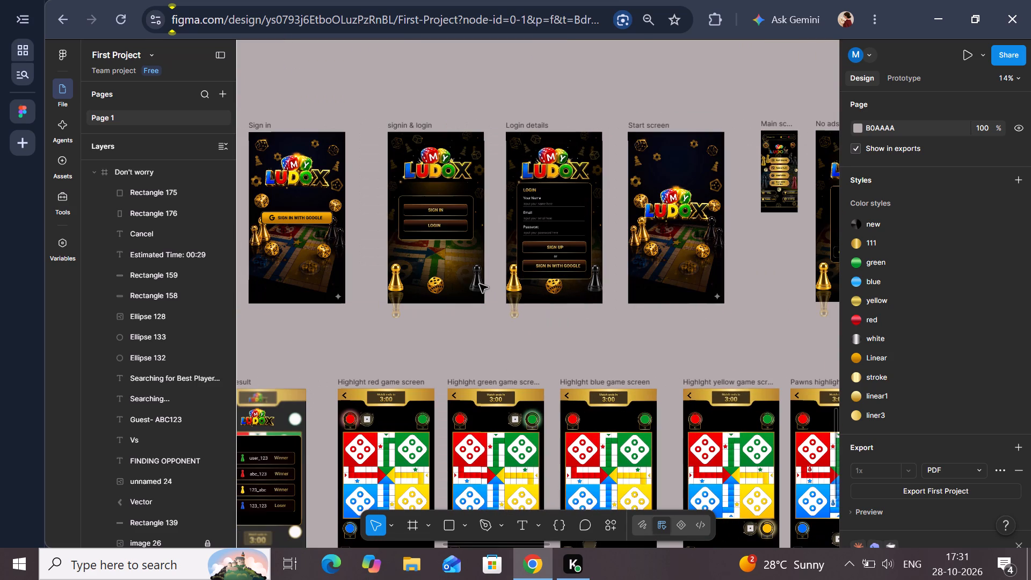
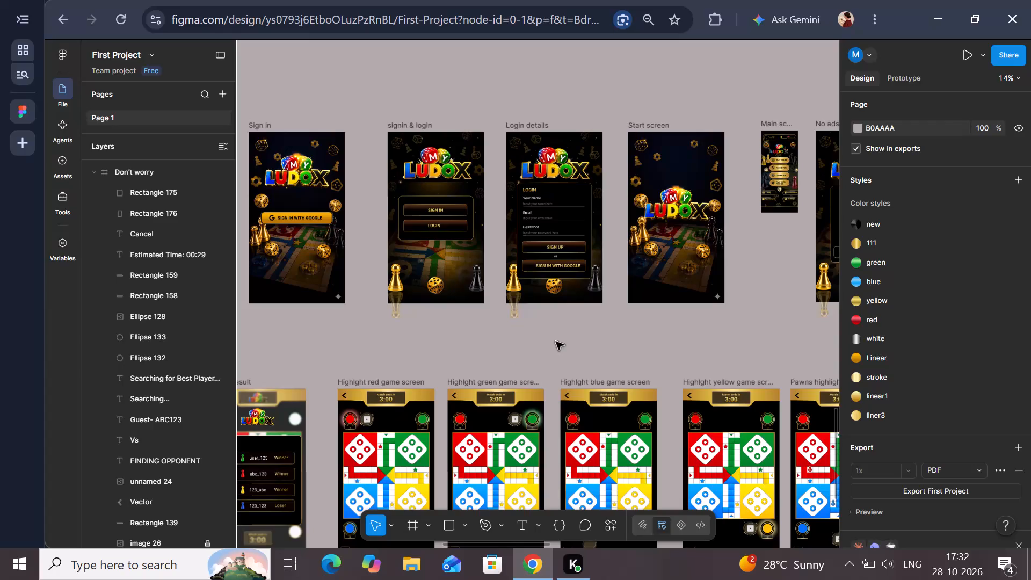
Look over the Start screen, No ads, profile and Subscription screens for a pop-up design to reuse.
{"action": "scroll", "coordinate": [556, 342], "scroll_direction": "left", "scroll_amount": 1}
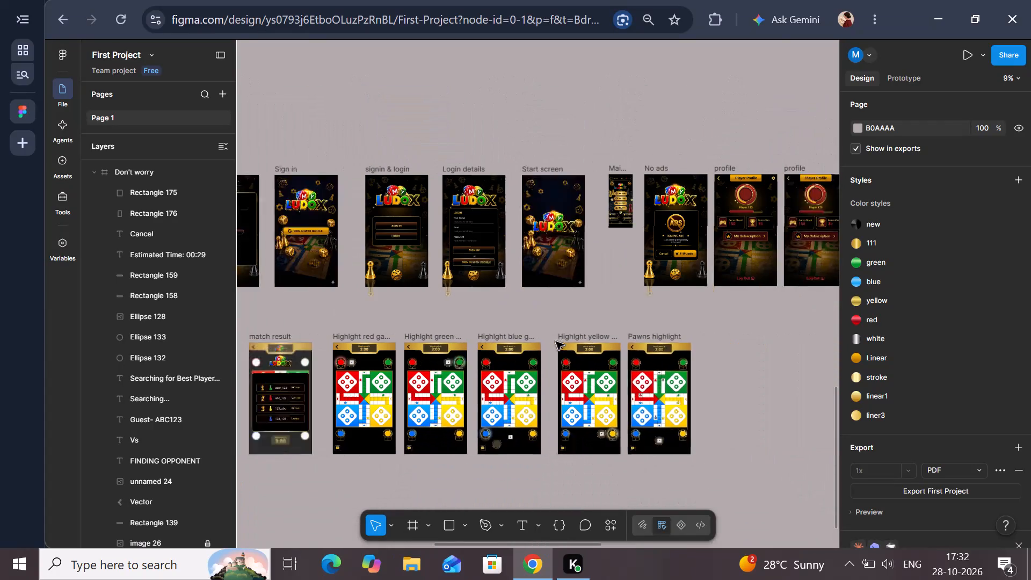
{"action": "scroll", "coordinate": [556, 342], "scroll_direction": "left", "scroll_amount": 1}
{"action": "scroll", "coordinate": [556, 342], "scroll_direction": "up", "scroll_amount": 1}
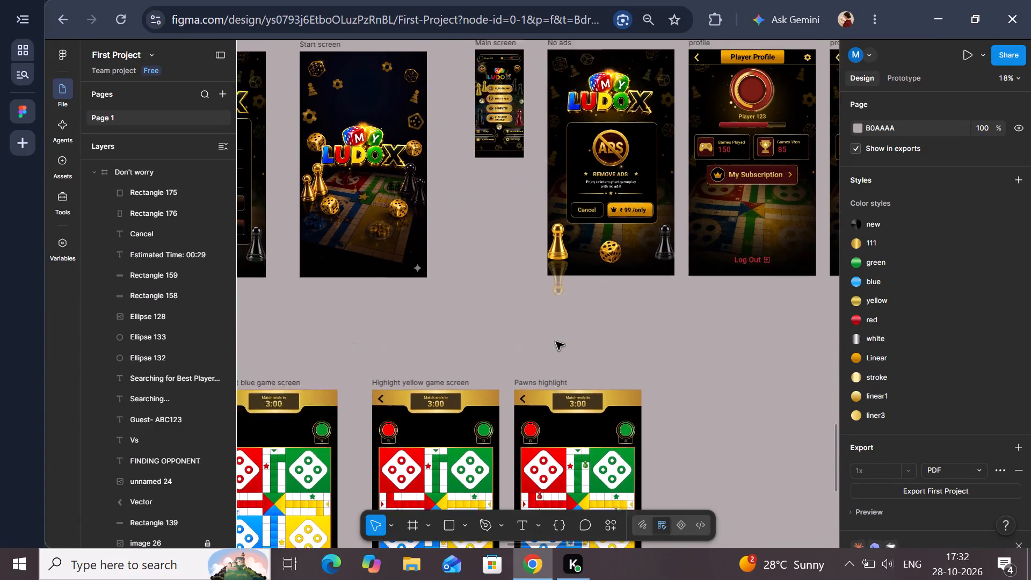
{"action": "scroll", "coordinate": [556, 342], "scroll_direction": "up", "scroll_amount": 2}
{"action": "scroll", "coordinate": [556, 342], "scroll_direction": "right", "scroll_amount": 1}
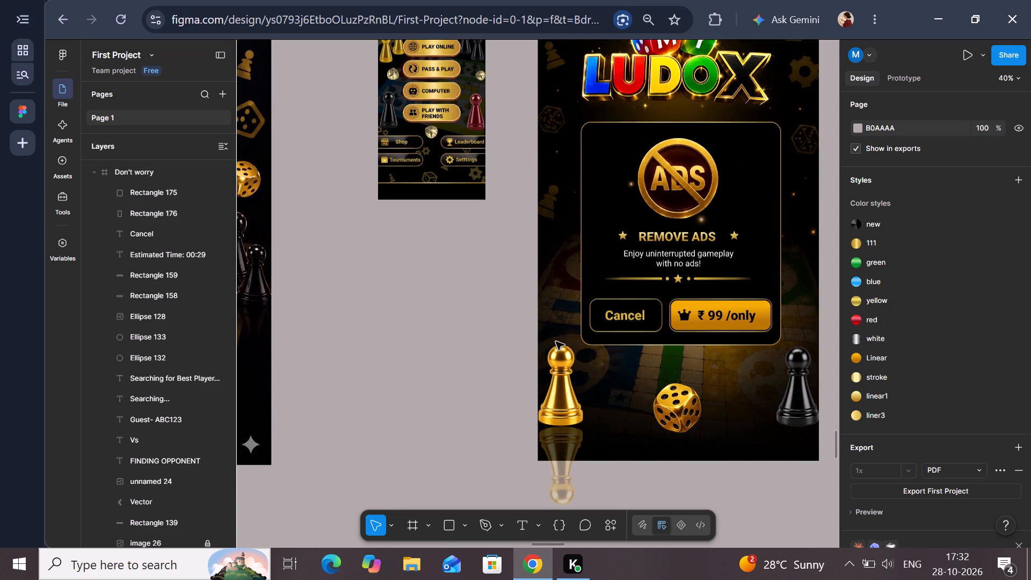
{"action": "scroll", "coordinate": [556, 342], "scroll_direction": "right", "scroll_amount": 3}
{"action": "scroll", "coordinate": [556, 342], "scroll_direction": "left", "scroll_amount": 5}
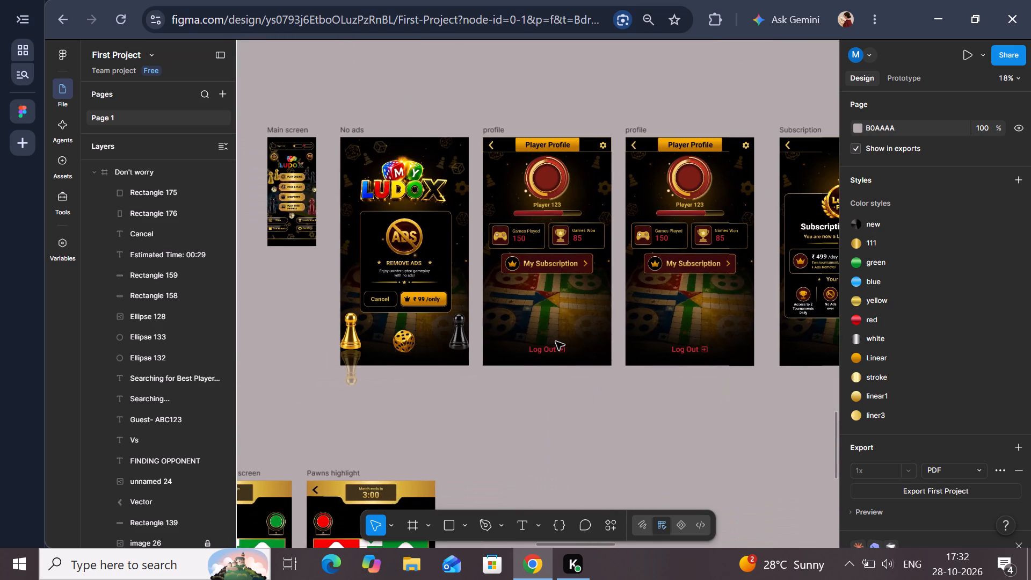
{"action": "scroll", "coordinate": [556, 342], "scroll_direction": "left", "scroll_amount": 2}
{"action": "scroll", "coordinate": [513, 347], "scroll_direction": "right", "scroll_amount": 1}
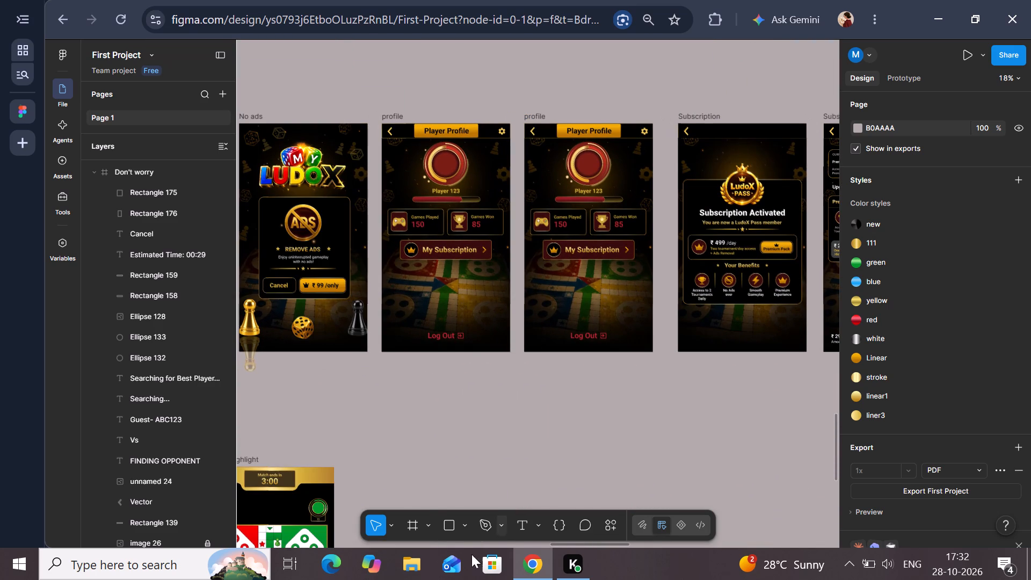
{"action": "scroll", "coordinate": [456, 556], "scroll_direction": "right", "scroll_amount": 2}
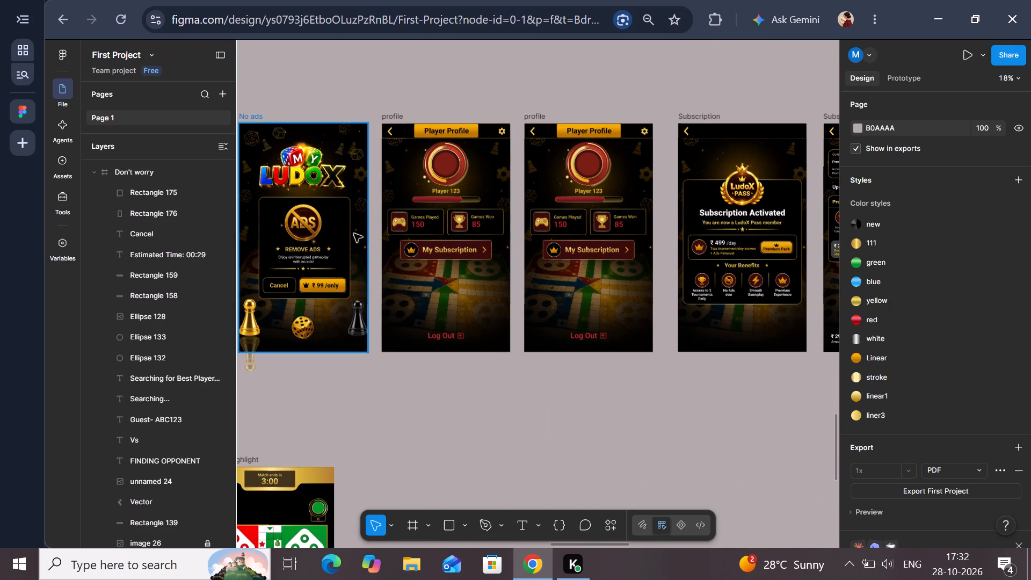
Duplicate the black background rectangle of the No ads pop-up and move the copy onto the second profile screen.
{"action": "left_click", "coordinate": [348, 234]}
{"action": "scroll", "coordinate": [348, 234], "scroll_direction": "right", "scroll_amount": 1}
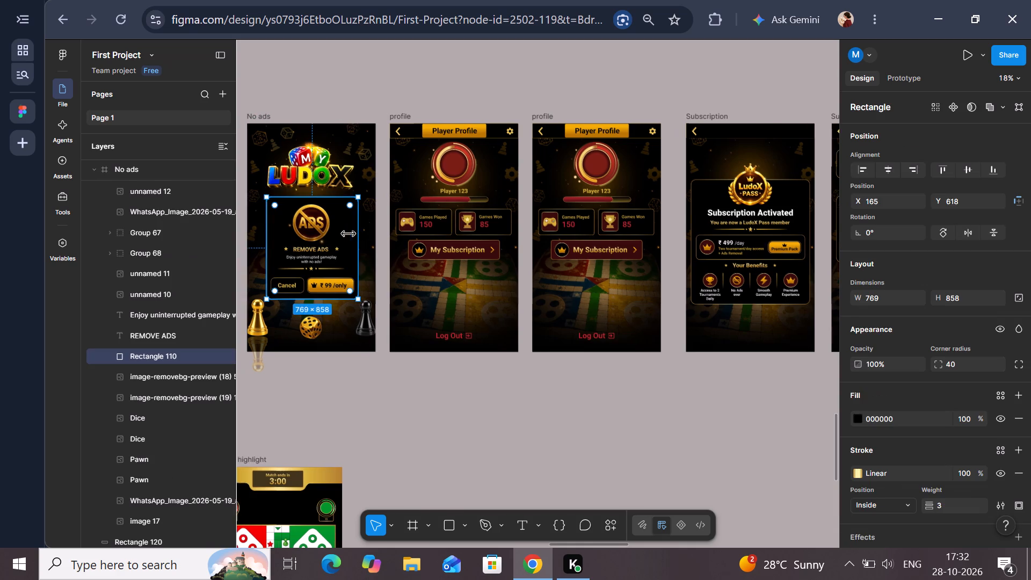
{"action": "scroll", "coordinate": [348, 234], "scroll_direction": "right", "scroll_amount": 1}
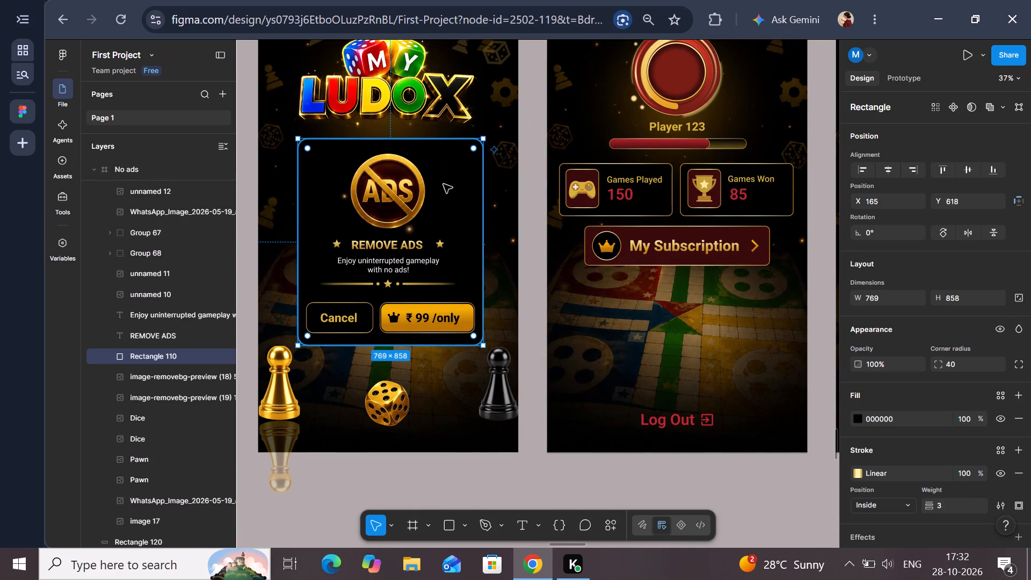
{"action": "key", "text": "ctrl+d"}
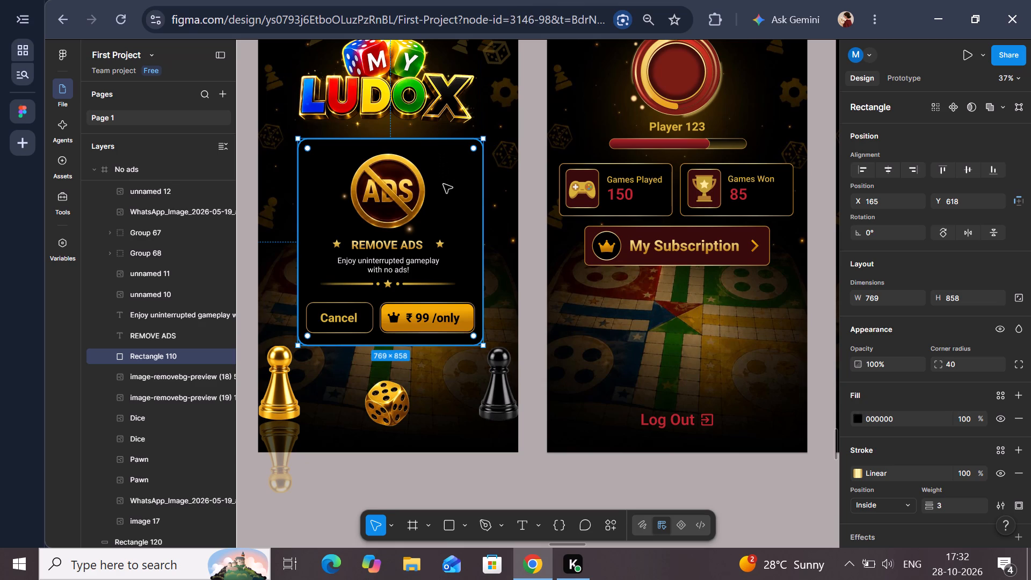
{"action": "left_click_drag", "start_coordinate": [444, 184], "coordinate": [536, 264]}
{"action": "scroll", "coordinate": [515, 245], "scroll_direction": "left", "scroll_amount": 9}
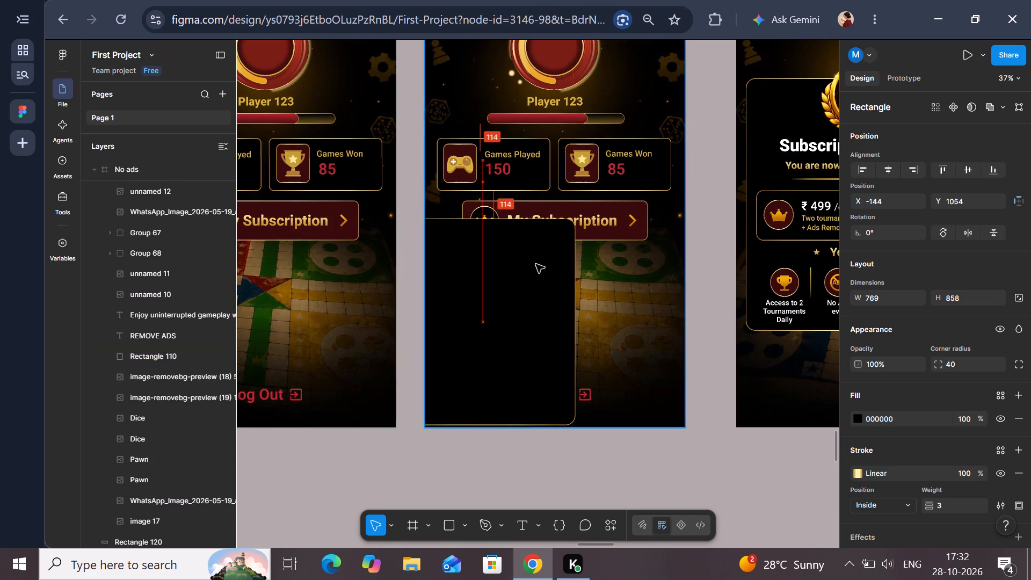
{"action": "left_click_drag", "start_coordinate": [536, 264], "coordinate": [605, 144]}
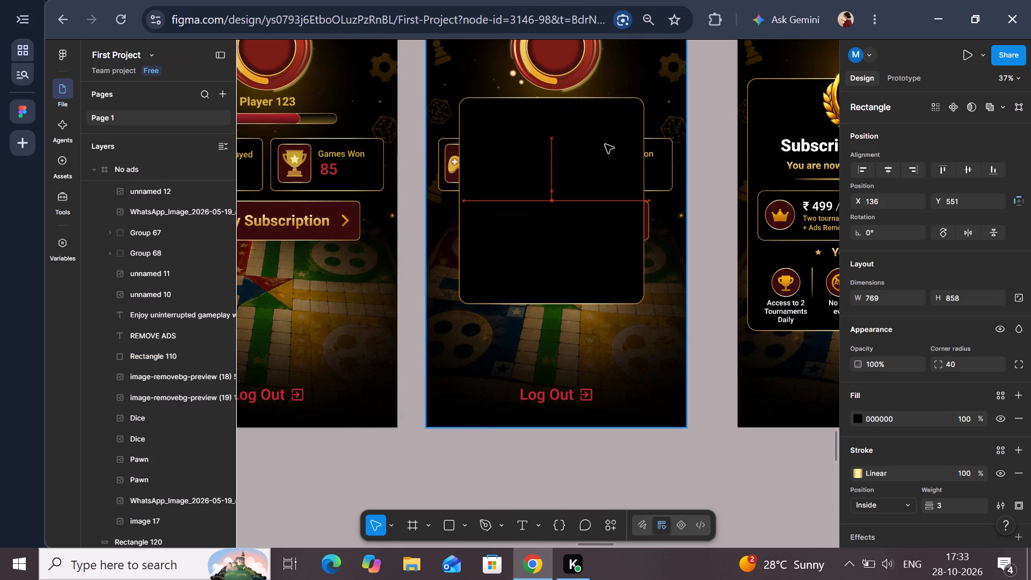
Move the copied rectangle onto the empty canvas below the second profile screen and shorten it to a height of about 499.
{"action": "left_click_drag", "start_coordinate": [605, 144], "coordinate": [597, 333]}
{"action": "scroll", "coordinate": [597, 309], "scroll_direction": "down", "scroll_amount": 3}
{"action": "left_click_drag", "start_coordinate": [567, 489], "coordinate": [567, 489]}
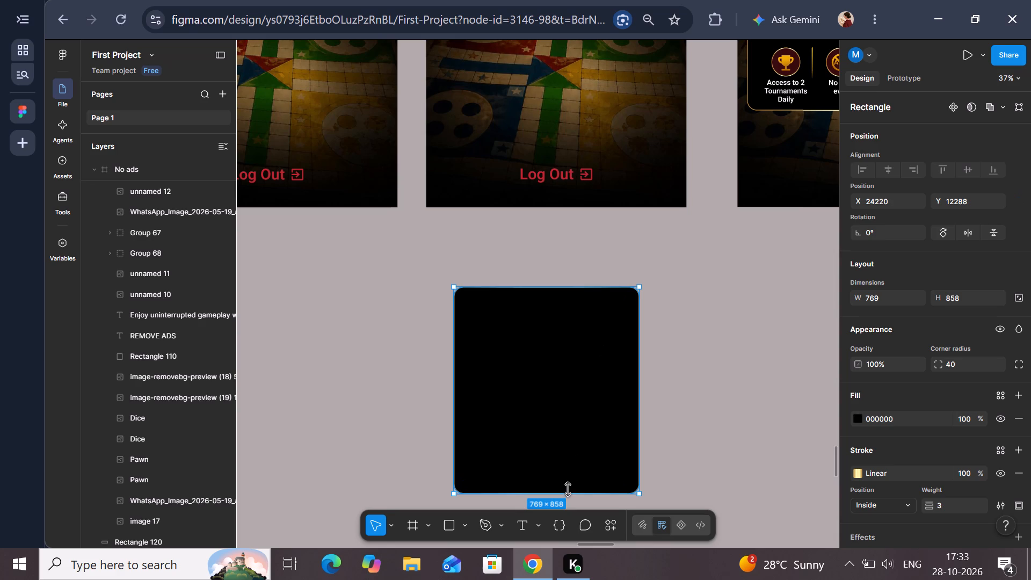
{"action": "left_click_drag", "start_coordinate": [567, 489], "coordinate": [576, 428]}
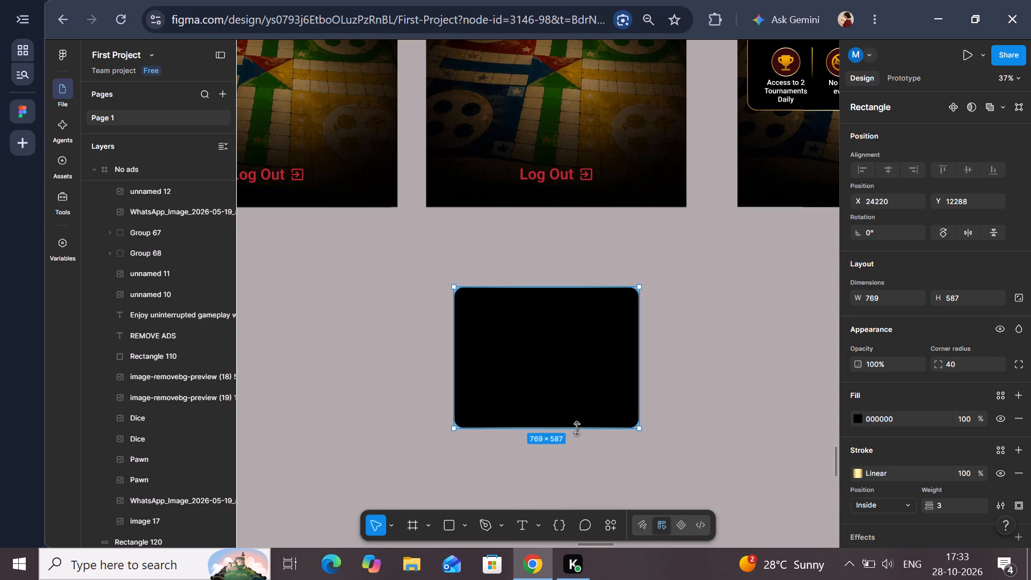
{"action": "left_click_drag", "start_coordinate": [576, 428], "coordinate": [579, 407]}
{"action": "left_click_drag", "start_coordinate": [566, 371], "coordinate": [572, 352]}
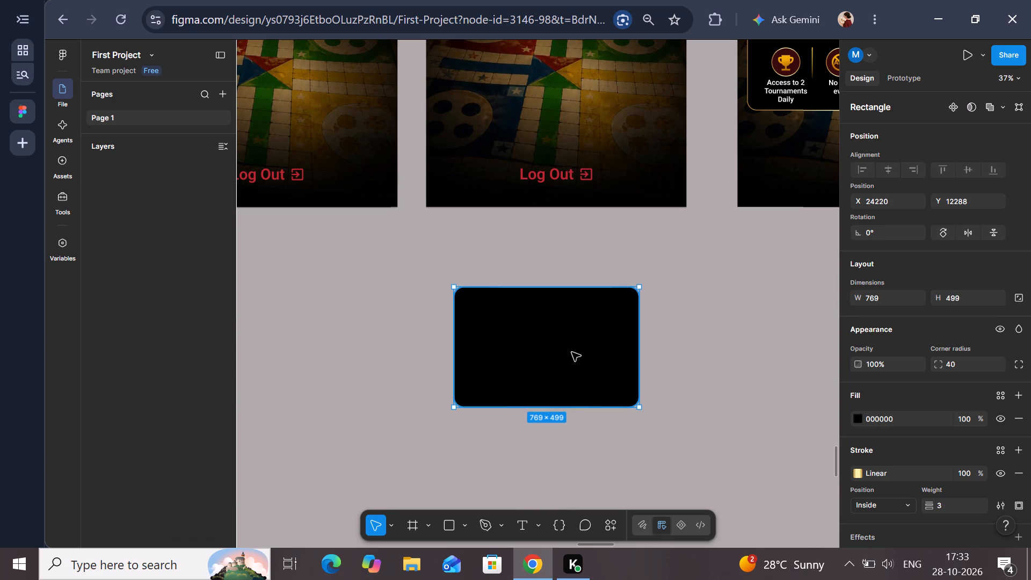
Place the shortened rectangle back on the second profile screen at about Y 656 and centre it horizontally in the frame.
{"action": "left_click_drag", "start_coordinate": [572, 352], "coordinate": [581, 211]}
{"action": "scroll", "coordinate": [580, 321], "scroll_direction": "up", "scroll_amount": 4}
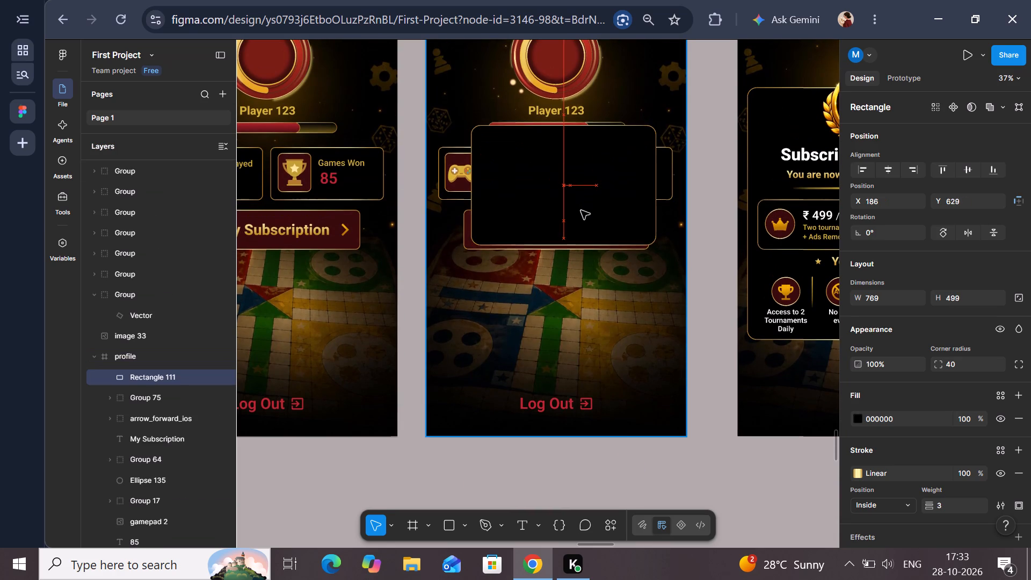
{"action": "left_click_drag", "start_coordinate": [581, 211], "coordinate": [576, 216]}
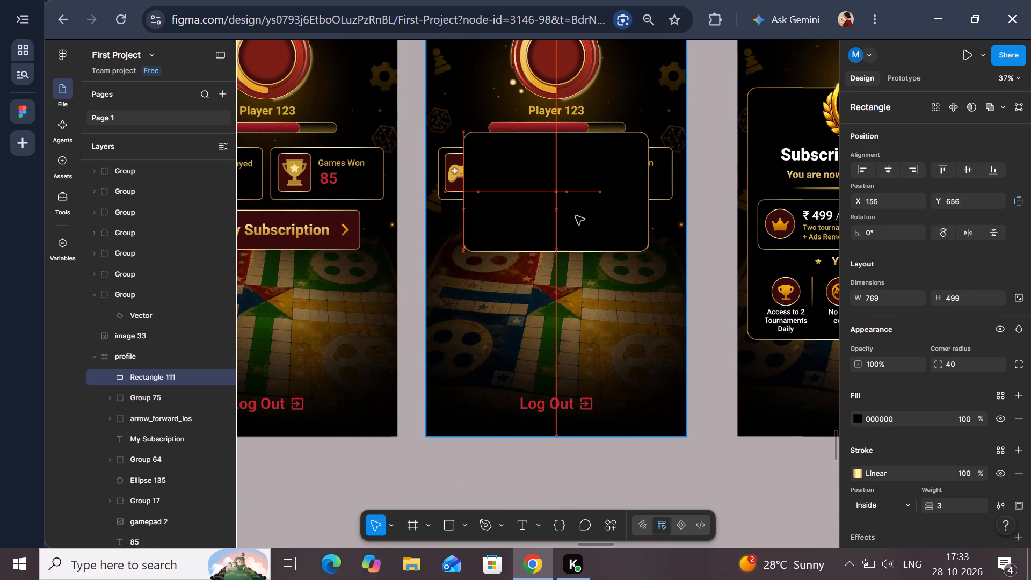
{"action": "left_click_drag", "start_coordinate": [576, 216], "coordinate": [580, 217]}
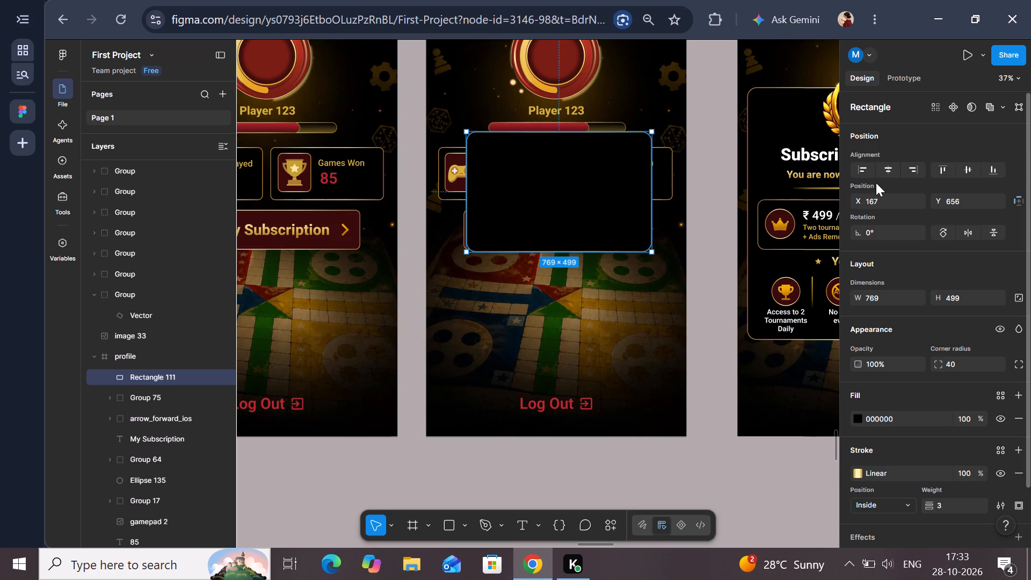
{"action": "left_click", "coordinate": [883, 173]}
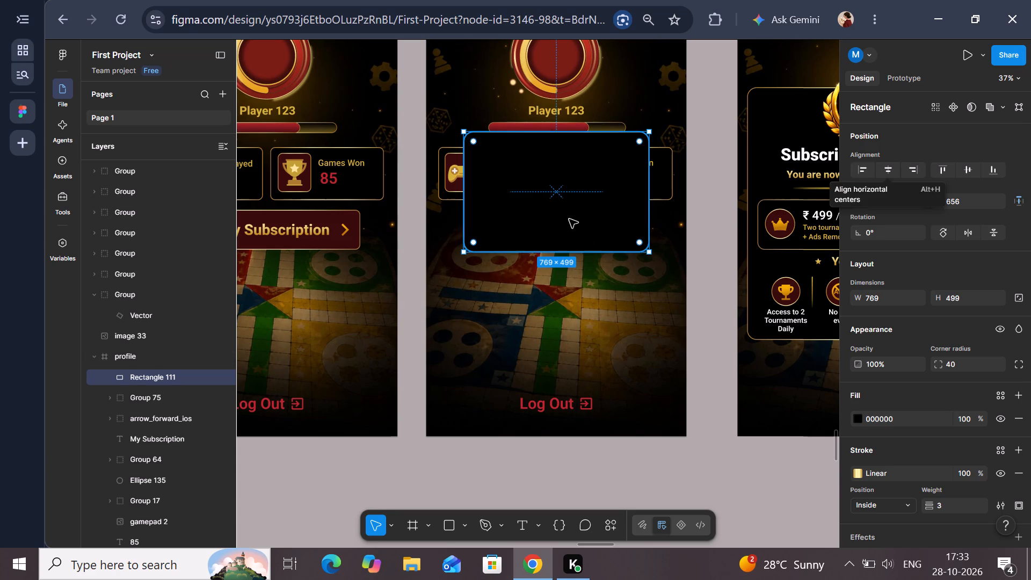
Try the rectangle at several heights over the game stats and My Subscription button, recentre it horizontally, and settle it at about X 159, Y 710.
{"action": "scroll", "coordinate": [563, 211], "scroll_direction": "up", "scroll_amount": 1}
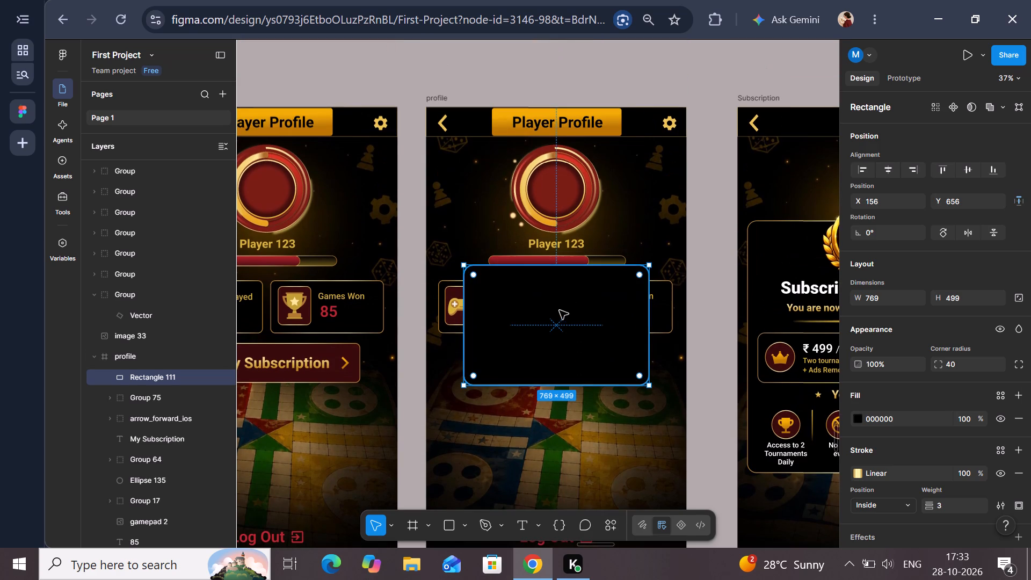
{"action": "left_click_drag", "start_coordinate": [558, 313], "coordinate": [558, 352]}
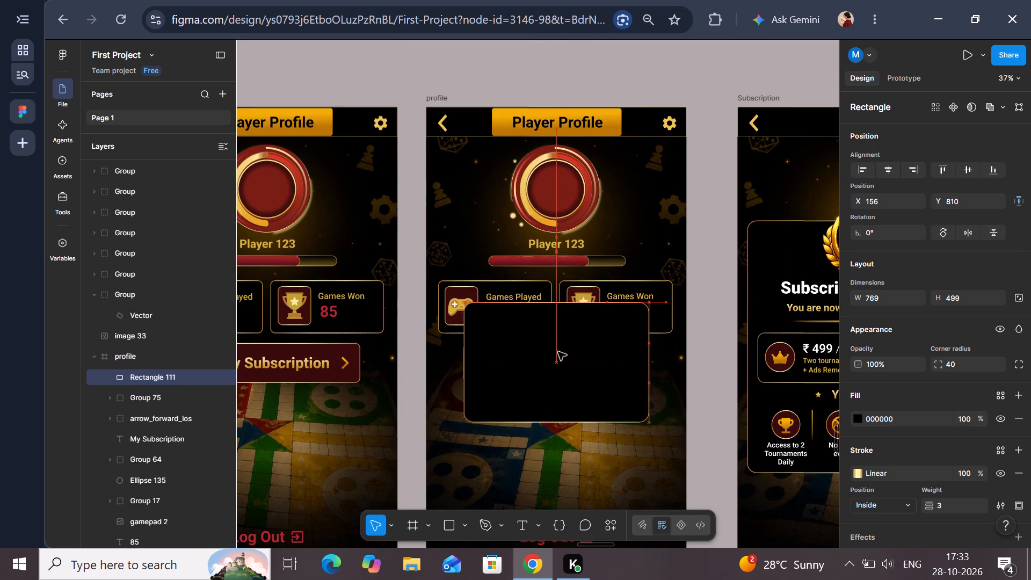
{"action": "left_click_drag", "start_coordinate": [558, 352], "coordinate": [558, 344]}
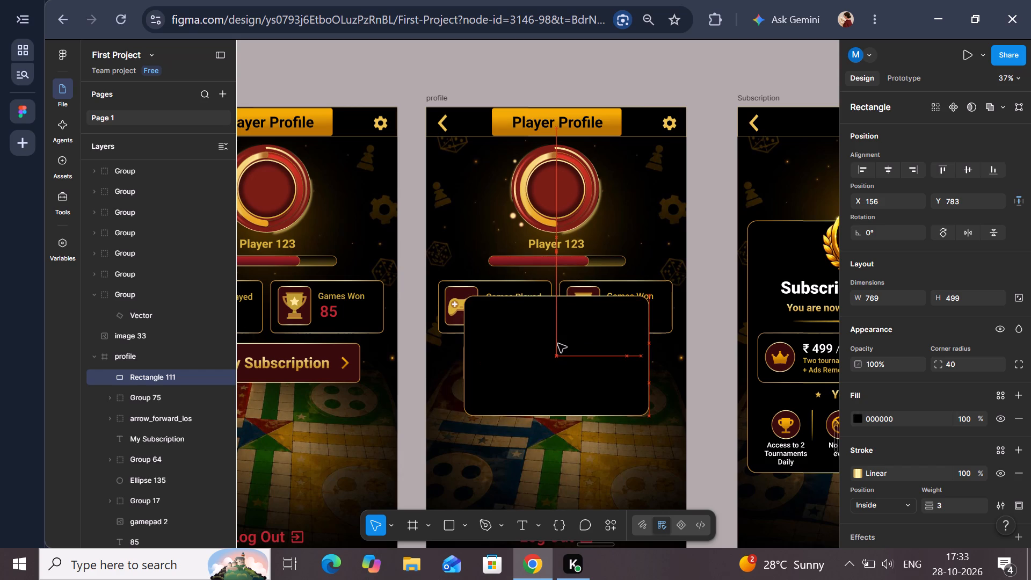
{"action": "left_click_drag", "start_coordinate": [558, 344], "coordinate": [558, 328]}
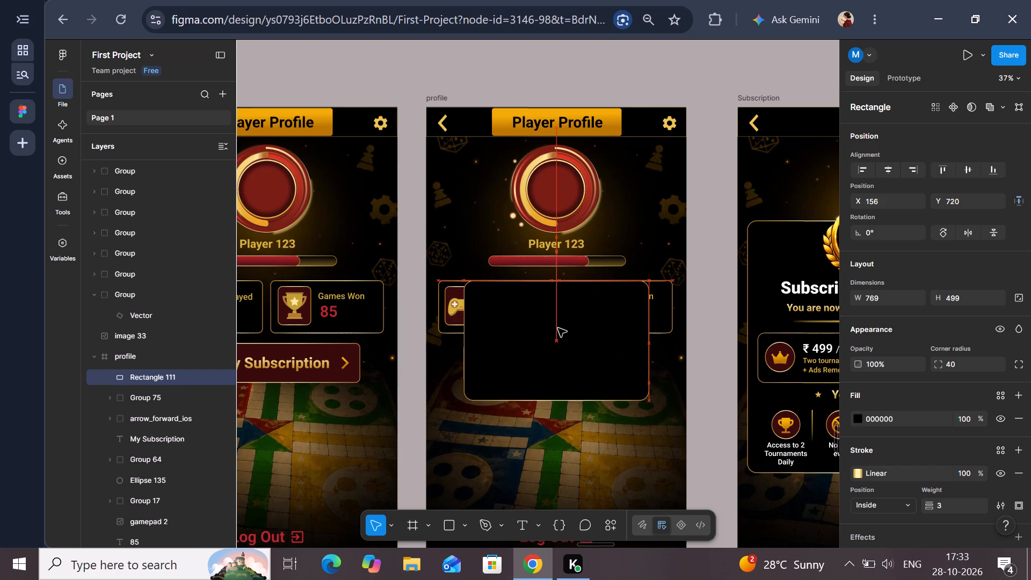
{"action": "left_click_drag", "start_coordinate": [558, 328], "coordinate": [560, 343]}
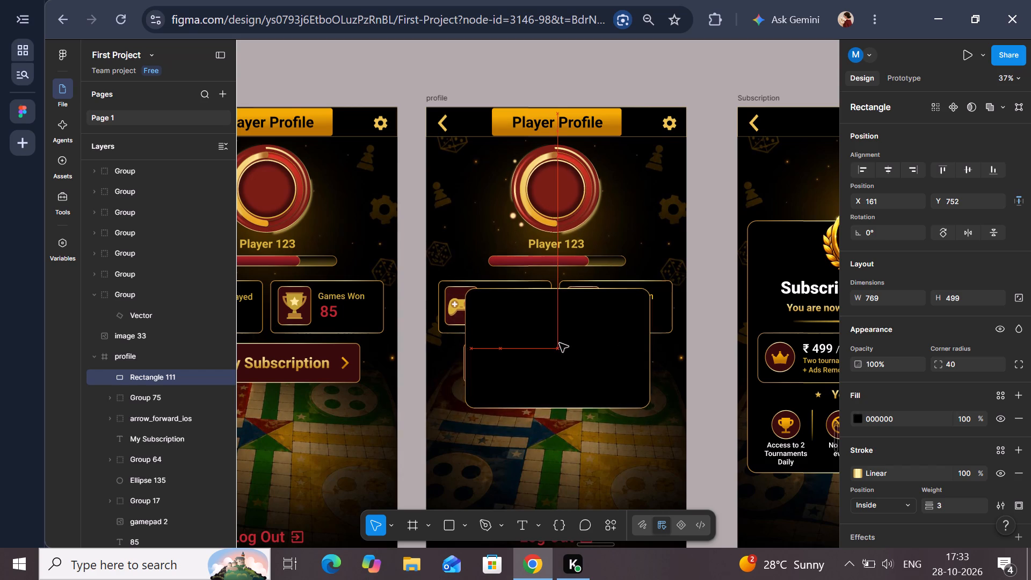
{"action": "left_click_drag", "start_coordinate": [560, 343], "coordinate": [556, 290]}
{"action": "scroll", "coordinate": [558, 358], "scroll_direction": "down", "scroll_amount": 1}
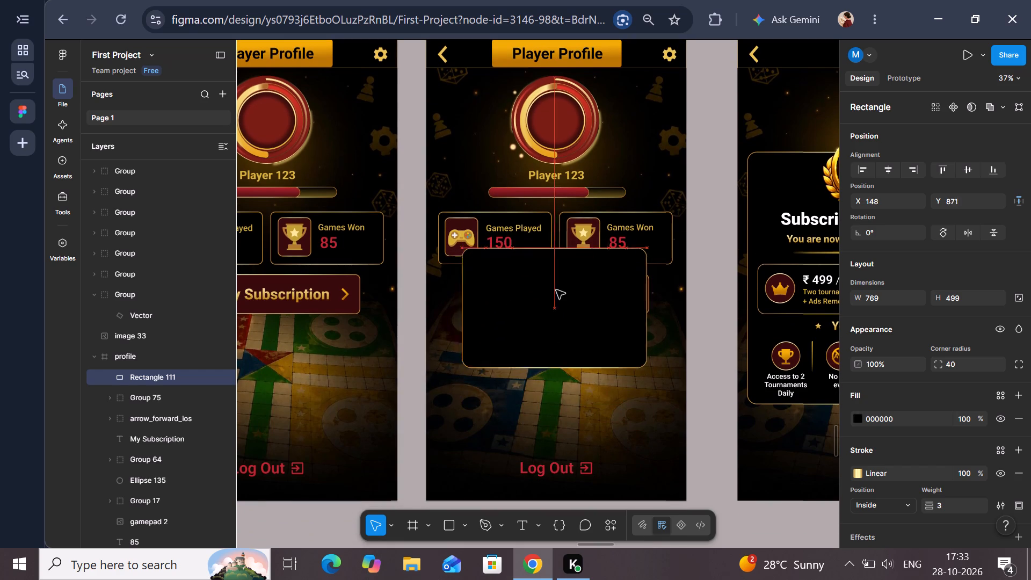
{"action": "left_click_drag", "start_coordinate": [556, 290], "coordinate": [557, 283]}
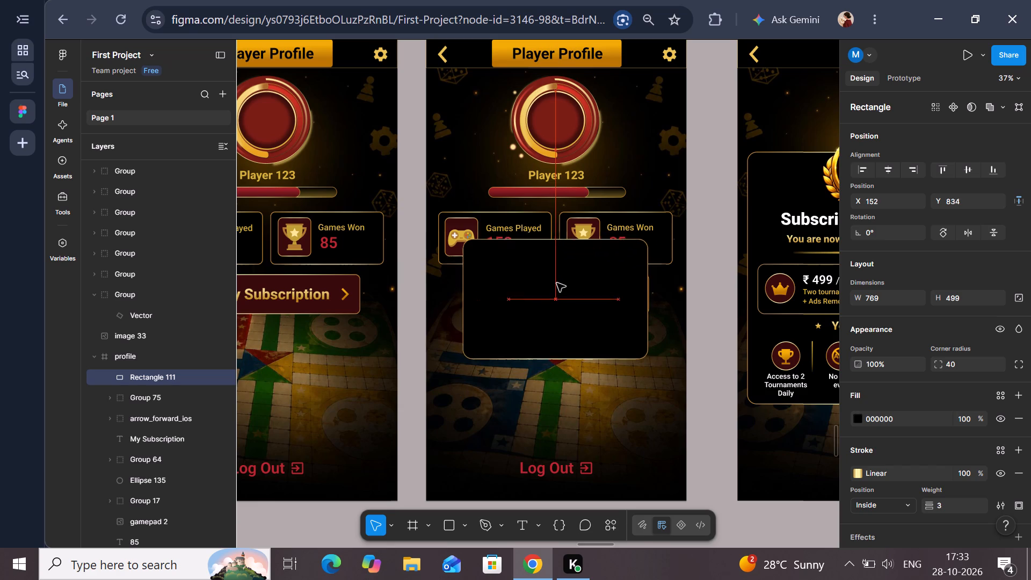
{"action": "left_click_drag", "start_coordinate": [557, 283], "coordinate": [556, 287]}
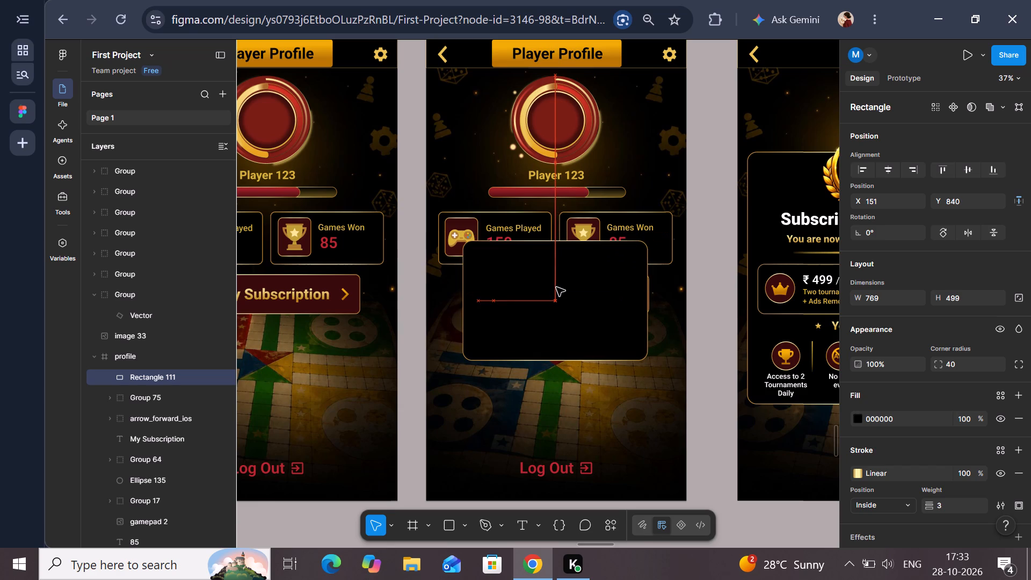
{"action": "left_click_drag", "start_coordinate": [556, 287], "coordinate": [556, 282]}
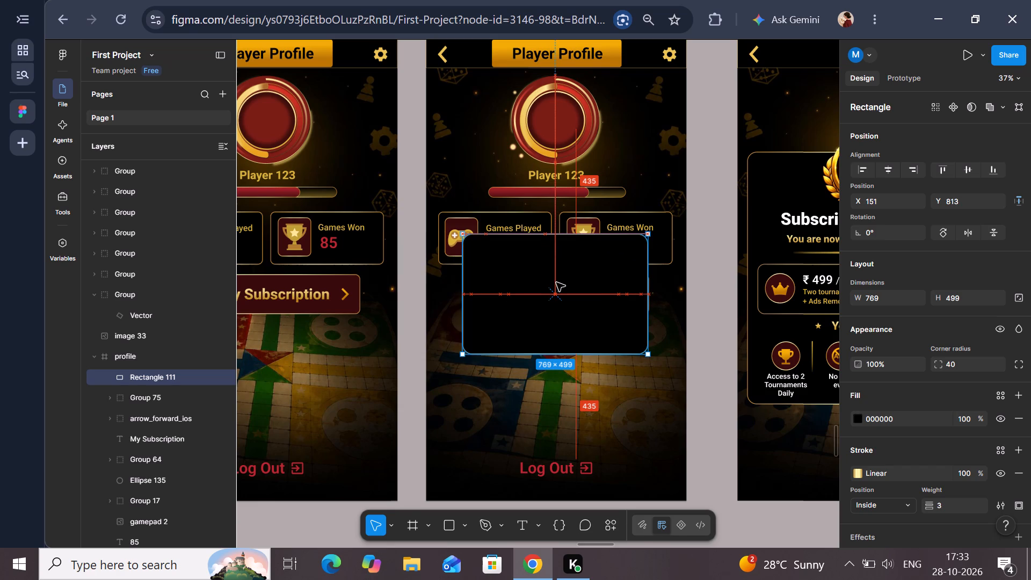
{"action": "left_click_drag", "start_coordinate": [556, 282], "coordinate": [556, 277]}
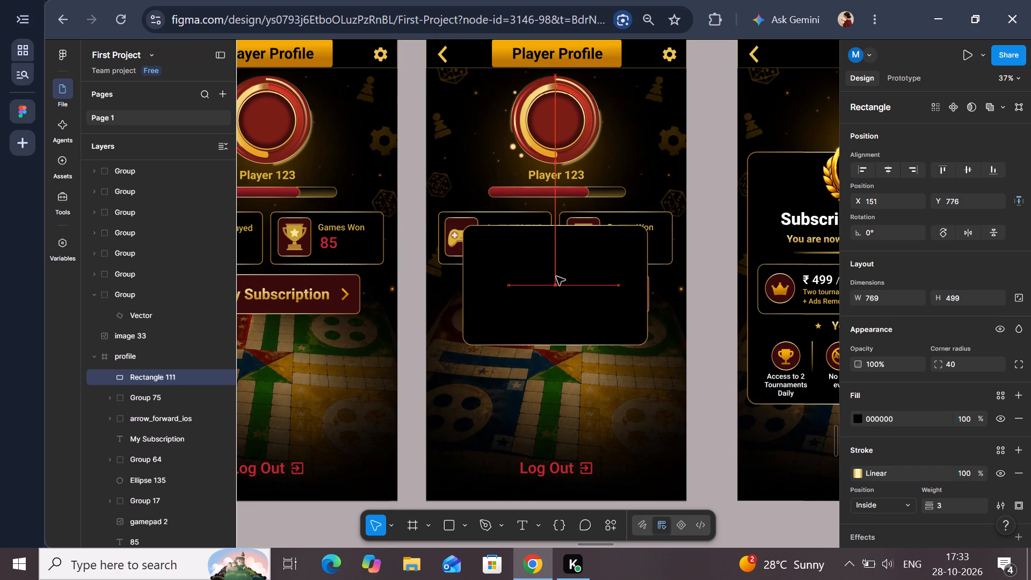
{"action": "left_click_drag", "start_coordinate": [556, 277], "coordinate": [556, 273]}
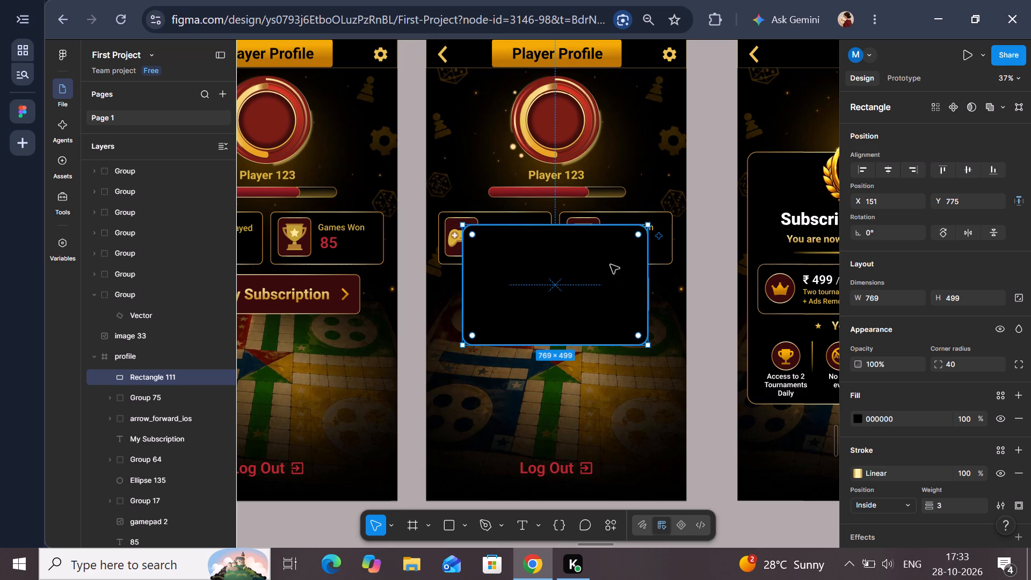
{"action": "left_click", "coordinate": [884, 171]}
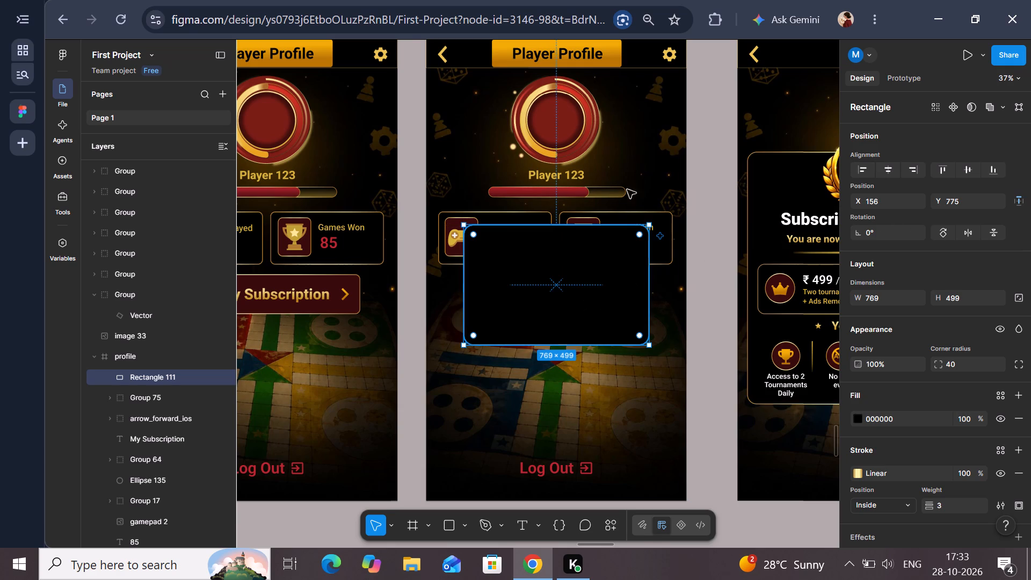
{"action": "left_click_drag", "start_coordinate": [560, 279], "coordinate": [561, 267]}
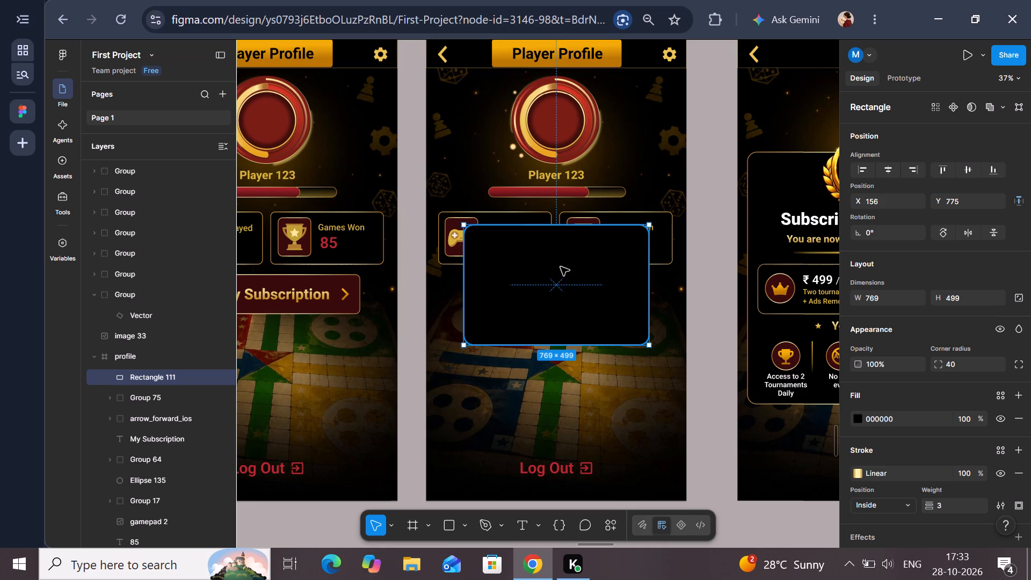
{"action": "left_click_drag", "start_coordinate": [561, 267], "coordinate": [561, 263]}
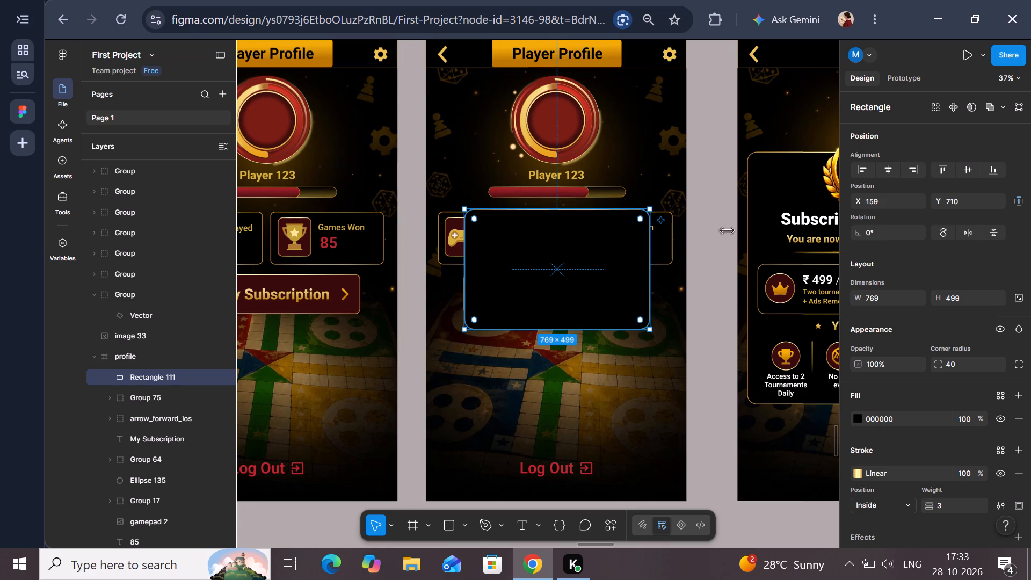
{"action": "left_click", "coordinate": [709, 229]}
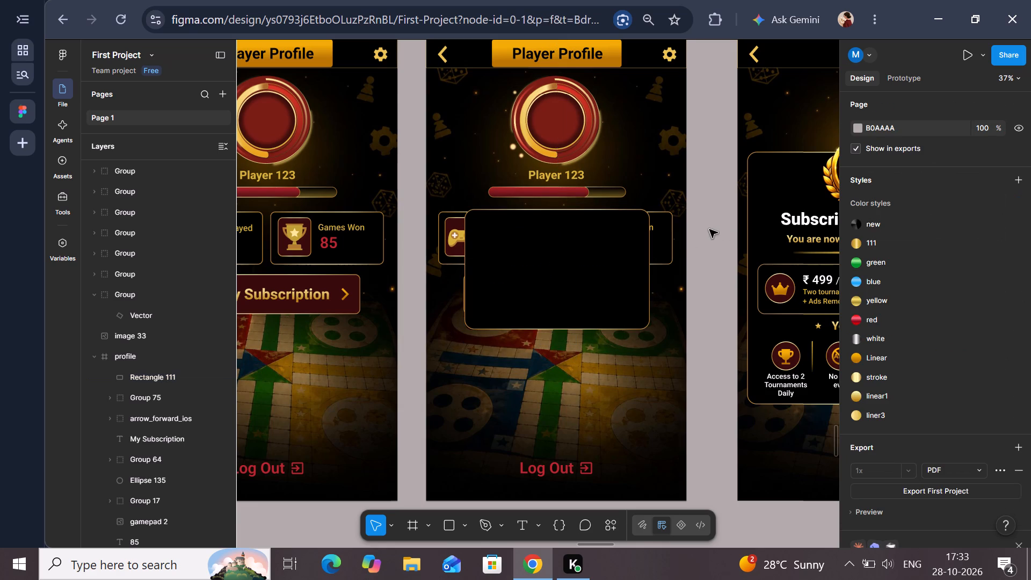
Check which effects are applied to the second profile frame.
{"action": "scroll", "coordinate": [669, 122], "scroll_direction": "up", "scroll_amount": 1}
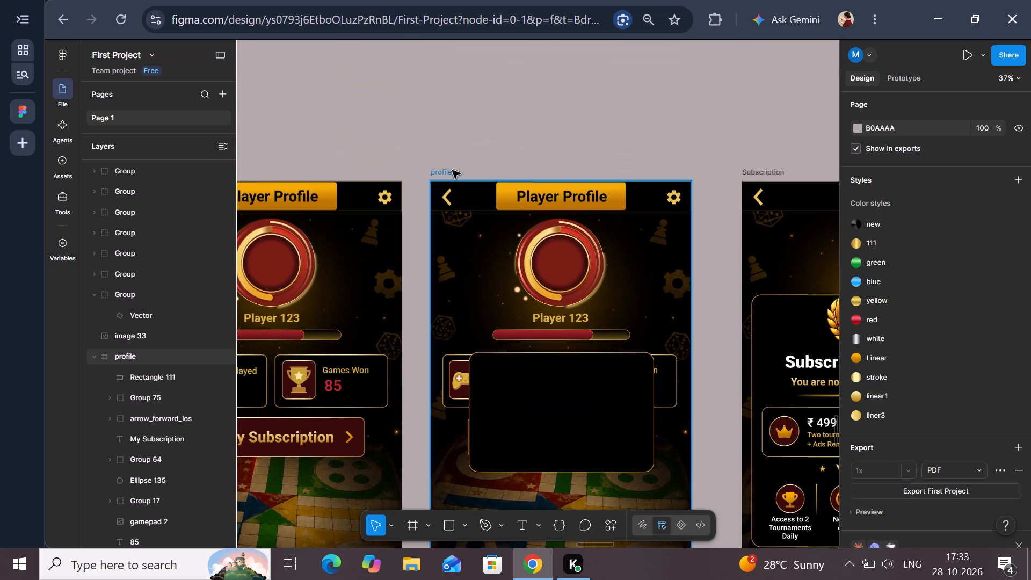
{"action": "left_click", "coordinate": [453, 170]}
{"action": "scroll", "coordinate": [956, 388], "scroll_direction": "down", "scroll_amount": 3}
{"action": "scroll", "coordinate": [926, 444], "scroll_direction": "down", "scroll_amount": 1}
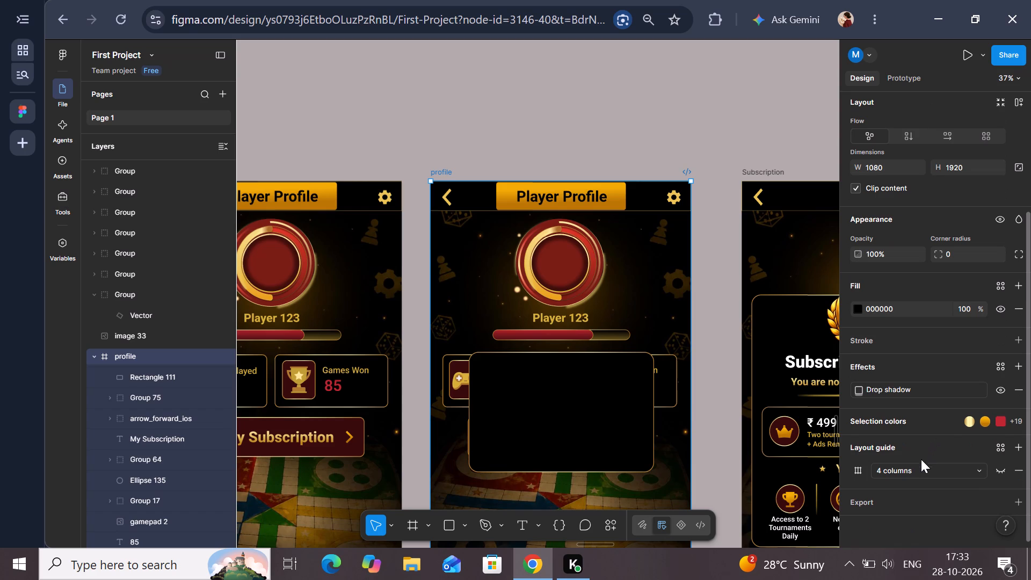
{"action": "left_click", "coordinate": [611, 85]}
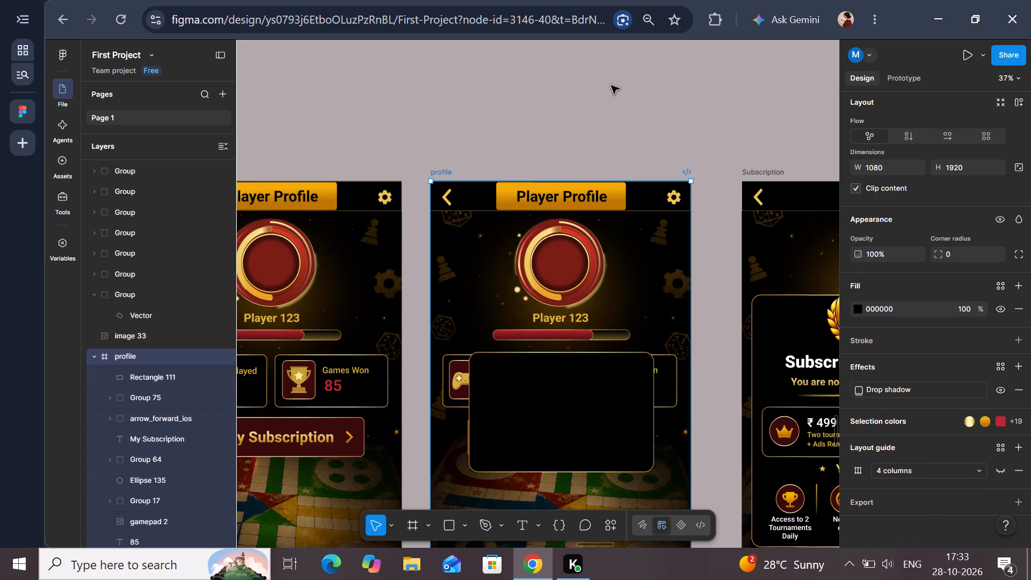
Open the Glass effect settings of the match result screen's overlay rectangle and capture them as a screen snip.
{"action": "scroll", "coordinate": [605, 131], "scroll_direction": "down", "scroll_amount": 2}
{"action": "scroll", "coordinate": [451, 248], "scroll_direction": "right", "scroll_amount": 4}
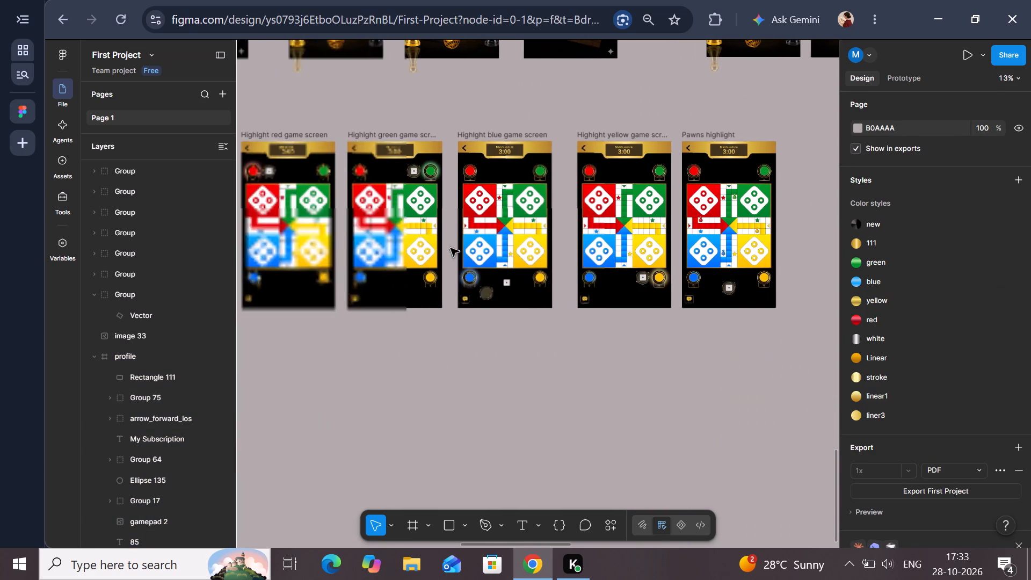
{"action": "scroll", "coordinate": [451, 248], "scroll_direction": "right", "scroll_amount": 2}
{"action": "scroll", "coordinate": [451, 248], "scroll_direction": "up", "scroll_amount": 1}
{"action": "scroll", "coordinate": [377, 385], "scroll_direction": "right", "scroll_amount": 2}
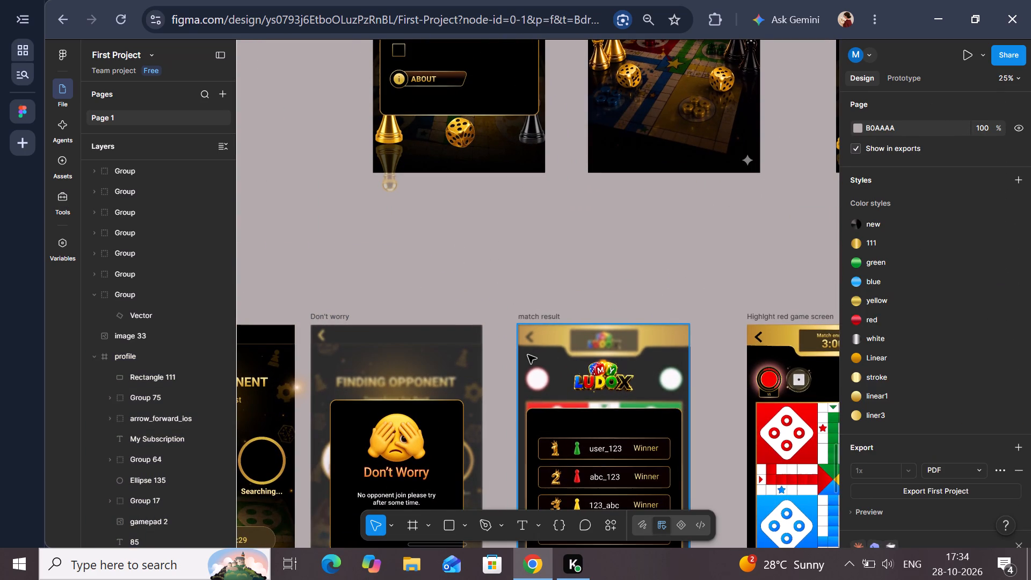
{"action": "scroll", "coordinate": [551, 366], "scroll_direction": "down", "scroll_amount": 1}
{"action": "left_click", "coordinate": [502, 253]}
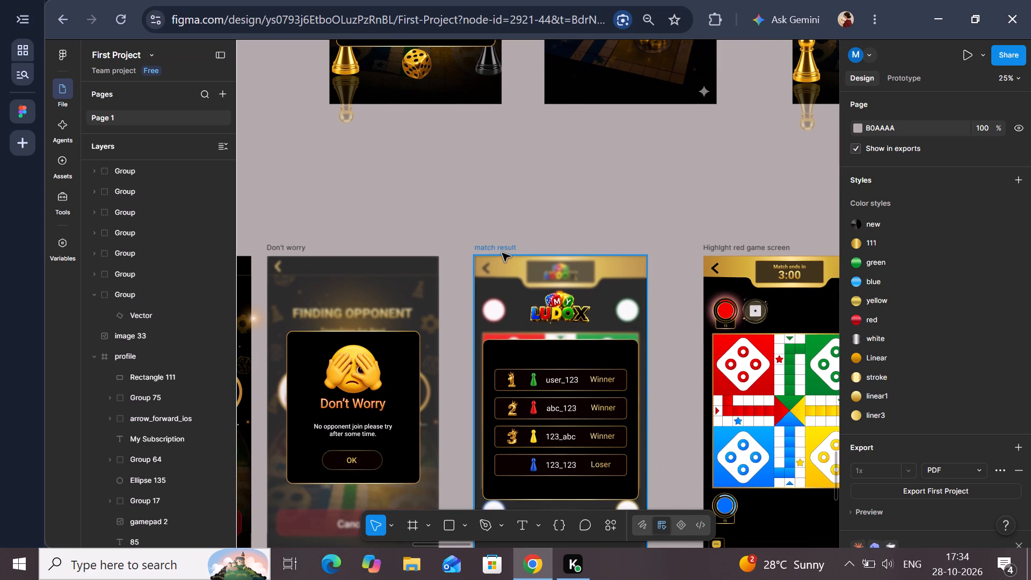
{"action": "scroll", "coordinate": [959, 386], "scroll_direction": "down", "scroll_amount": 3}
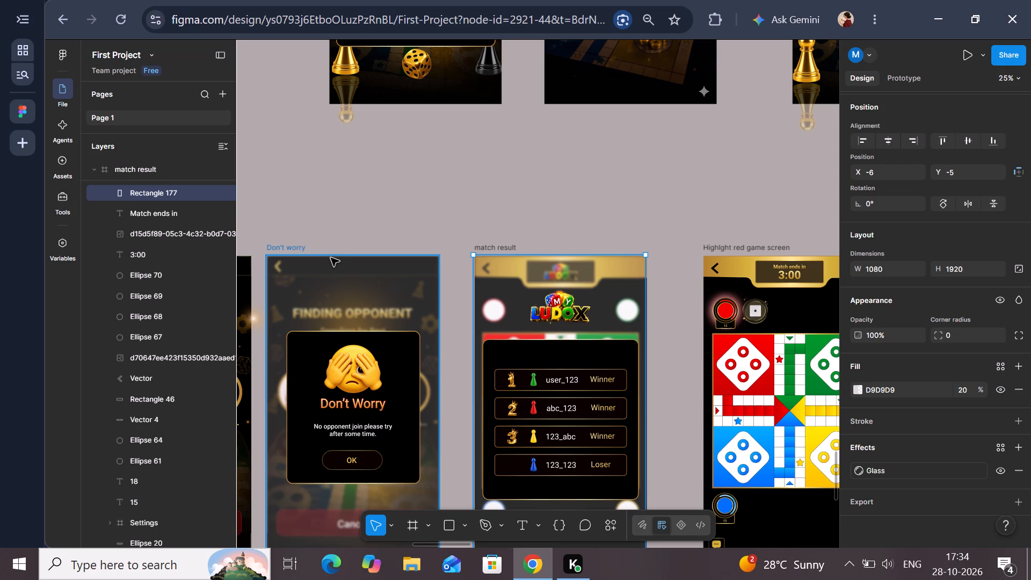
{"action": "left_click", "coordinate": [867, 468]}
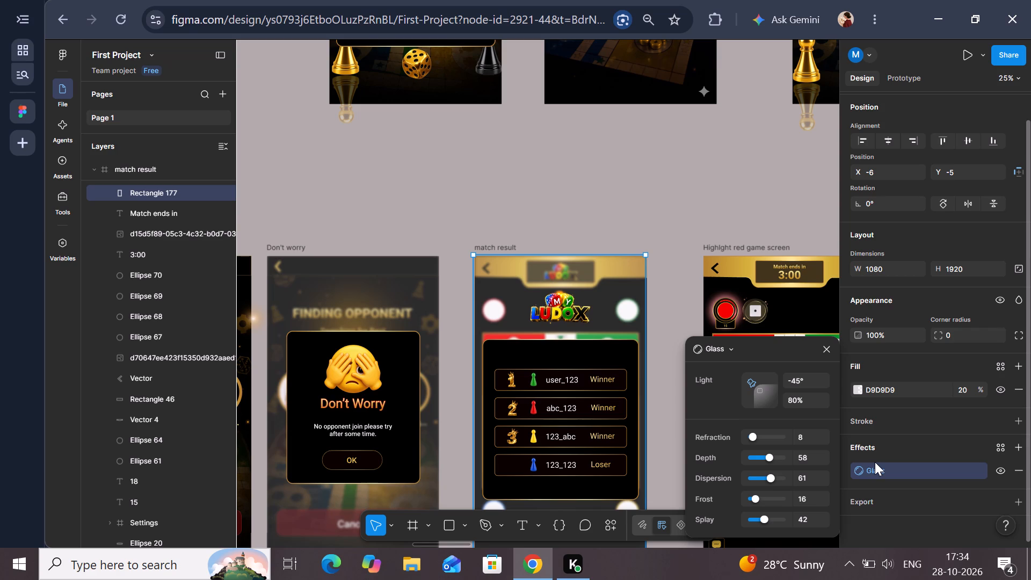
{"action": "key", "text": "shift+super+s"}
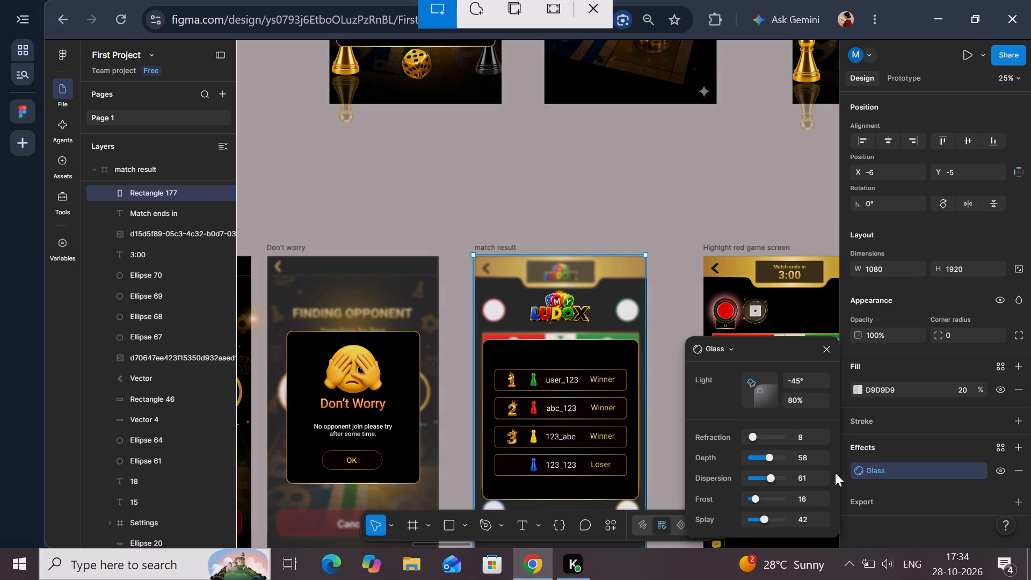
{"action": "left_click_drag", "start_coordinate": [691, 331], "coordinate": [802, 514]}
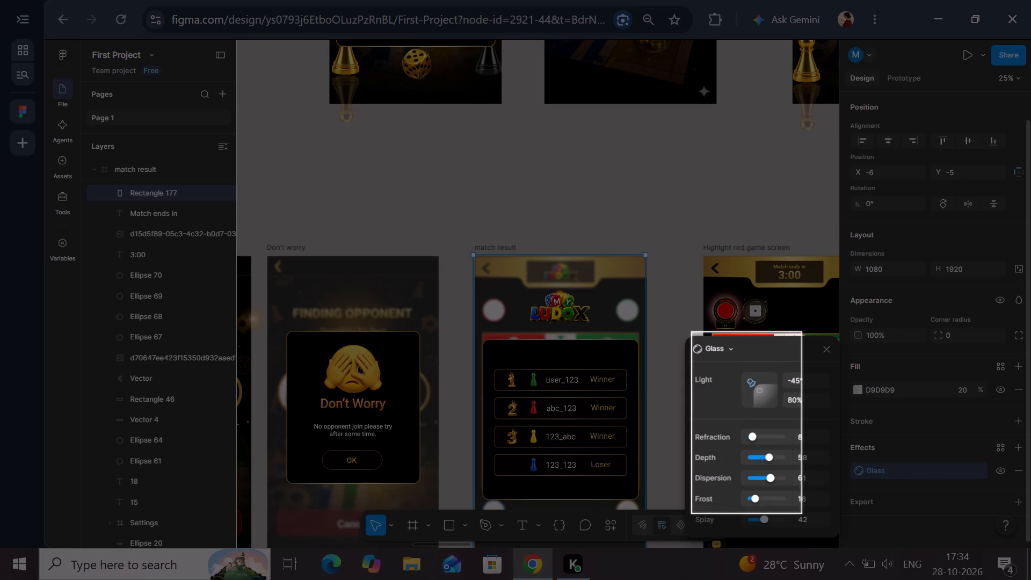
{"action": "left_click_drag", "start_coordinate": [802, 514], "coordinate": [824, 541]}
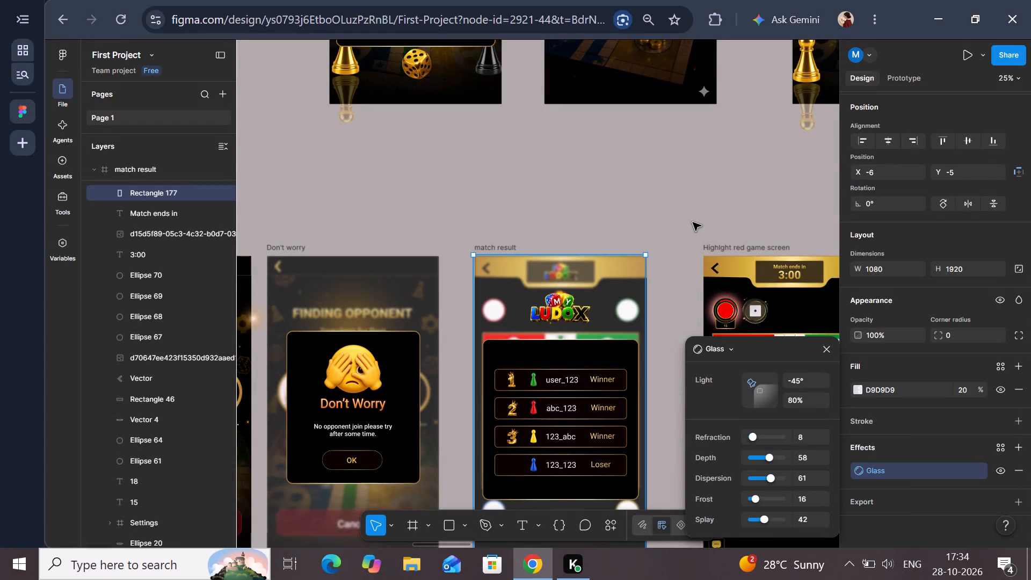
Paste the Glass settings snip onto the canvas, place it below the two profile screens and enlarge it to about 1239 × 1951.
{"action": "scroll", "coordinate": [693, 222], "scroll_direction": "left", "scroll_amount": 2}
{"action": "scroll", "coordinate": [707, 161], "scroll_direction": "left", "scroll_amount": 3}
{"action": "scroll", "coordinate": [730, 168], "scroll_direction": "up", "scroll_amount": 1}
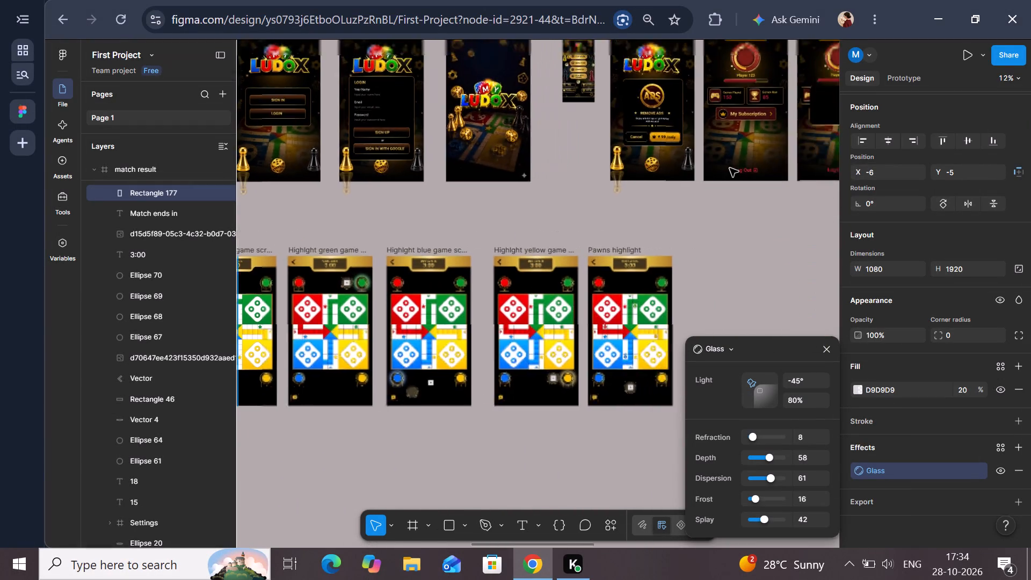
{"action": "scroll", "coordinate": [730, 168], "scroll_direction": "up", "scroll_amount": 1}
{"action": "scroll", "coordinate": [730, 168], "scroll_direction": "left", "scroll_amount": 2}
{"action": "left_click", "coordinate": [619, 114]}
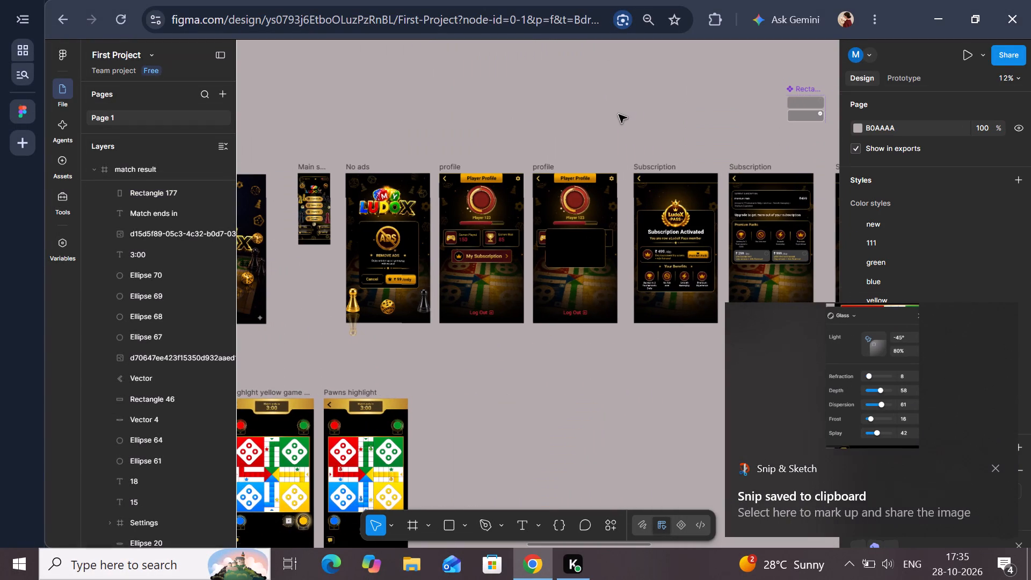
{"action": "left_click", "coordinate": [619, 114]}
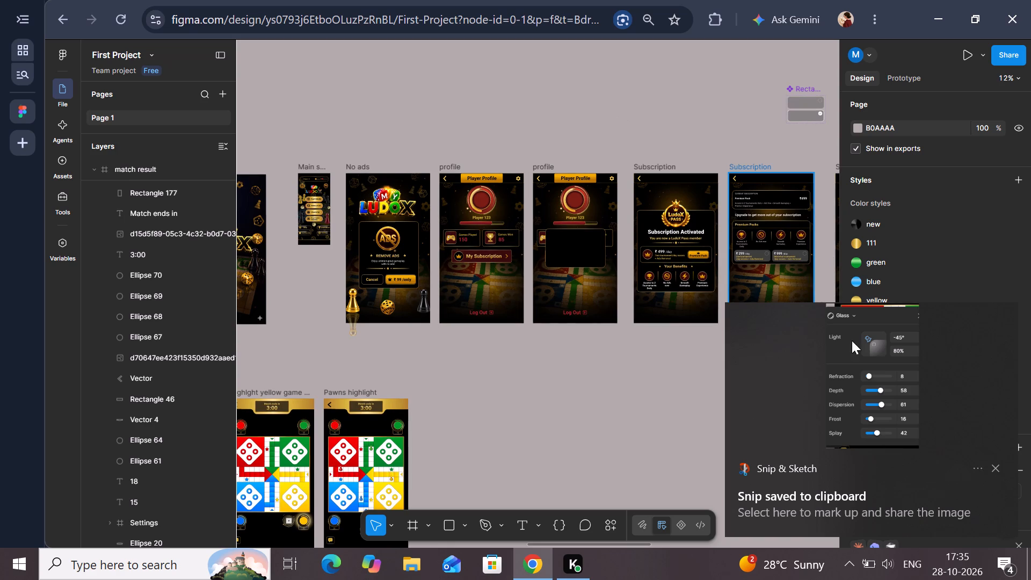
{"action": "left_click", "coordinate": [990, 465]}
{"action": "left_click", "coordinate": [498, 113]}
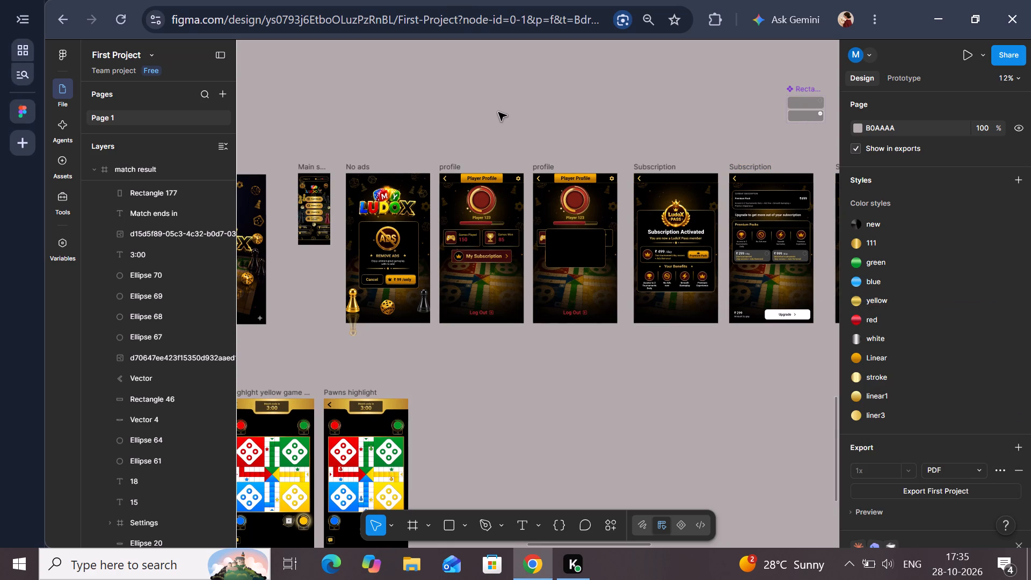
{"action": "key", "text": "ctrl+v"}
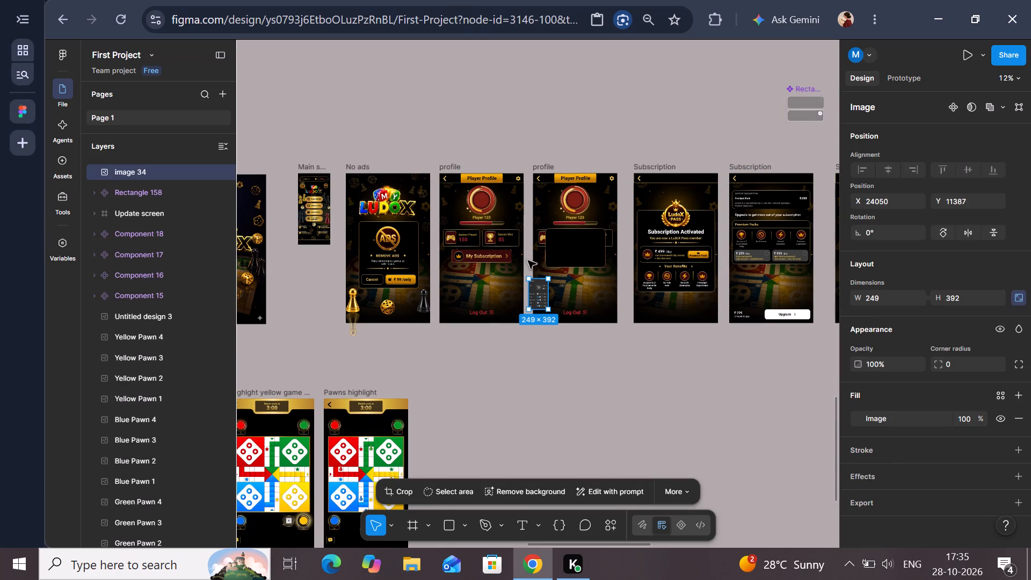
{"action": "left_click_drag", "start_coordinate": [528, 307], "coordinate": [460, 431]}
{"action": "left_click_drag", "start_coordinate": [495, 390], "coordinate": [519, 436]}
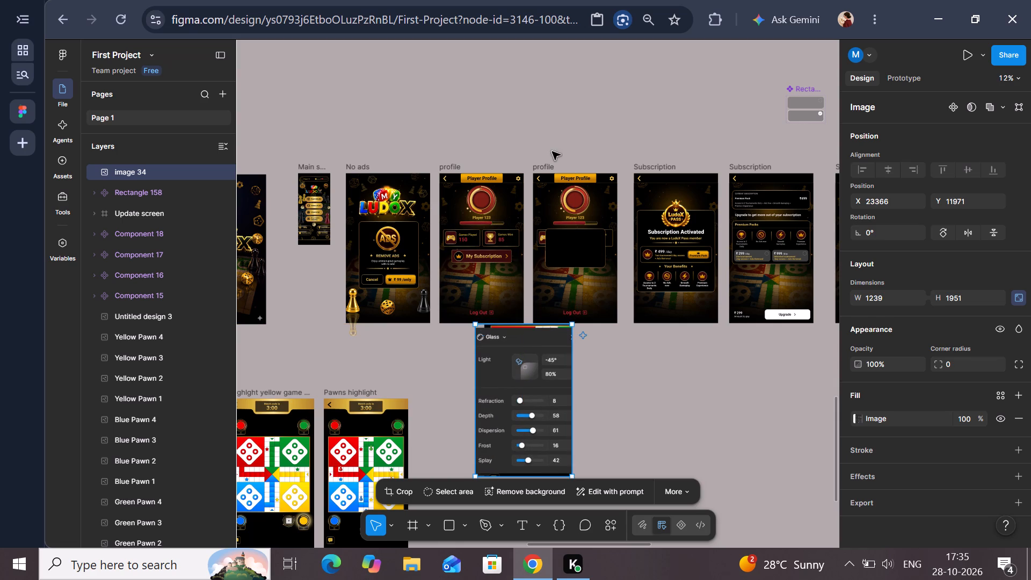
Move the black pop-up rectangle off the second profile screen onto the empty canvas above it, at about Y 9195.
{"action": "left_click", "coordinate": [543, 165]}
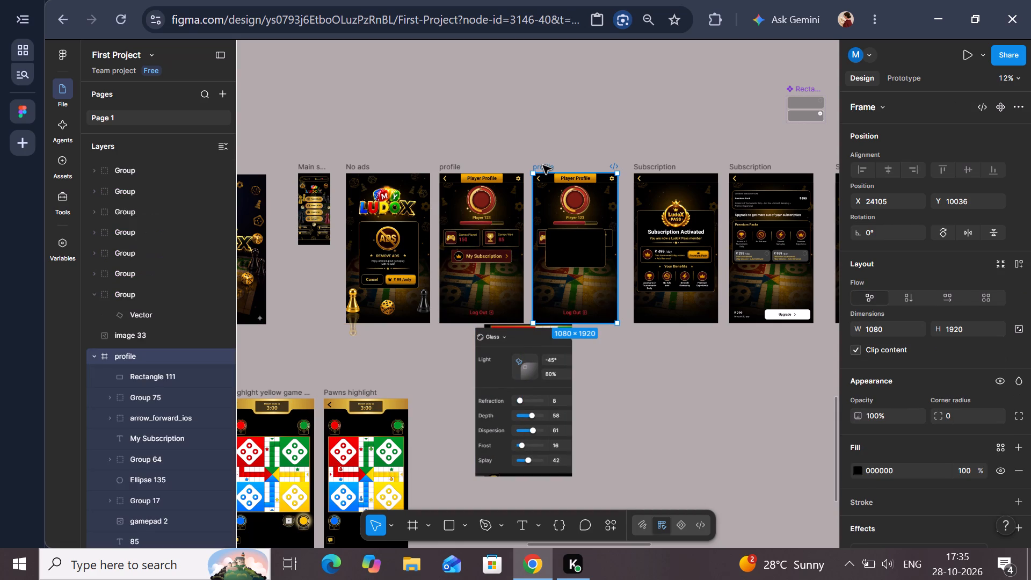
{"action": "left_click", "coordinate": [589, 254]}
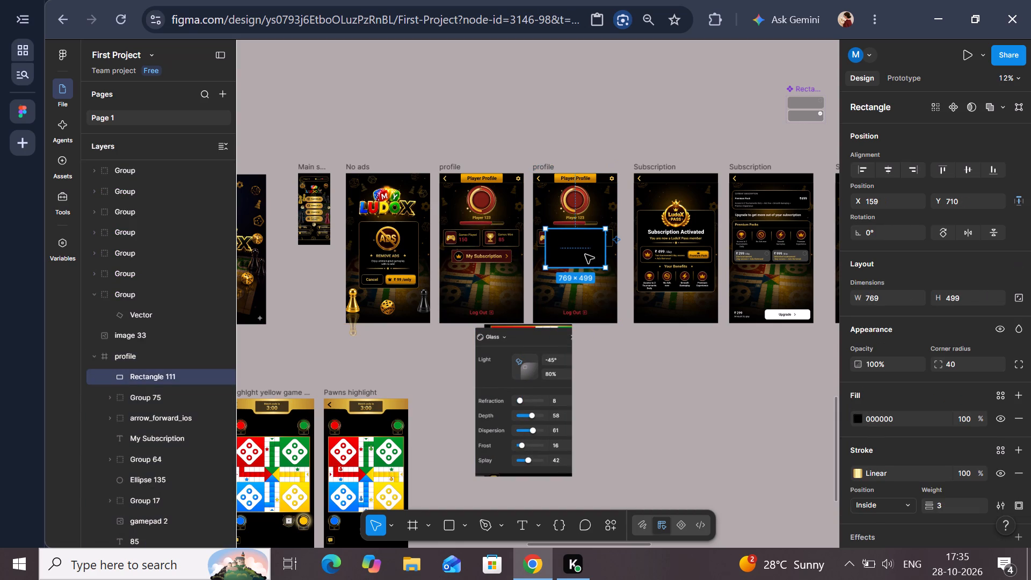
{"action": "left_click_drag", "start_coordinate": [585, 254], "coordinate": [592, 132]}
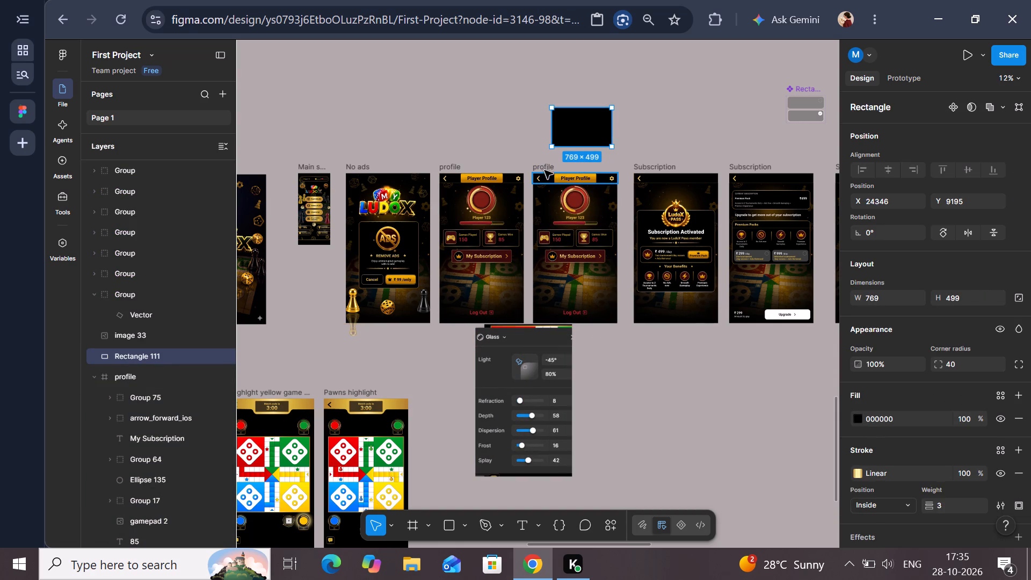
Try Texture in place of the second profile frame's drop shadow, and settle on the Glass effect.
{"action": "left_click", "coordinate": [543, 164]}
{"action": "scroll", "coordinate": [1011, 435], "scroll_direction": "down", "scroll_amount": 2}
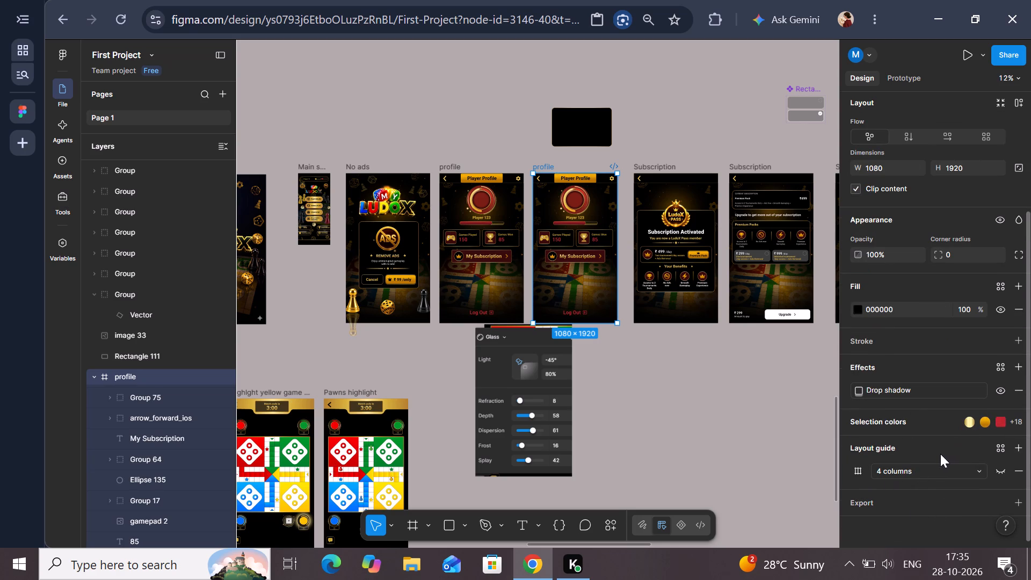
{"action": "left_click", "coordinate": [861, 389]}
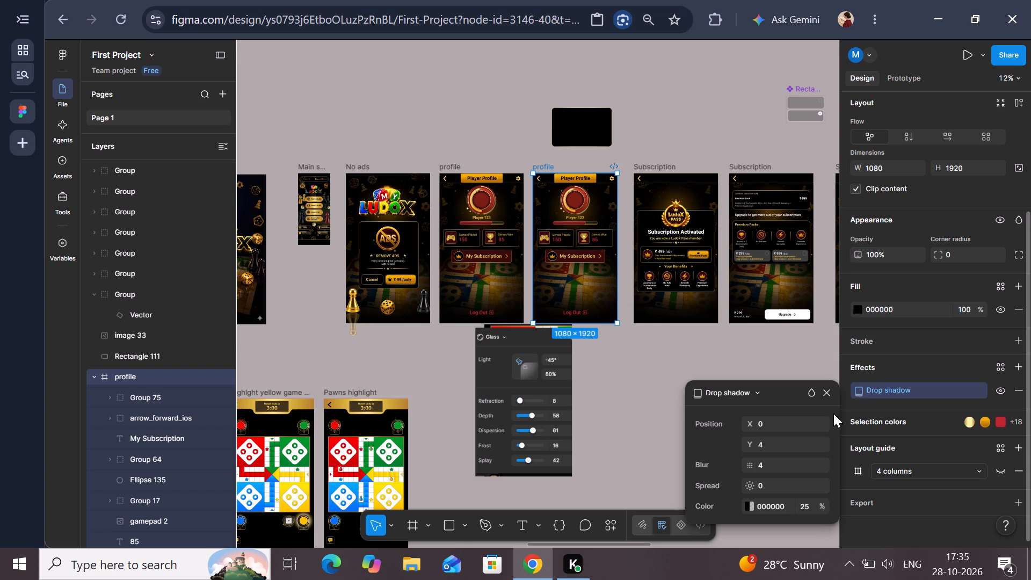
{"action": "left_click", "coordinate": [758, 392]}
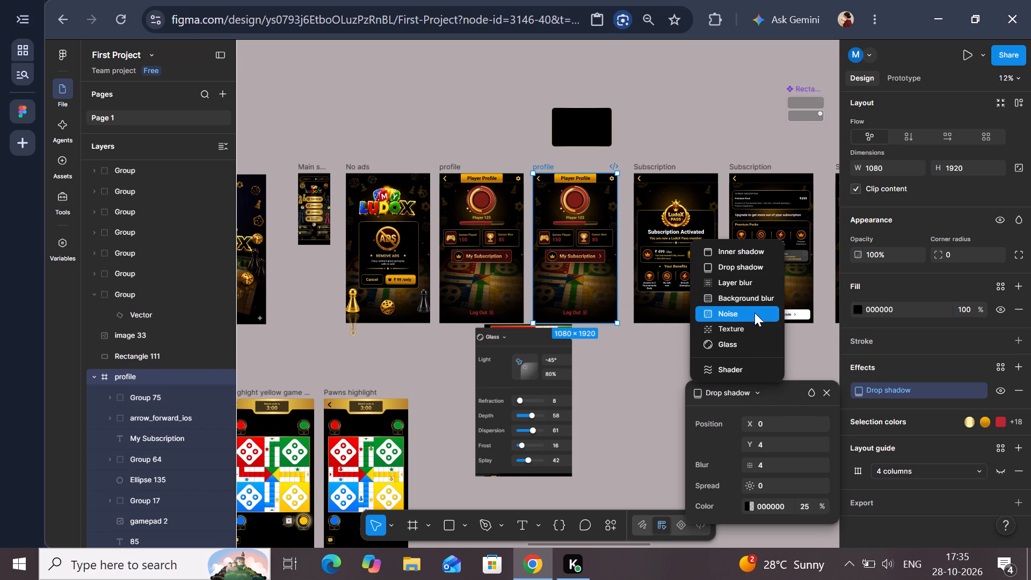
{"action": "left_click", "coordinate": [753, 335]}
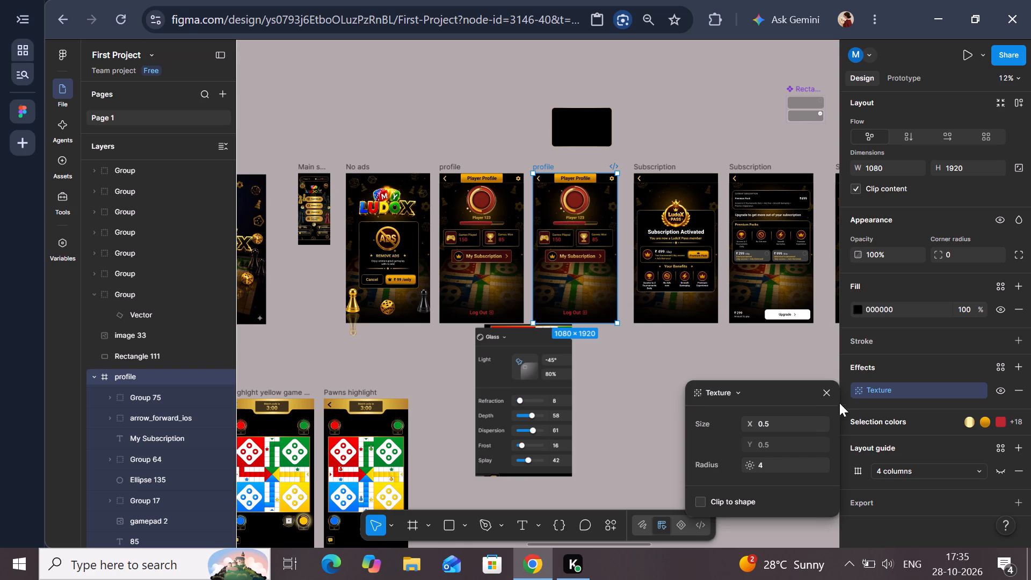
{"action": "left_click", "coordinate": [859, 388]}
{"action": "left_click", "coordinate": [859, 387]}
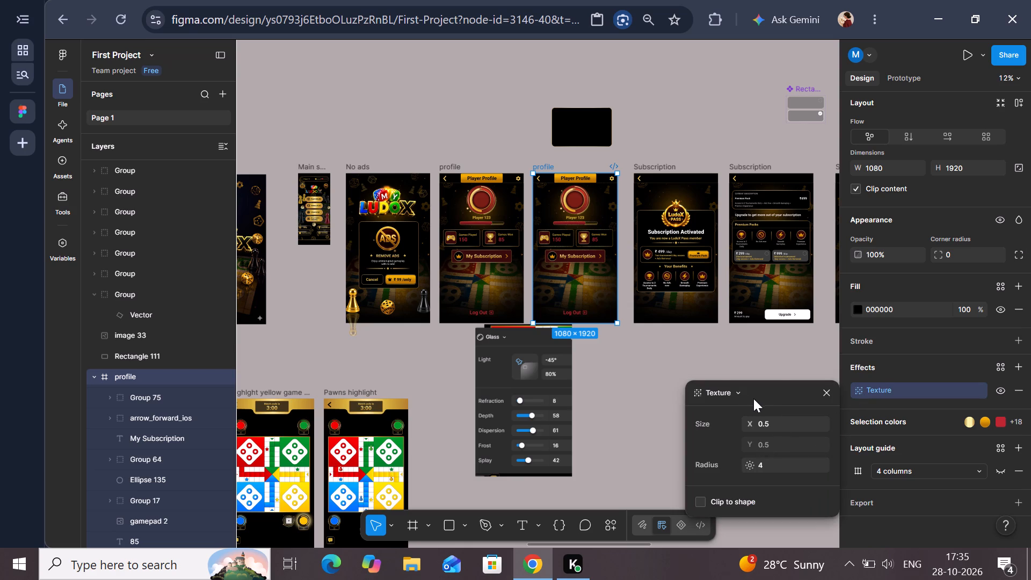
{"action": "left_click", "coordinate": [740, 395]}
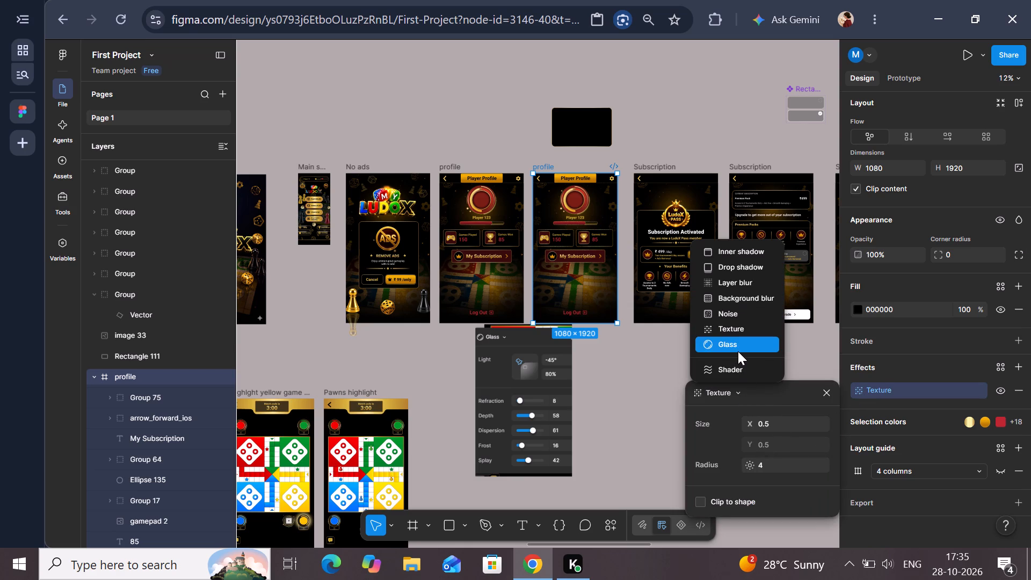
{"action": "left_click", "coordinate": [737, 351]}
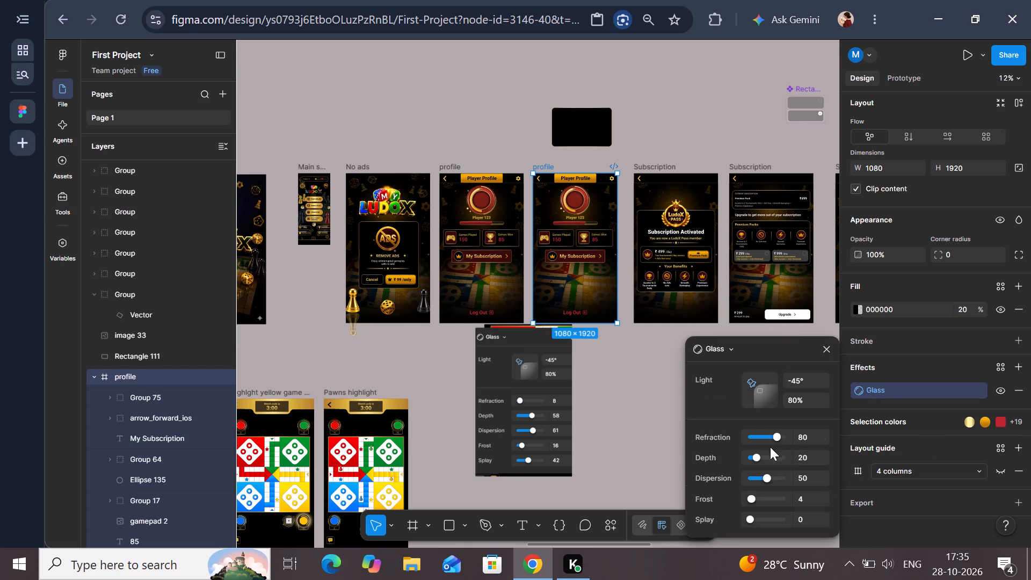
Set the second profile frame's Glass effect to Refraction 8, Depth 58 and Dispersion 61, matching the pasted settings snip.
{"action": "left_click", "coordinate": [807, 438]}
{"action": "key", "text": "BackSpace"}
{"action": "key", "text": "8"}
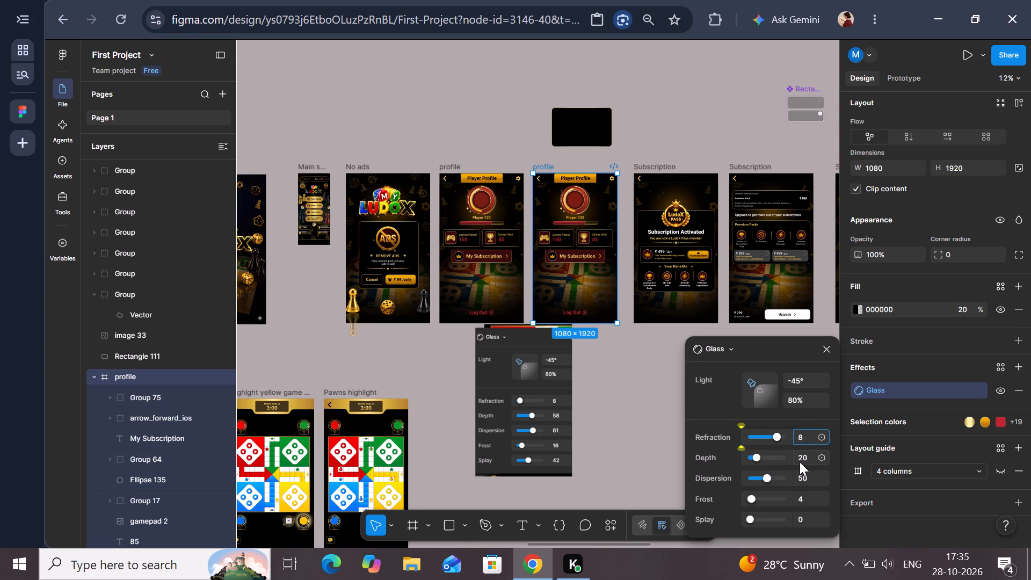
{"action": "left_click", "coordinate": [805, 460]}
{"action": "key", "text": "BackSpace"}
{"action": "key", "text": "5"}
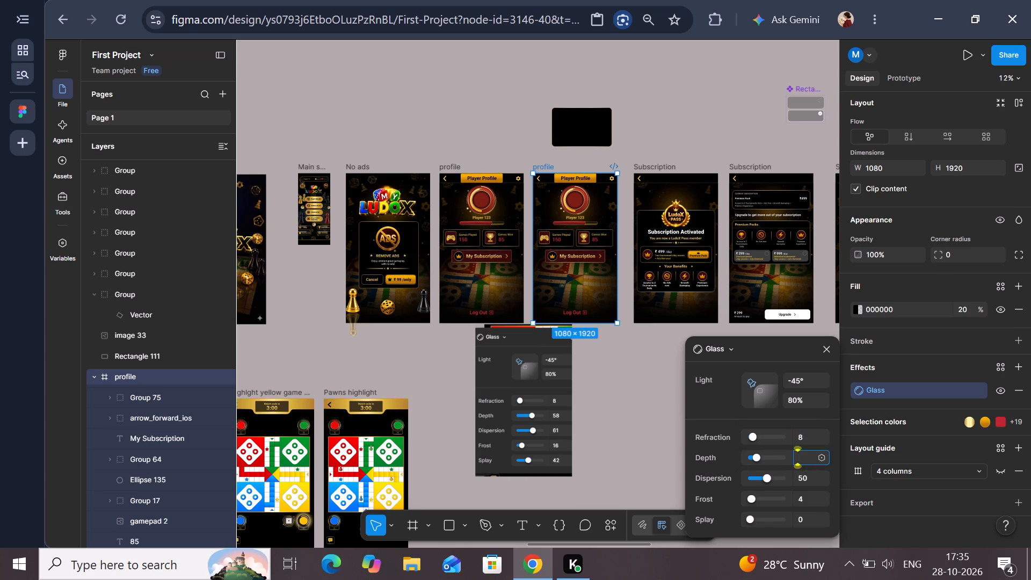
{"action": "key", "text": "8"}
{"action": "key", "text": "Return"}
{"action": "left_click", "coordinate": [808, 481]}
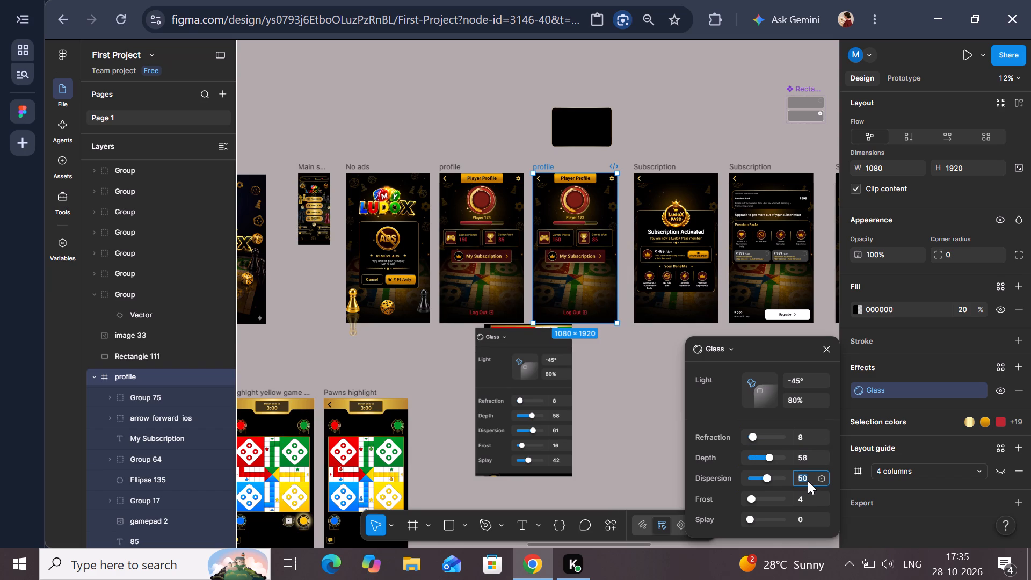
{"action": "key", "text": "BackSpace"}
{"action": "type", "text": "61"}
{"action": "key", "text": "Return"}
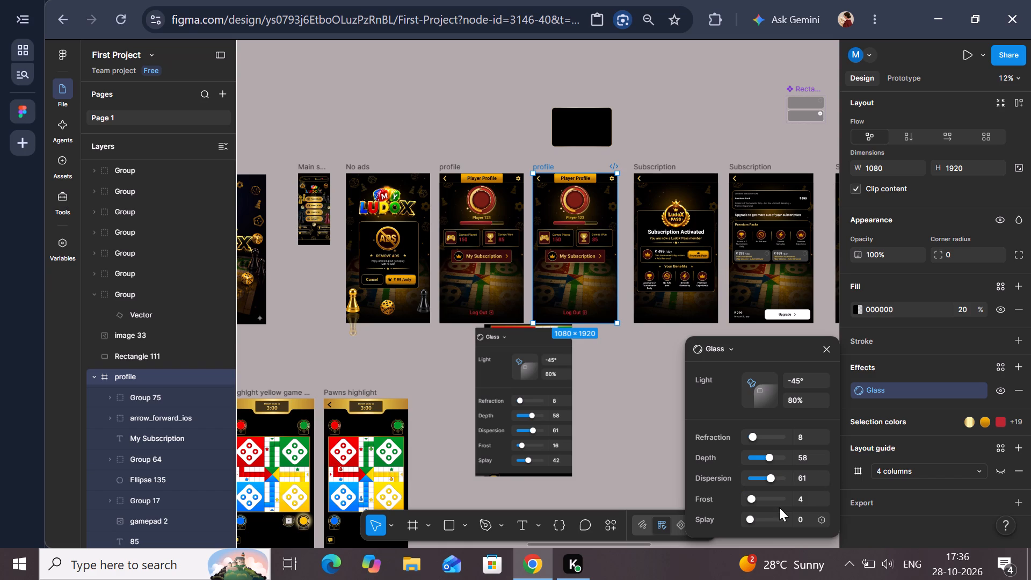
Set the same Glass effect's Frost to 16 and Splay to 42.
{"action": "left_click", "coordinate": [803, 501]}
{"action": "key", "text": "BackSpace"}
{"action": "key", "text": "1"}
{"action": "key", "text": "6"}
{"action": "key", "text": "Return"}
{"action": "left_click", "coordinate": [808, 519]}
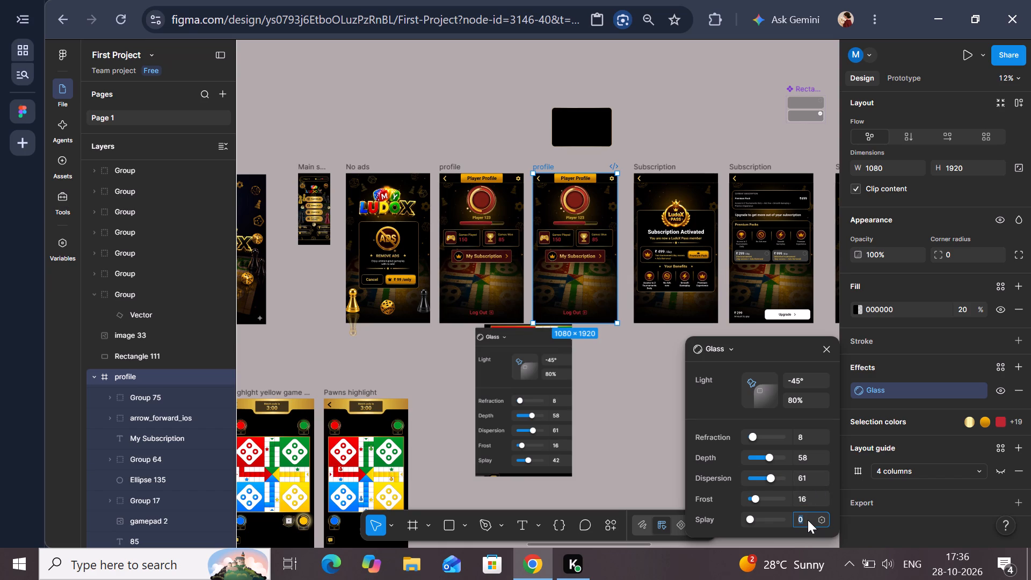
{"action": "key", "text": "BackSpace"}
{"action": "type", "text": "42"}
{"action": "key", "text": "Return"}
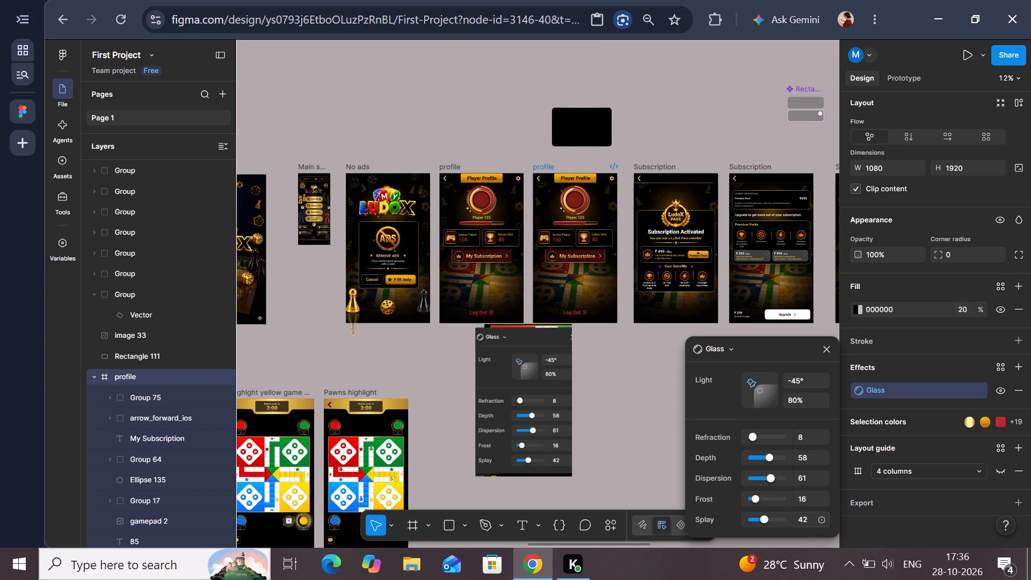
{"action": "left_click", "coordinate": [623, 451]}
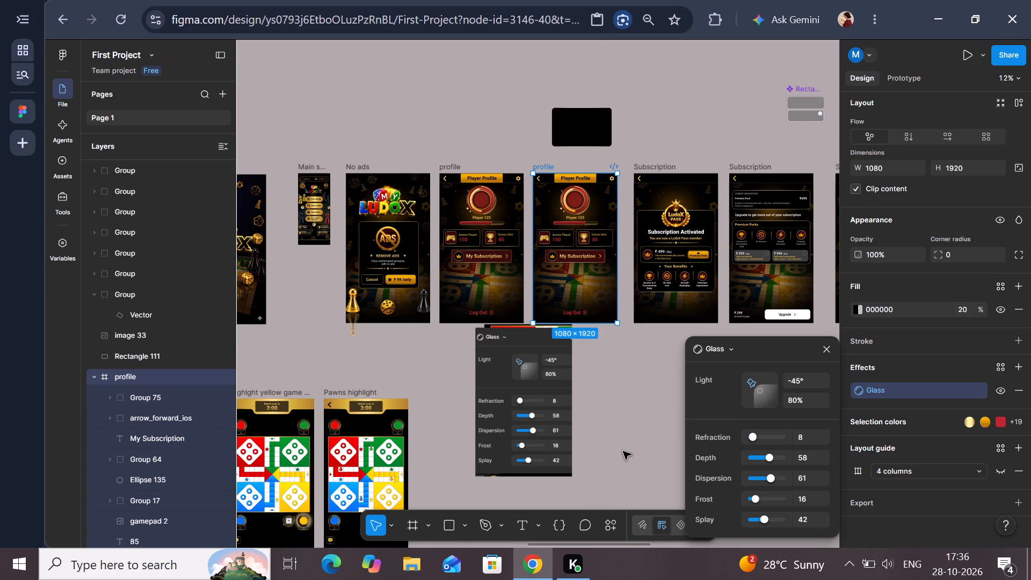
Reopen the second profile frame's Glass settings and compare them and the frame's appearance with the pasted settings snip.
{"action": "left_click", "coordinate": [587, 299]}
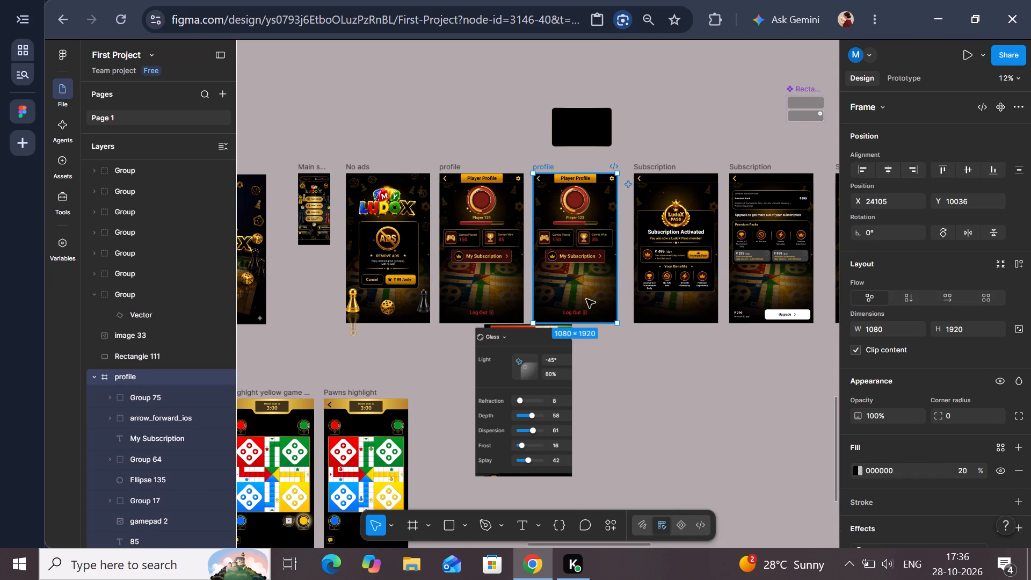
{"action": "scroll", "coordinate": [977, 423], "scroll_direction": "down", "scroll_amount": 2}
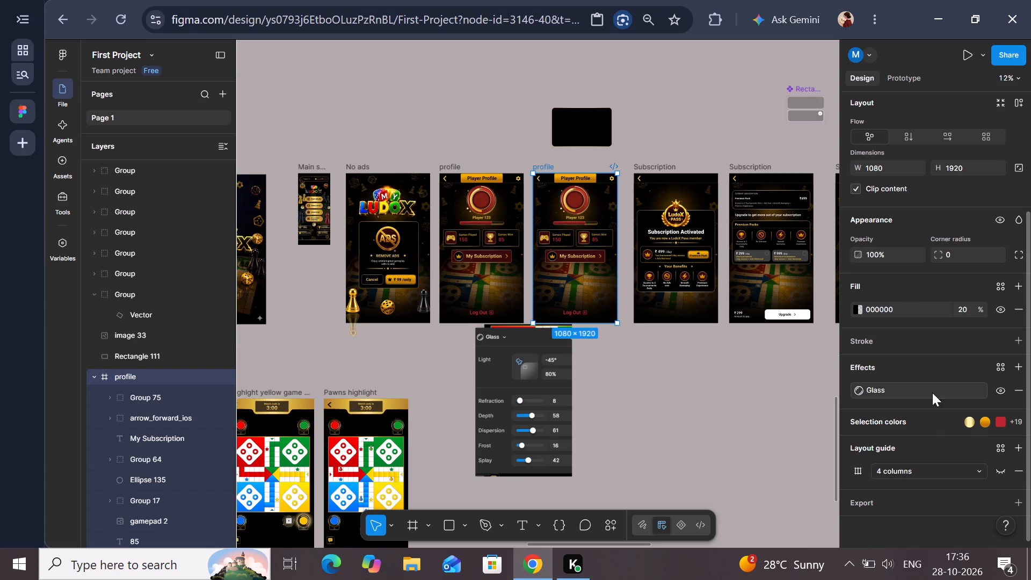
{"action": "left_click", "coordinate": [888, 389]}
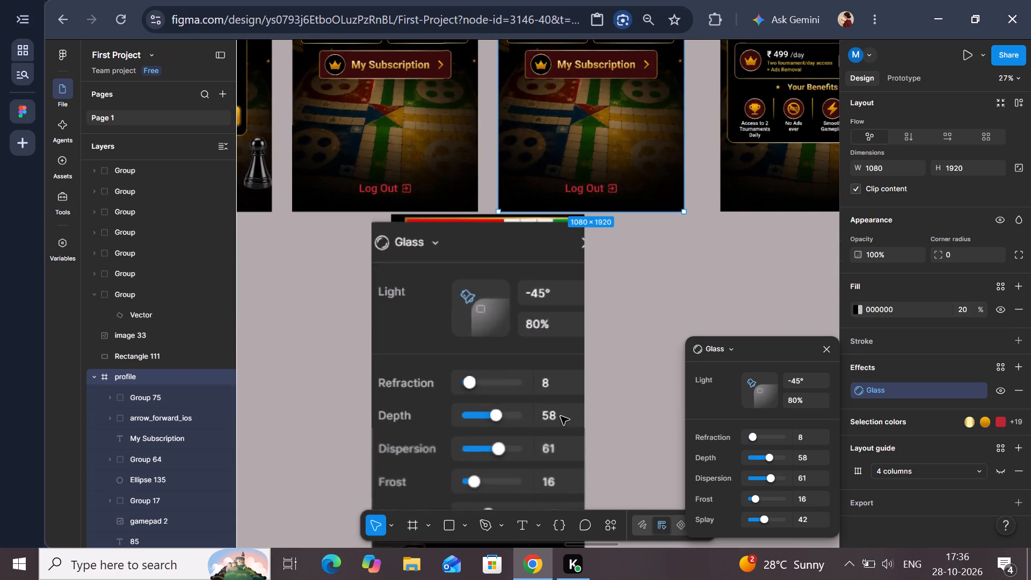
{"action": "scroll", "coordinate": [561, 416], "scroll_direction": "down", "scroll_amount": 1}
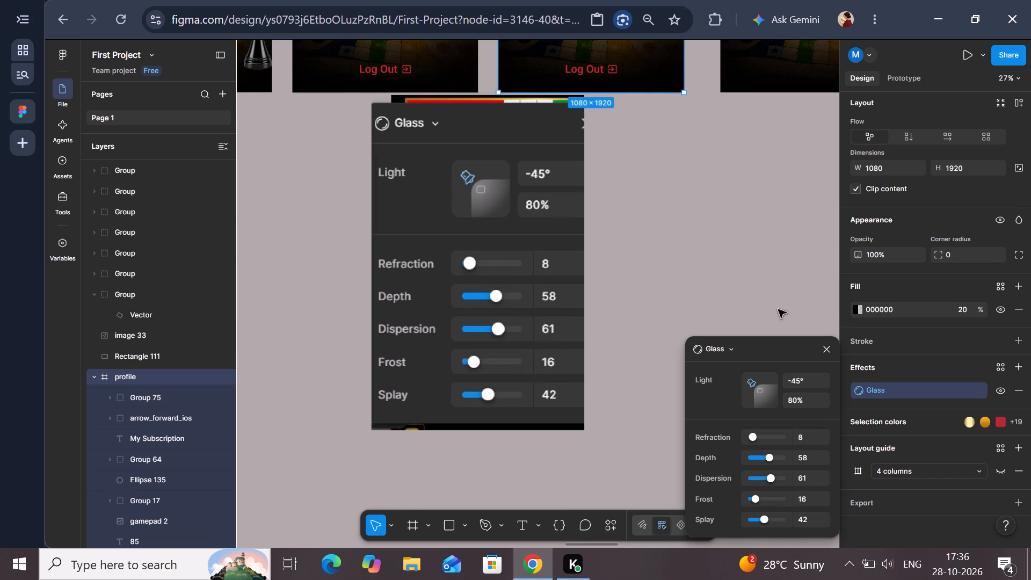
{"action": "left_click", "coordinate": [725, 204]}
{"action": "scroll", "coordinate": [724, 204], "scroll_direction": "up", "scroll_amount": 1}
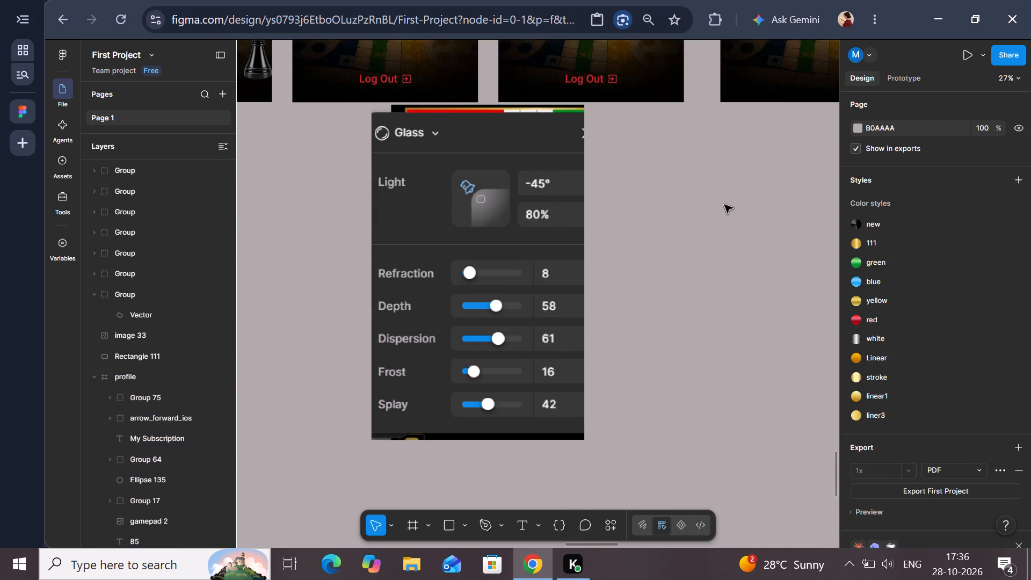
{"action": "scroll", "coordinate": [724, 205], "scroll_direction": "up", "scroll_amount": 1}
{"action": "scroll", "coordinate": [660, 223], "scroll_direction": "up", "scroll_amount": 1}
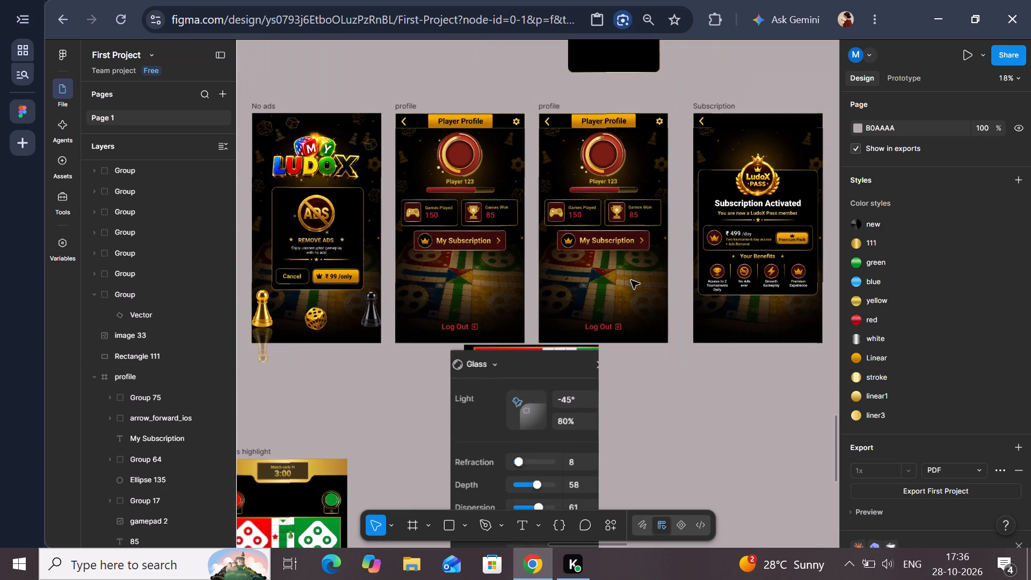
{"action": "left_click", "coordinate": [644, 313]}
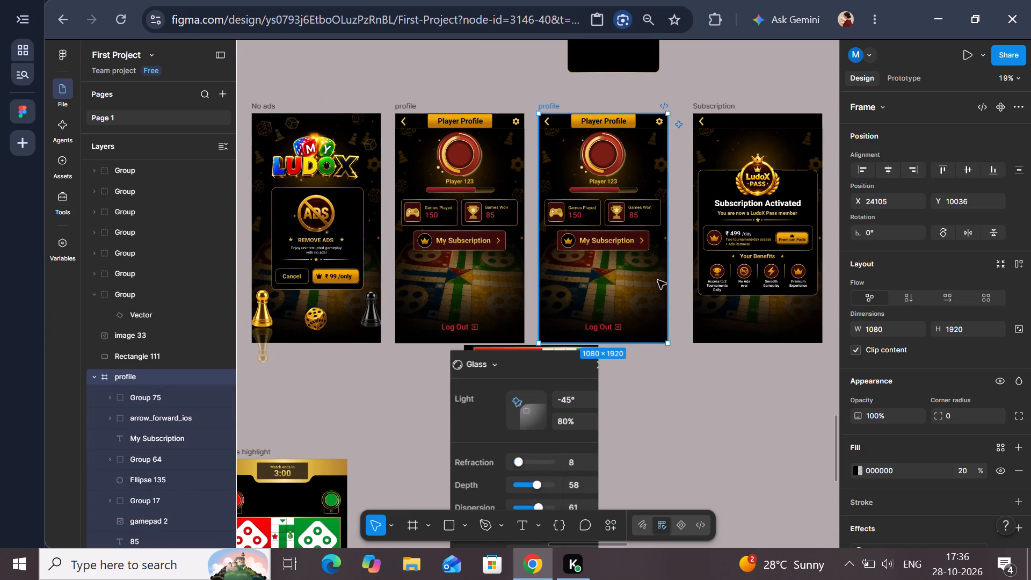
{"action": "scroll", "coordinate": [842, 365], "scroll_direction": "down", "scroll_amount": 1}
{"action": "left_click", "coordinate": [872, 462]}
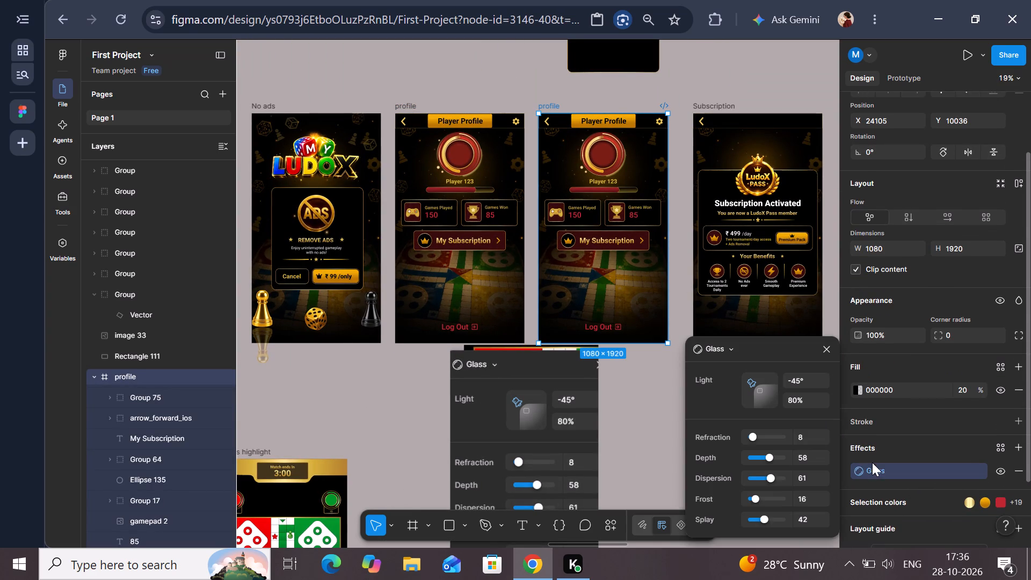
{"action": "left_click", "coordinate": [674, 430]}
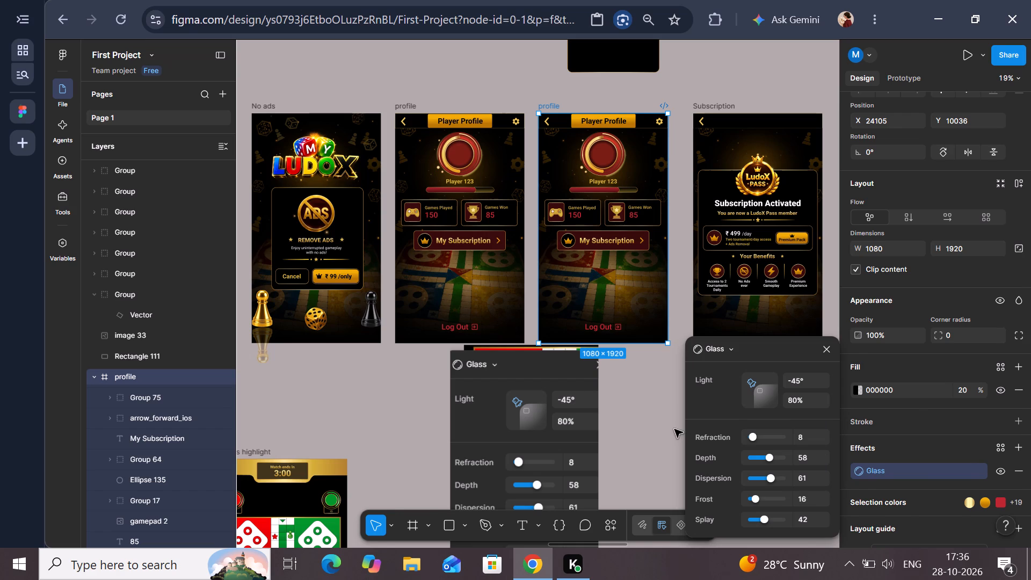
Inspect the Don't worry and match result frames' properties to see how their blurred backgrounds are made.
{"action": "scroll", "coordinate": [674, 429], "scroll_direction": "down", "scroll_amount": 4}
{"action": "scroll", "coordinate": [589, 439], "scroll_direction": "up", "scroll_amount": 2}
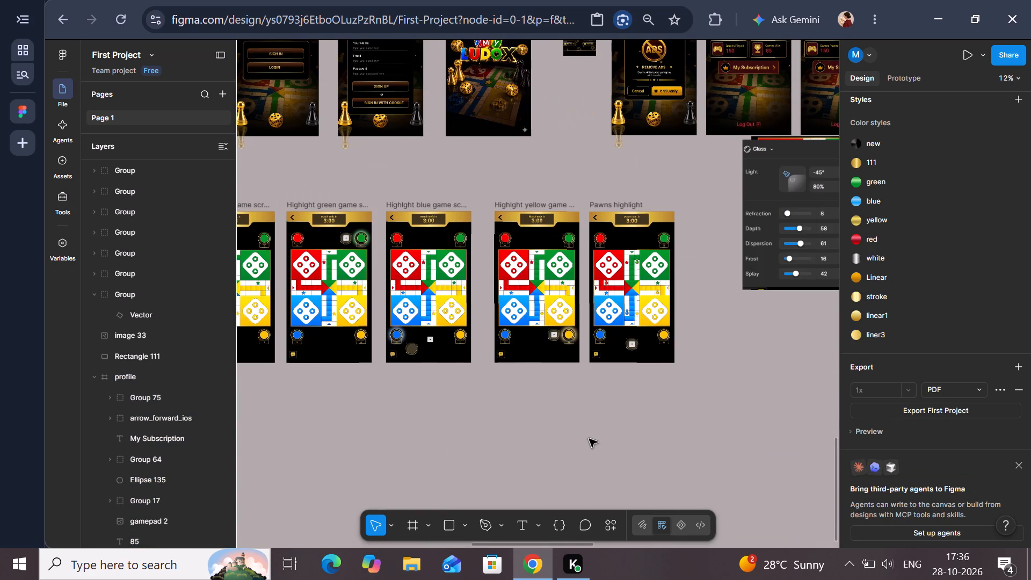
{"action": "scroll", "coordinate": [589, 439], "scroll_direction": "right", "scroll_amount": 6}
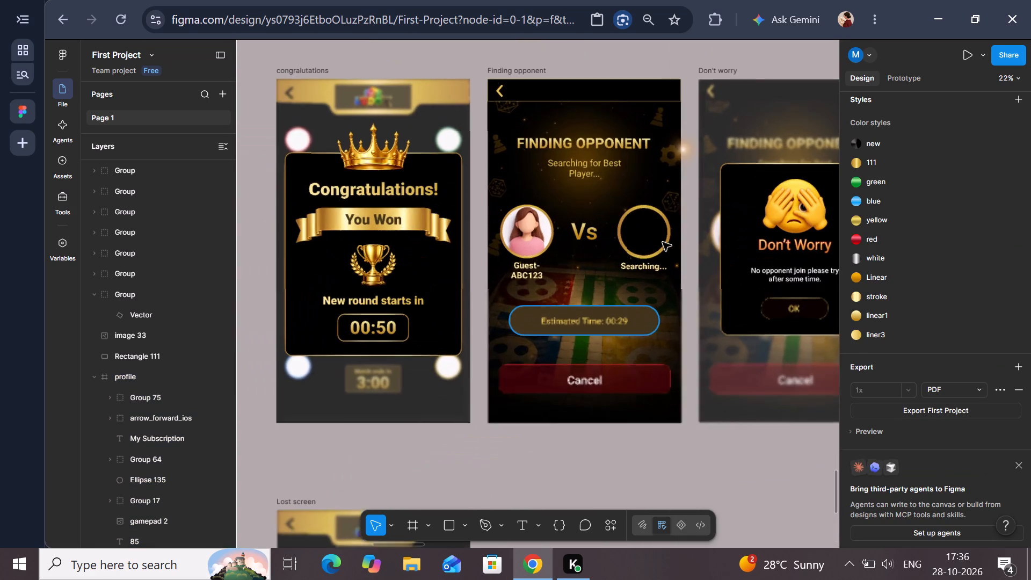
{"action": "scroll", "coordinate": [746, 119], "scroll_direction": "left", "scroll_amount": 1}
{"action": "left_click", "coordinate": [597, 70]}
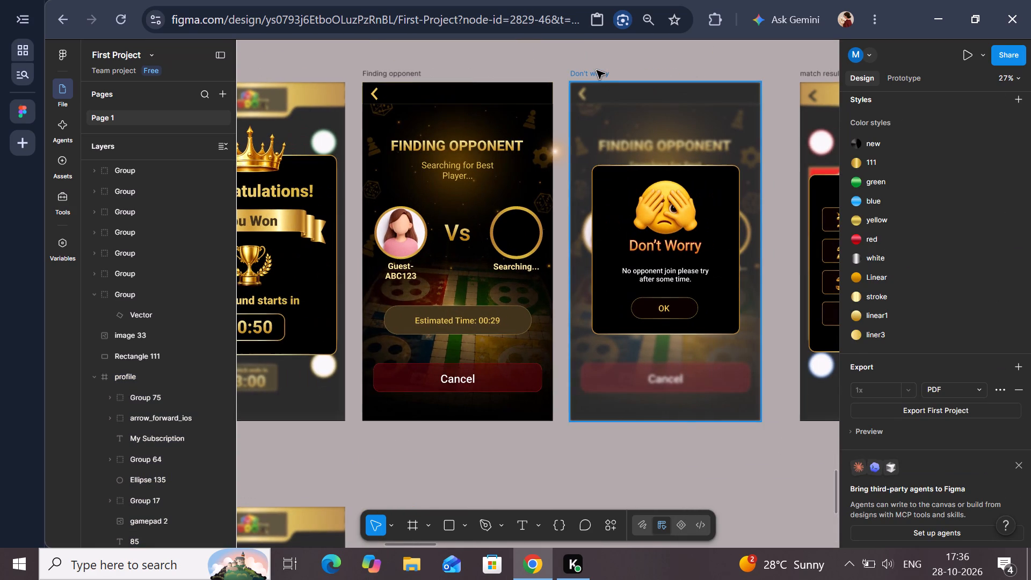
{"action": "scroll", "coordinate": [993, 364], "scroll_direction": "down", "scroll_amount": 3}
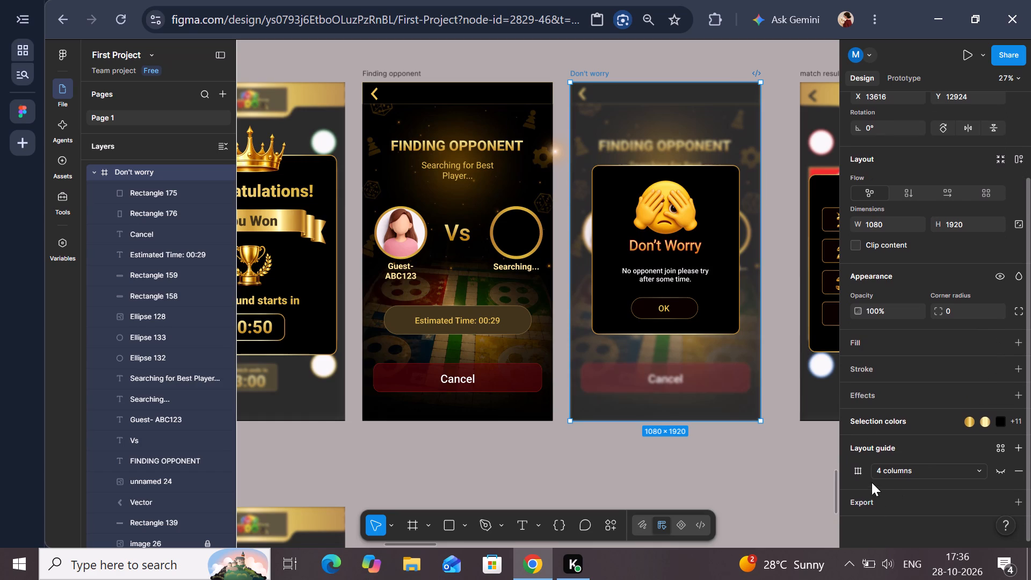
{"action": "left_click", "coordinate": [790, 450]}
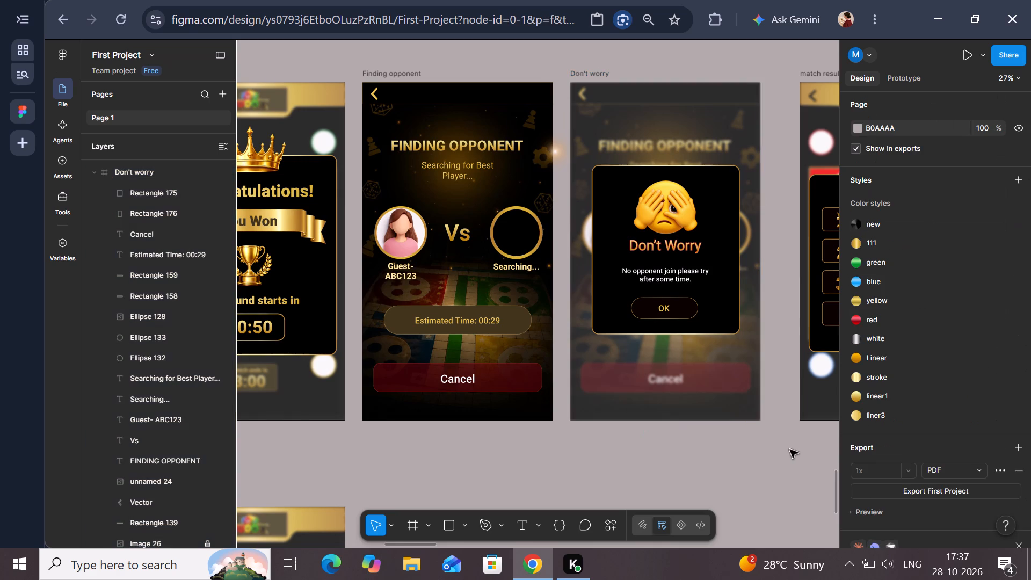
{"action": "scroll", "coordinate": [790, 450], "scroll_direction": "left", "scroll_amount": 1}
{"action": "scroll", "coordinate": [706, 302], "scroll_direction": "left", "scroll_amount": 3}
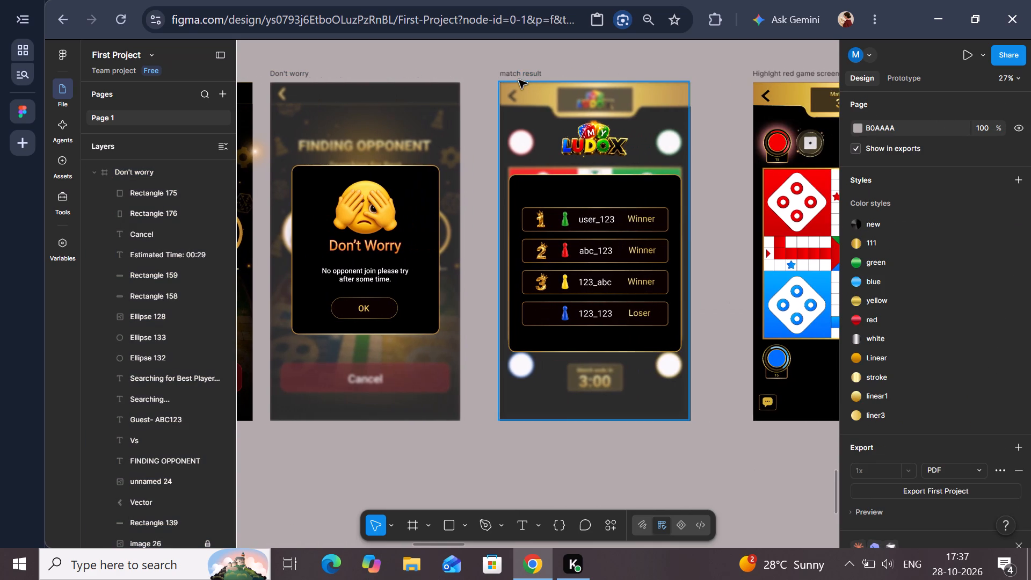
{"action": "left_click", "coordinate": [516, 72]}
{"action": "scroll", "coordinate": [959, 306], "scroll_direction": "down", "scroll_amount": 2}
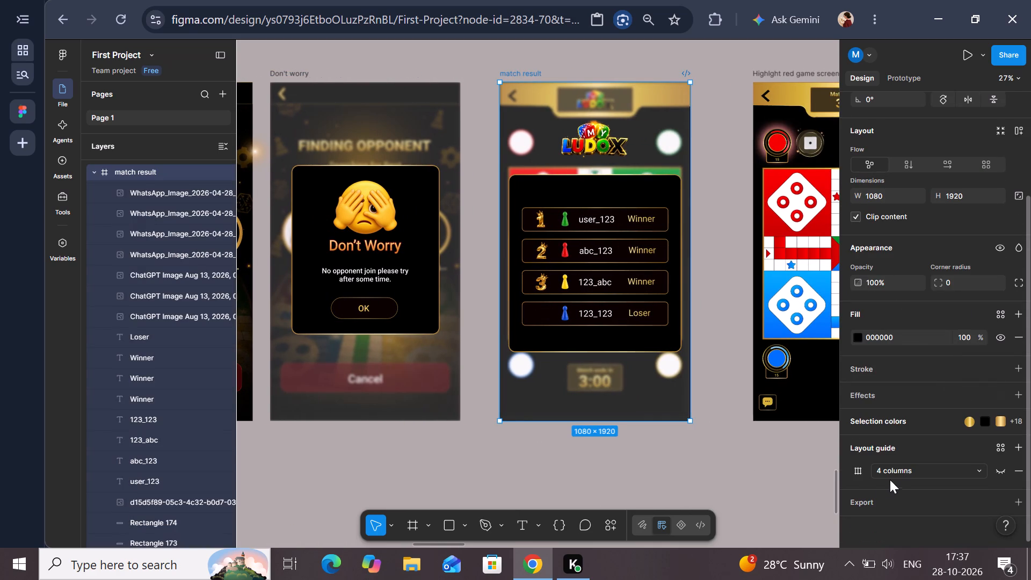
{"action": "left_click", "coordinate": [798, 483]}
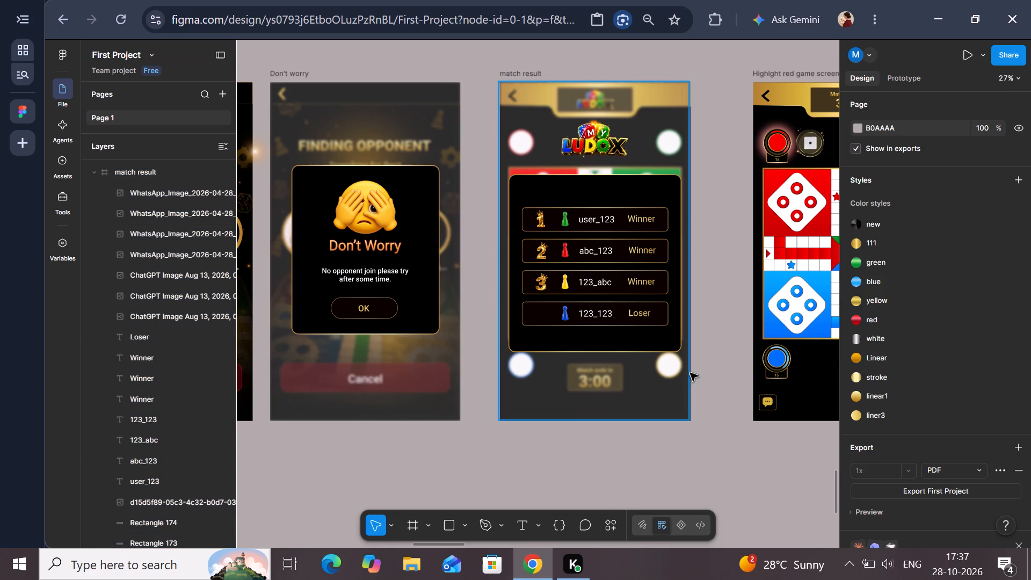
Copy the match result frame's 1080 × 1920 Glass overlay rectangle onto the second profile frame, placed at about X -3, Y 5.
{"action": "left_click", "coordinate": [622, 404]}
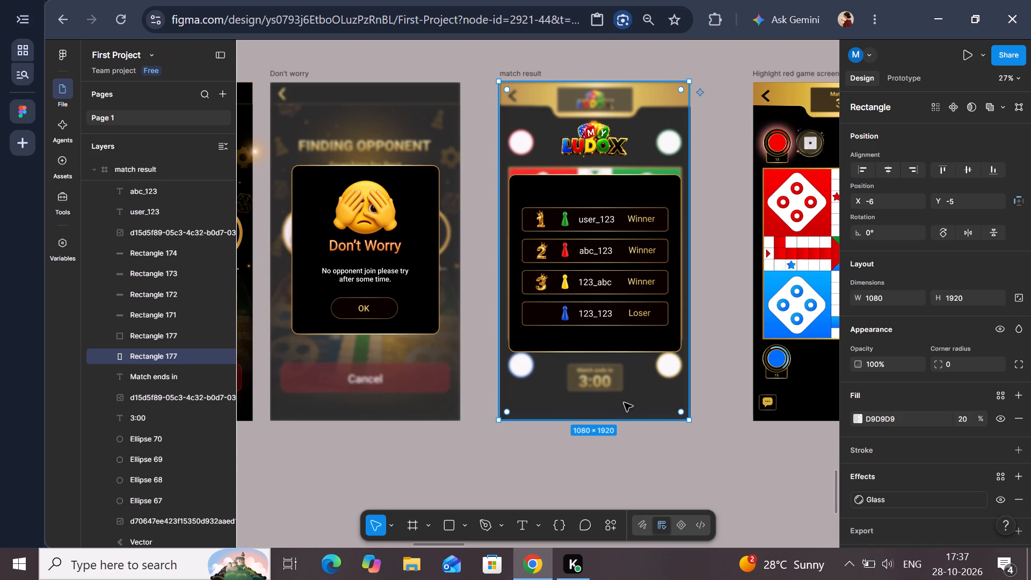
{"action": "left_click_drag", "start_coordinate": [632, 397], "coordinate": [768, 296], "text": "alt"}
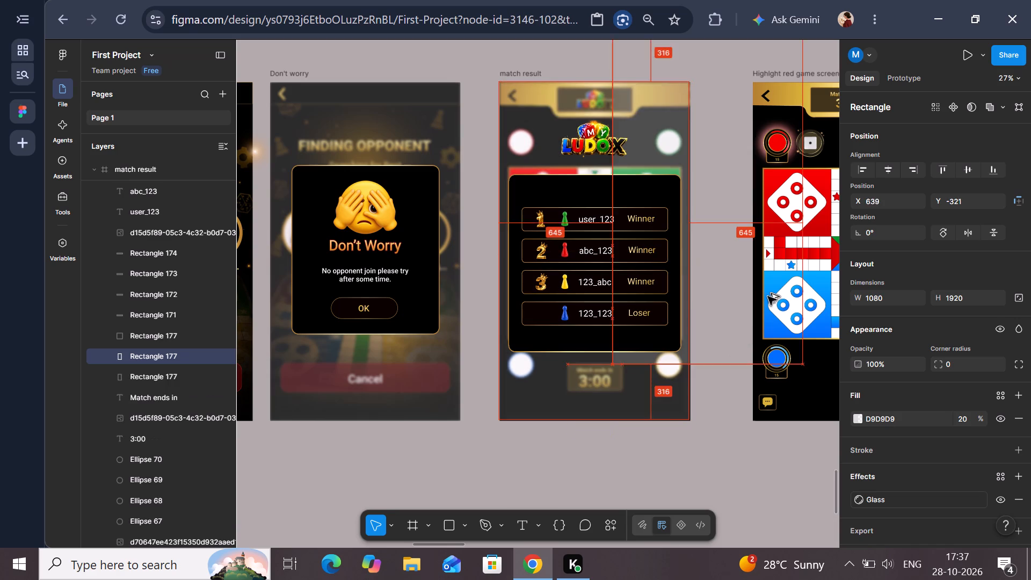
{"action": "left_click_drag", "start_coordinate": [768, 296], "coordinate": [786, 255], "text": "alt"}
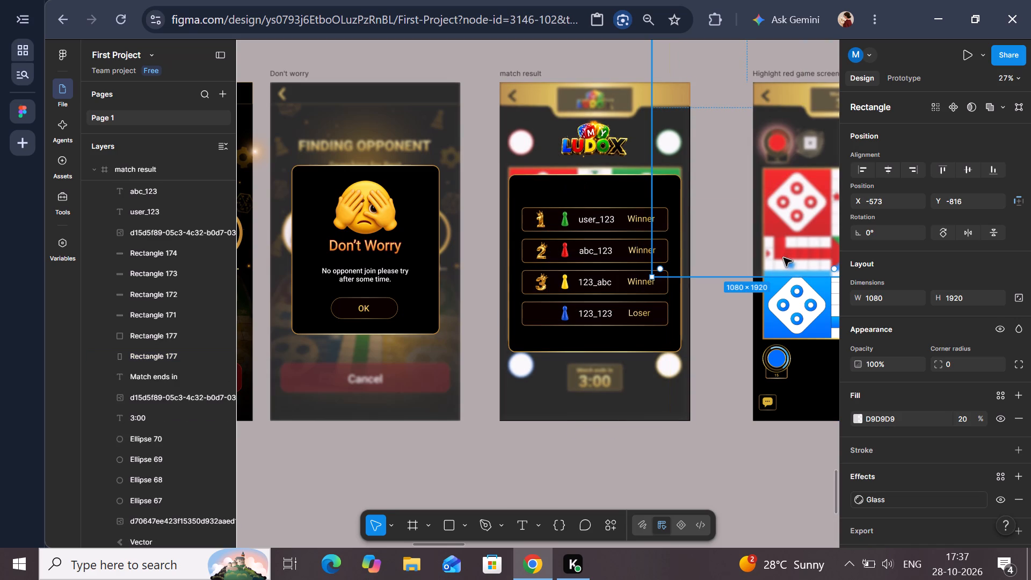
{"action": "left_click_drag", "start_coordinate": [731, 214], "coordinate": [733, 210]}
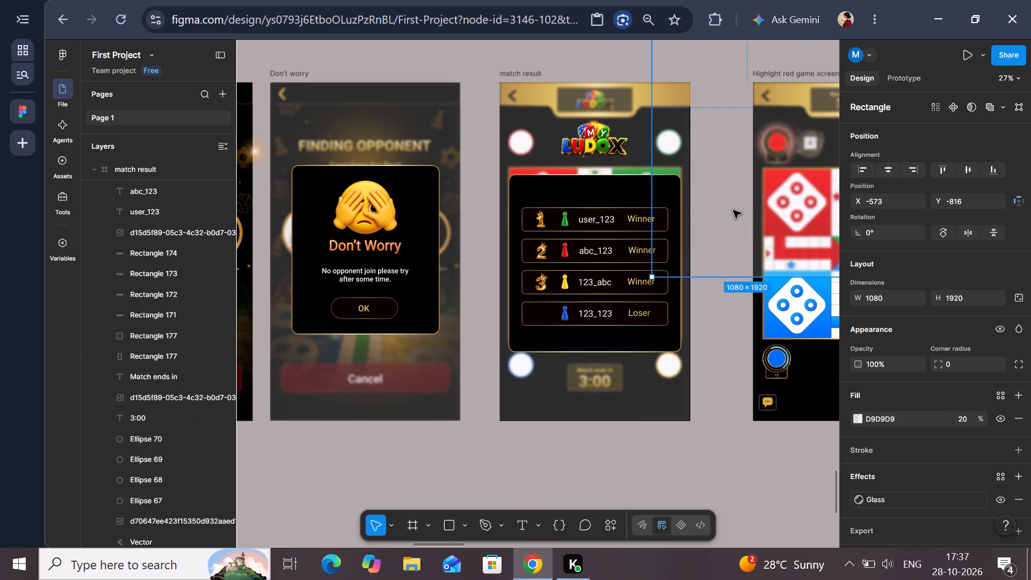
{"action": "left_click_drag", "start_coordinate": [733, 210], "coordinate": [734, 209]}
{"action": "scroll", "coordinate": [734, 209], "scroll_direction": "up", "scroll_amount": 5}
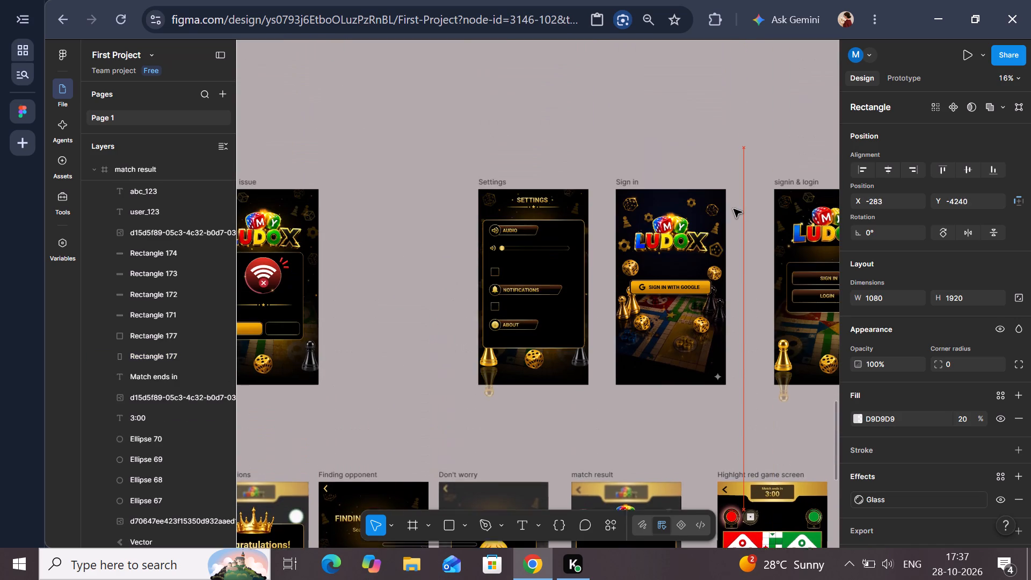
{"action": "left_click_drag", "start_coordinate": [734, 209], "coordinate": [743, 244]}
{"action": "scroll", "coordinate": [727, 212], "scroll_direction": "left", "scroll_amount": 5}
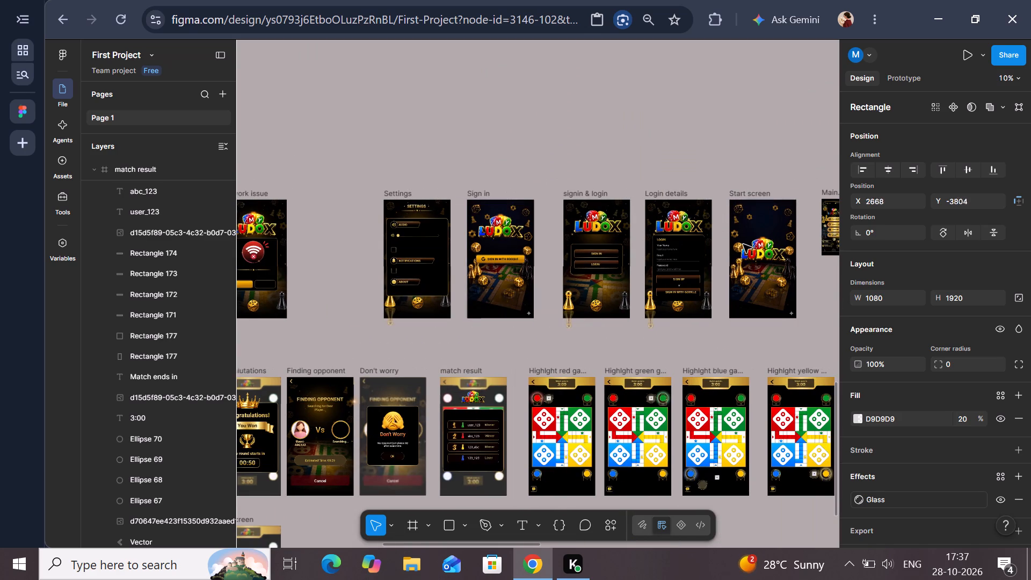
{"action": "scroll", "coordinate": [743, 244], "scroll_direction": "left", "scroll_amount": 3}
{"action": "left_click_drag", "start_coordinate": [743, 244], "coordinate": [698, 292]}
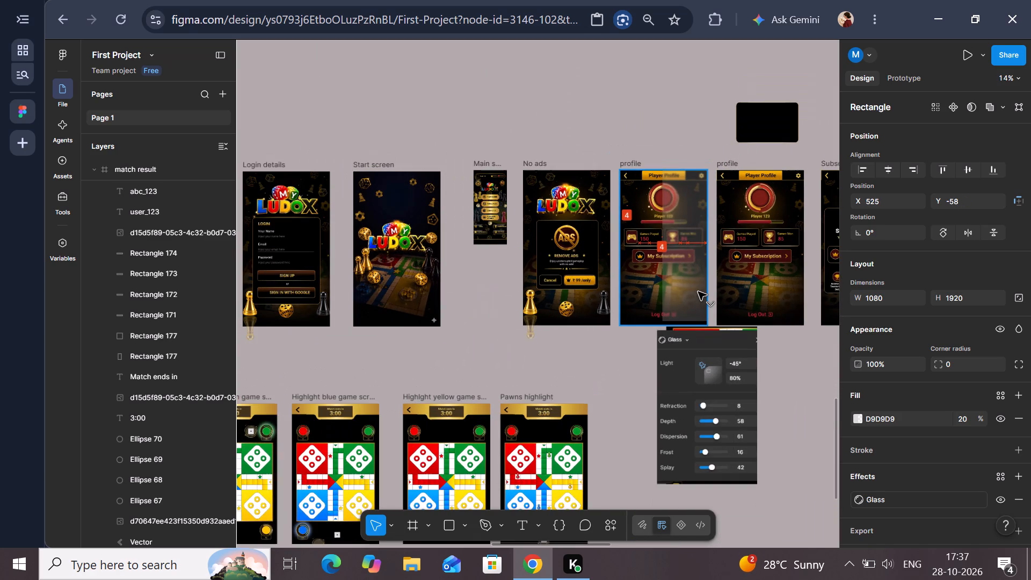
{"action": "left_click_drag", "start_coordinate": [698, 292], "coordinate": [642, 293]}
{"action": "scroll", "coordinate": [698, 292], "scroll_direction": "left", "scroll_amount": 2}
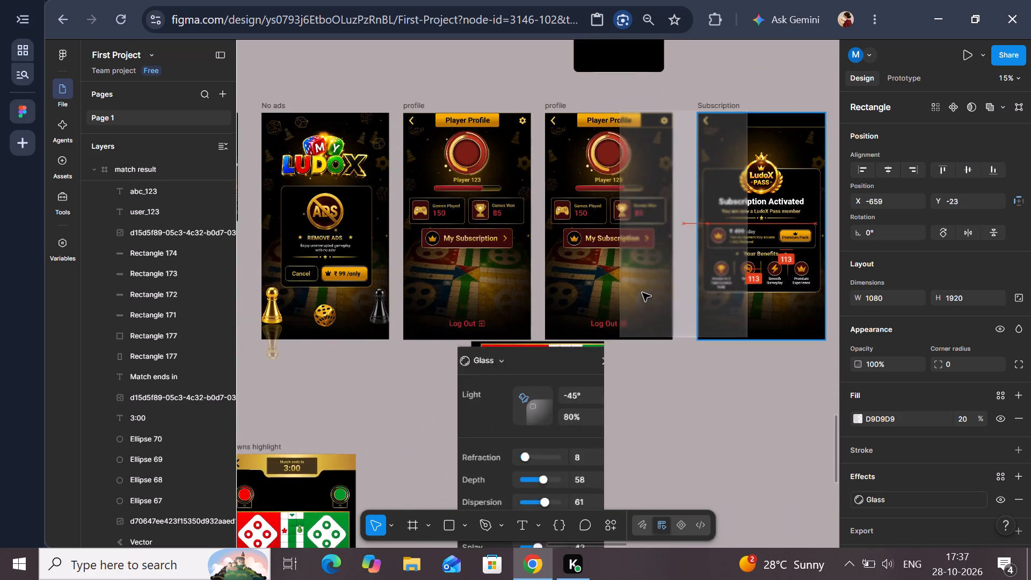
{"action": "left_click_drag", "start_coordinate": [642, 293], "coordinate": [572, 290]}
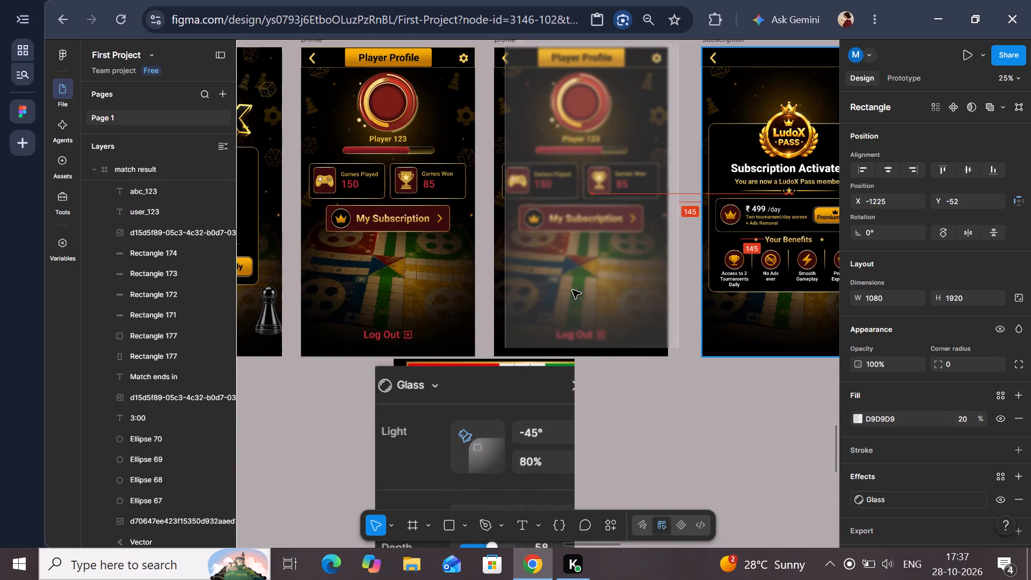
{"action": "left_click_drag", "start_coordinate": [572, 290], "coordinate": [564, 290]}
{"action": "scroll", "coordinate": [615, 293], "scroll_direction": "up", "scroll_amount": 1}
{"action": "left_click_drag", "start_coordinate": [600, 295], "coordinate": [608, 307]}
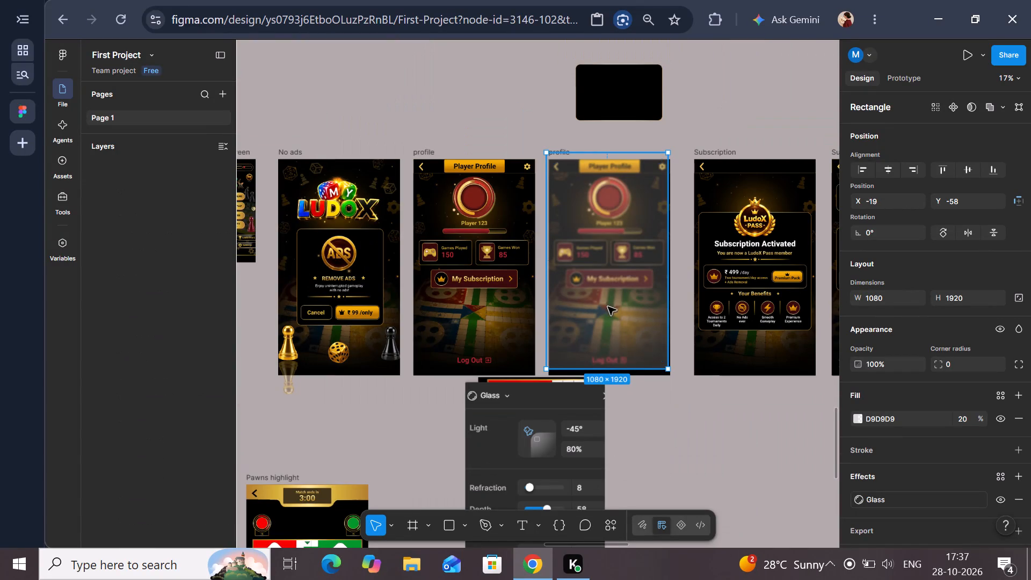
{"action": "left_click_drag", "start_coordinate": [608, 307], "coordinate": [602, 302]}
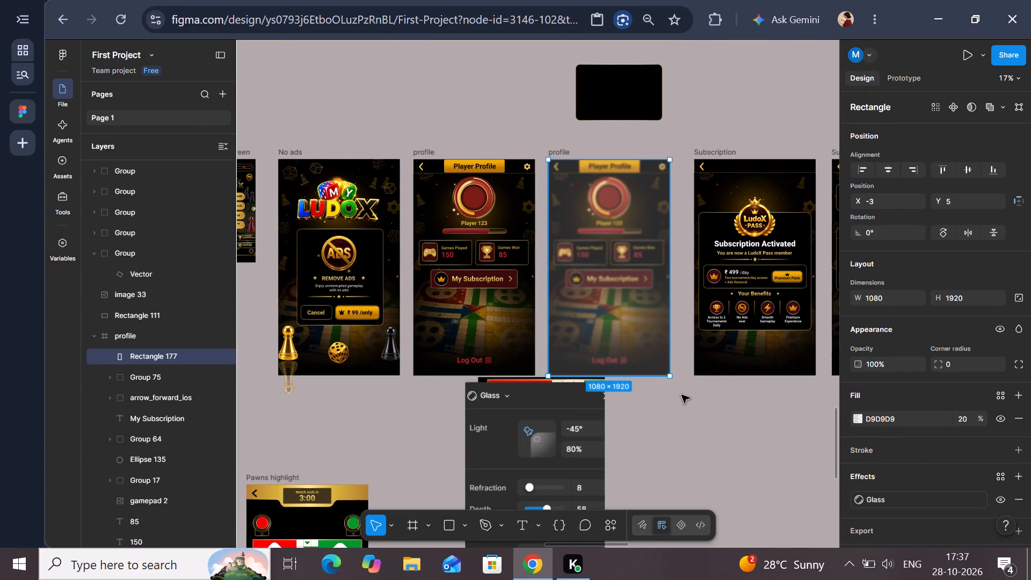
{"action": "left_click", "coordinate": [681, 395]}
Remove the Glass effect from the second profile frame itself, keeping the copied overlay rectangle.
{"action": "scroll", "coordinate": [683, 390], "scroll_direction": "right", "scroll_amount": 1}
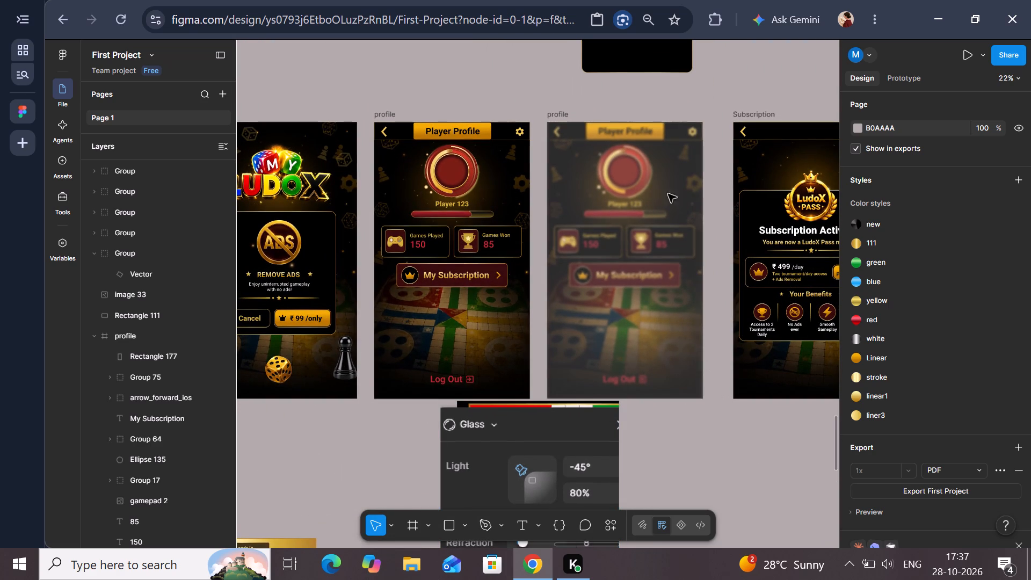
{"action": "left_click", "coordinate": [558, 111]}
{"action": "scroll", "coordinate": [965, 310], "scroll_direction": "down", "scroll_amount": 2}
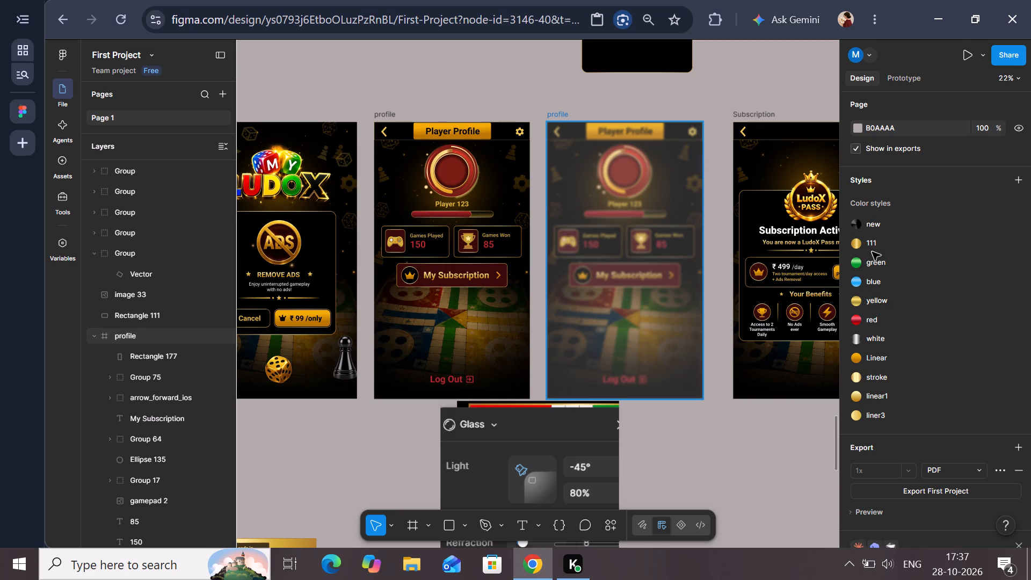
{"action": "left_click", "coordinate": [1020, 421]}
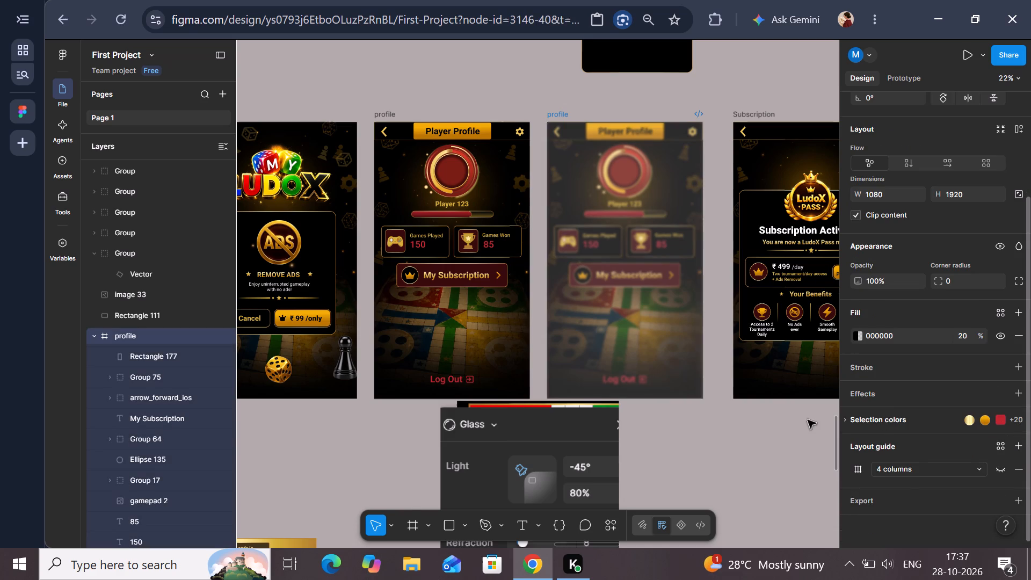
{"action": "left_click", "coordinate": [764, 439]}
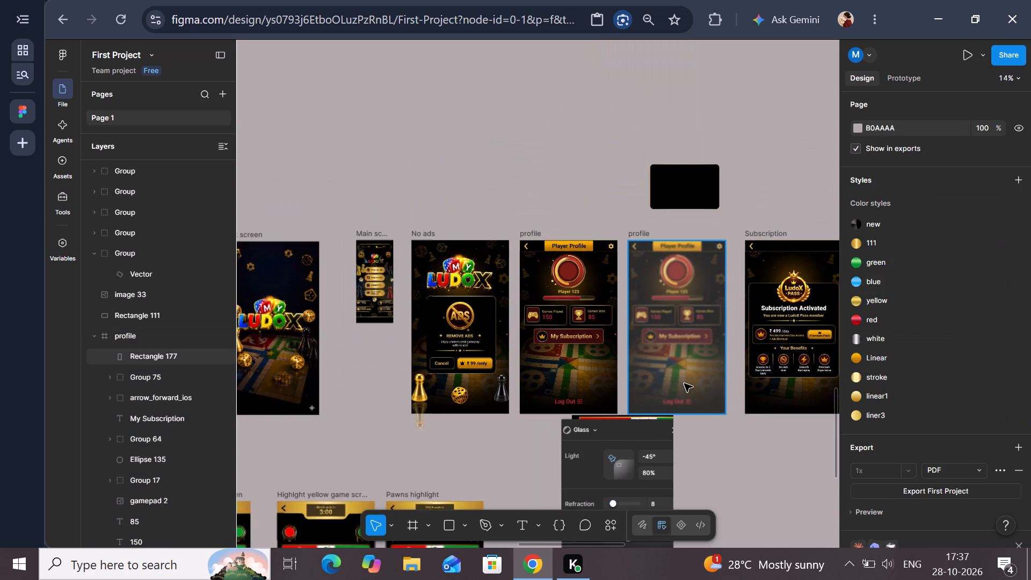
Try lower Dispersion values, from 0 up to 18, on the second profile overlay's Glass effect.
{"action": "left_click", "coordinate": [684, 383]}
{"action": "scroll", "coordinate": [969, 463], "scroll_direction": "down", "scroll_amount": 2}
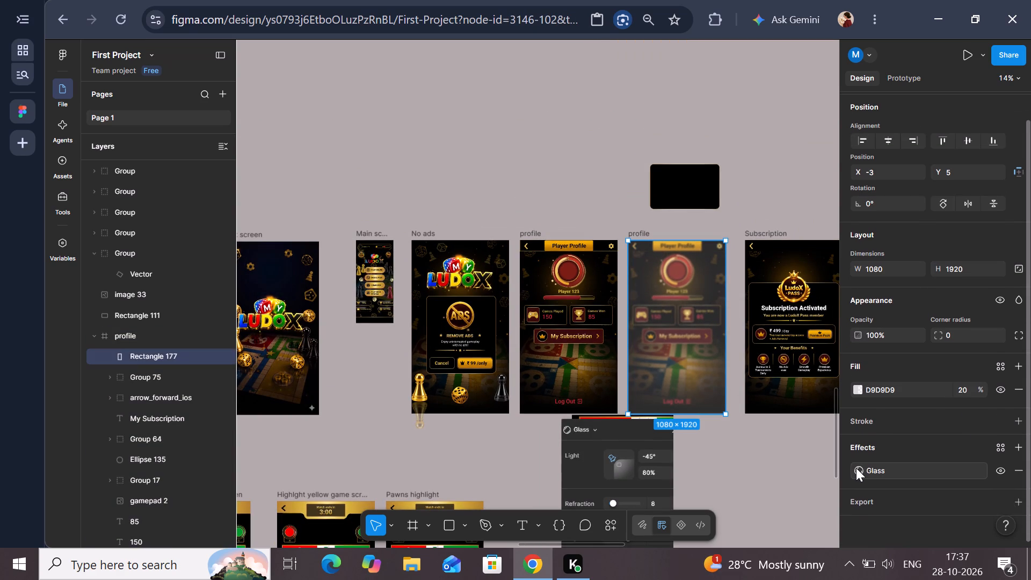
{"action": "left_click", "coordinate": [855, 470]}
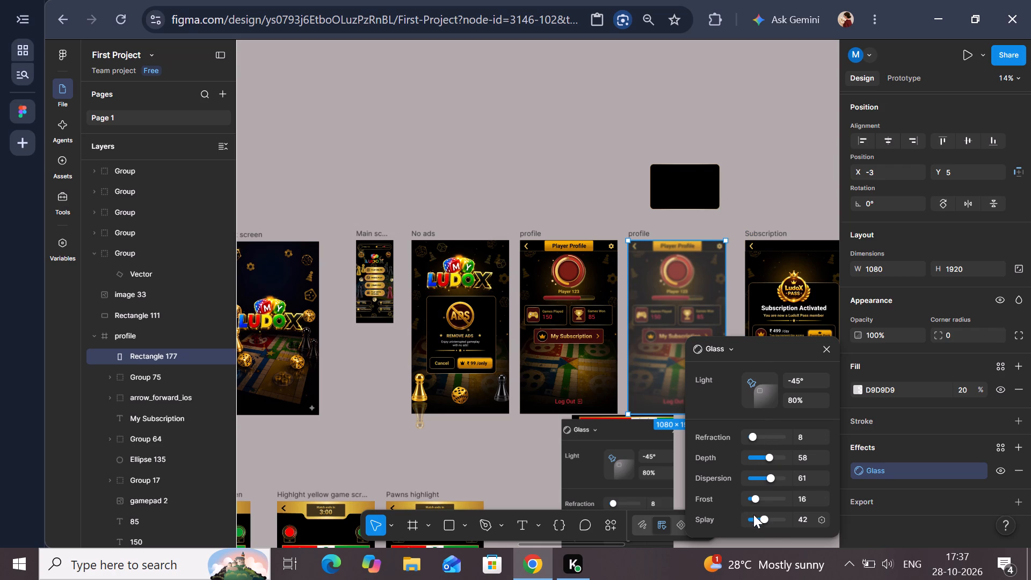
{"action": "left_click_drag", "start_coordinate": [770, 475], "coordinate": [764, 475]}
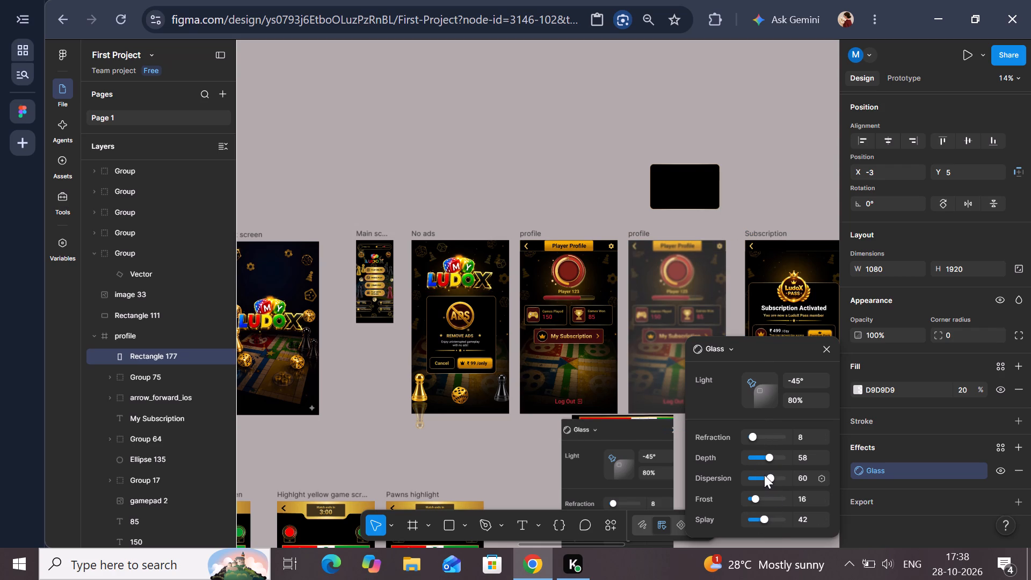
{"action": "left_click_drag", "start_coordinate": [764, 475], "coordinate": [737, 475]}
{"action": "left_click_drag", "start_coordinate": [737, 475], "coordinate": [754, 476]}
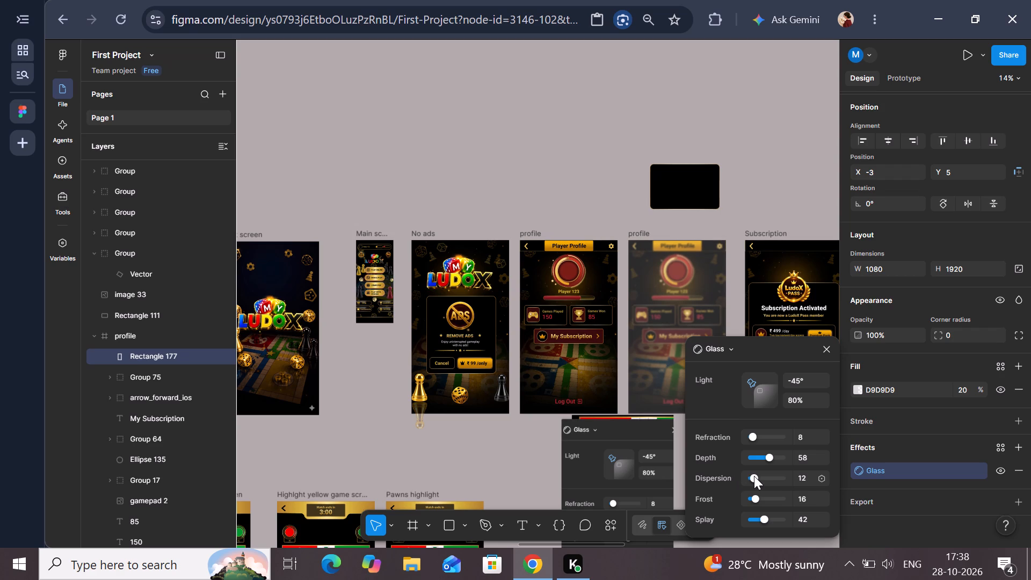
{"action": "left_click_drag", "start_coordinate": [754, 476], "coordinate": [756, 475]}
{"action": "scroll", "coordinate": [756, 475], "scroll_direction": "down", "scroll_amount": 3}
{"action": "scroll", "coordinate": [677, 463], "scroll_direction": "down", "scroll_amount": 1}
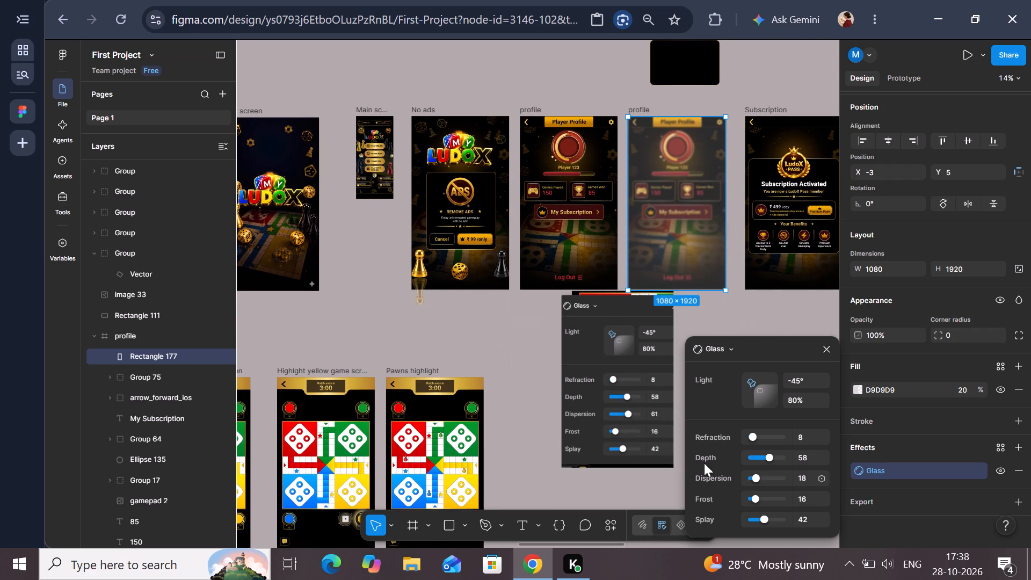
Set the overlay's Glass Dispersion to 61, matching the pasted settings snip.
{"action": "left_click", "coordinate": [800, 480]}
{"action": "key", "text": "BackSpace"}
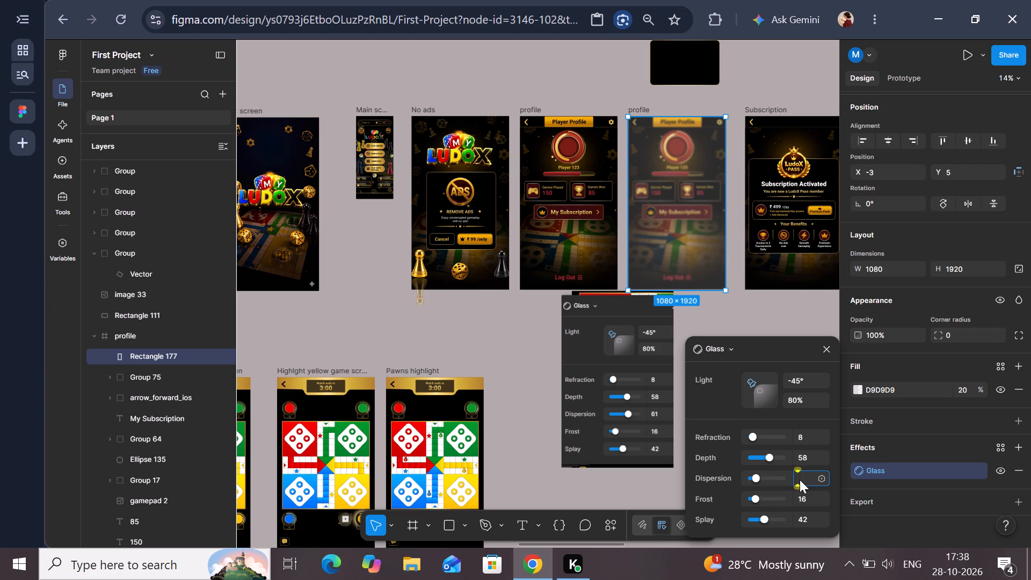
{"action": "type", "text": "61"}
{"action": "key", "text": "Return"}
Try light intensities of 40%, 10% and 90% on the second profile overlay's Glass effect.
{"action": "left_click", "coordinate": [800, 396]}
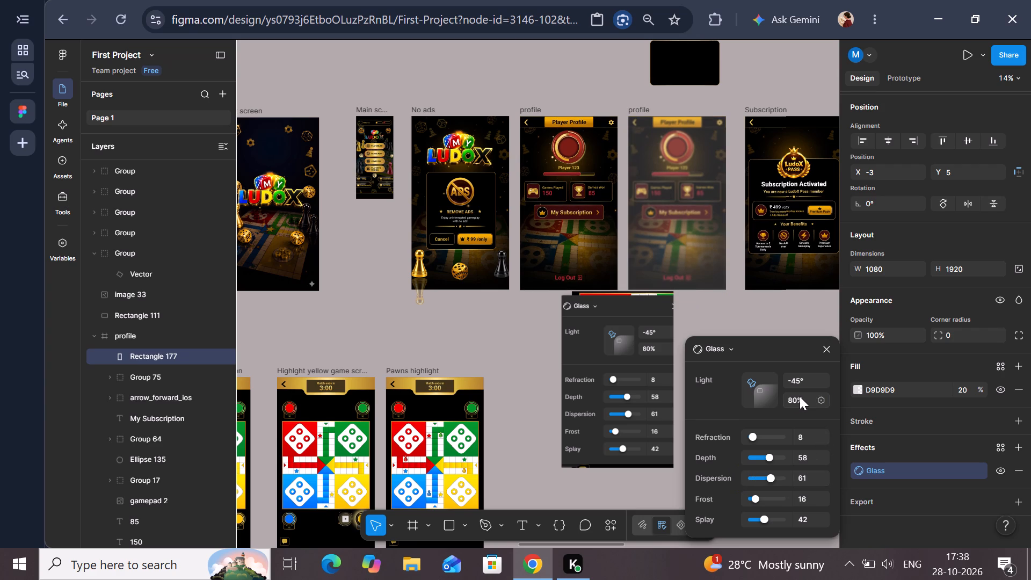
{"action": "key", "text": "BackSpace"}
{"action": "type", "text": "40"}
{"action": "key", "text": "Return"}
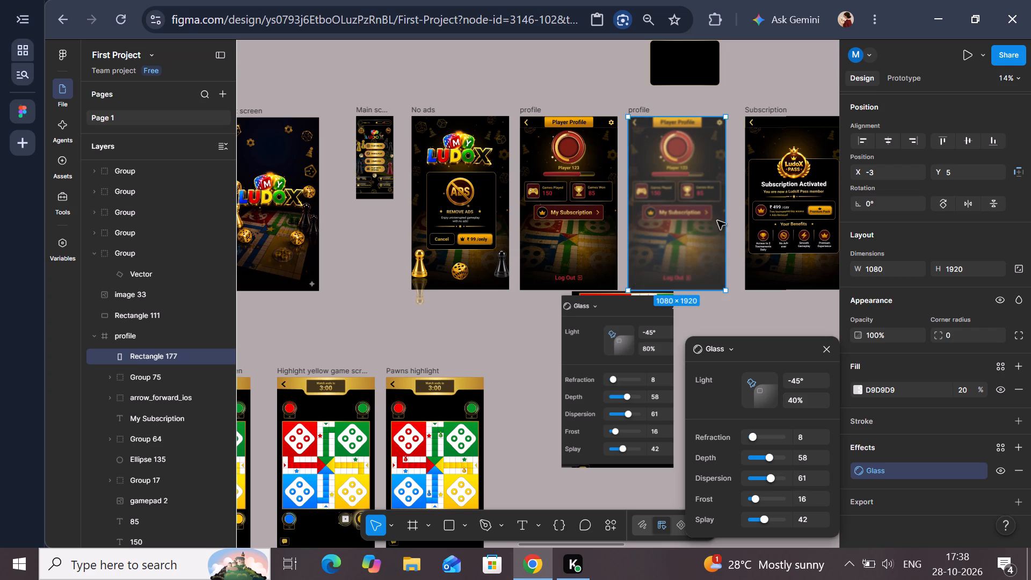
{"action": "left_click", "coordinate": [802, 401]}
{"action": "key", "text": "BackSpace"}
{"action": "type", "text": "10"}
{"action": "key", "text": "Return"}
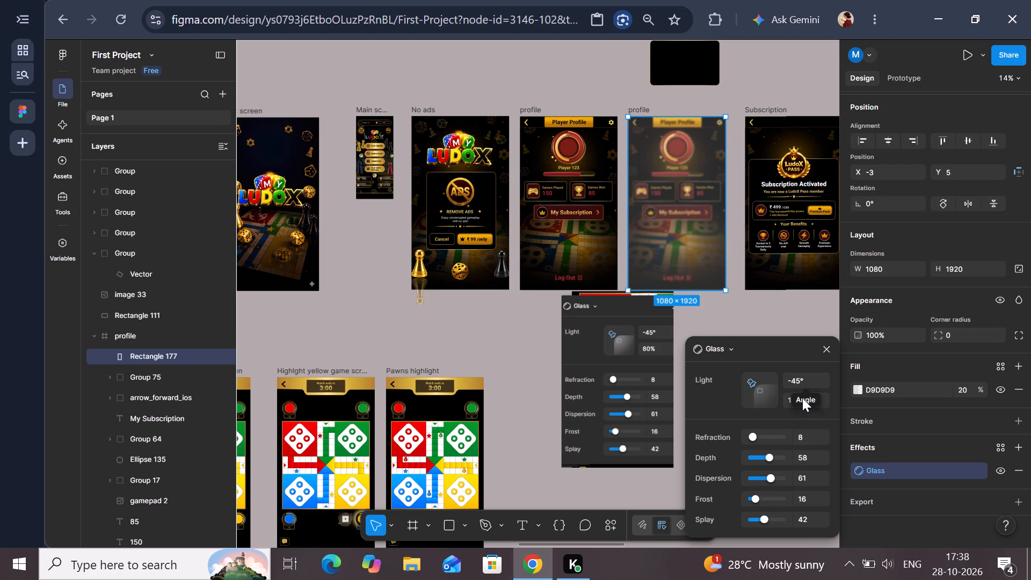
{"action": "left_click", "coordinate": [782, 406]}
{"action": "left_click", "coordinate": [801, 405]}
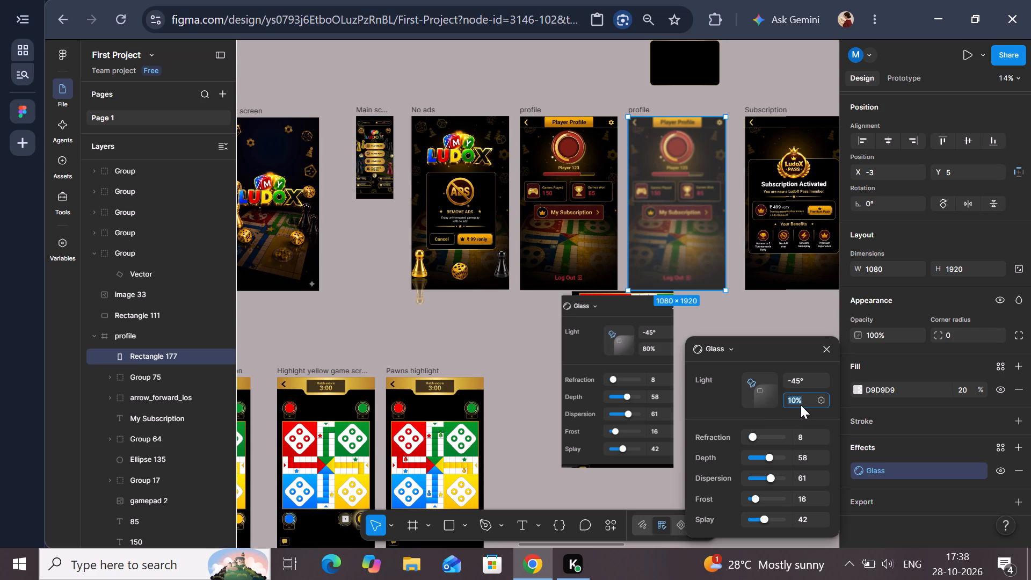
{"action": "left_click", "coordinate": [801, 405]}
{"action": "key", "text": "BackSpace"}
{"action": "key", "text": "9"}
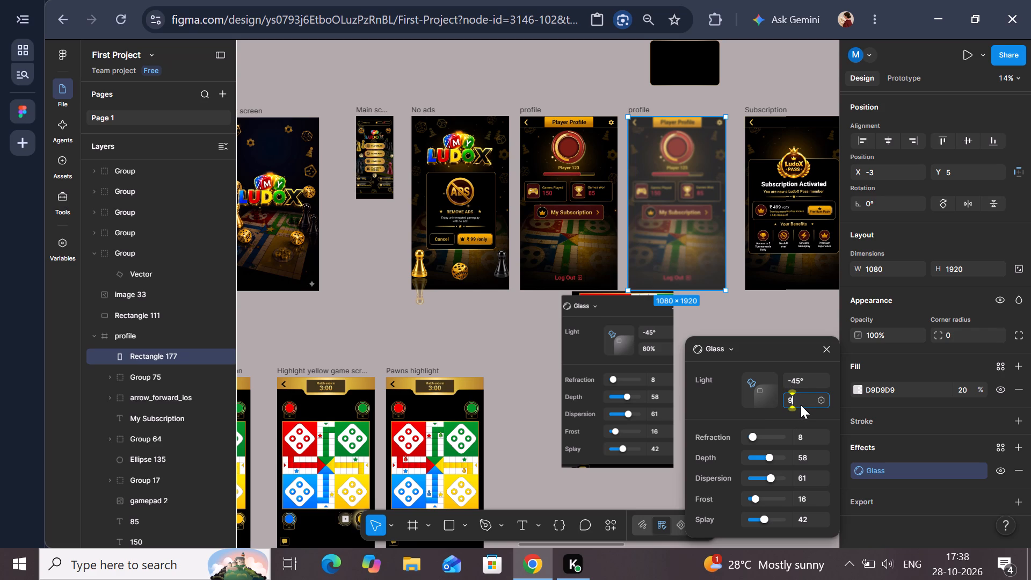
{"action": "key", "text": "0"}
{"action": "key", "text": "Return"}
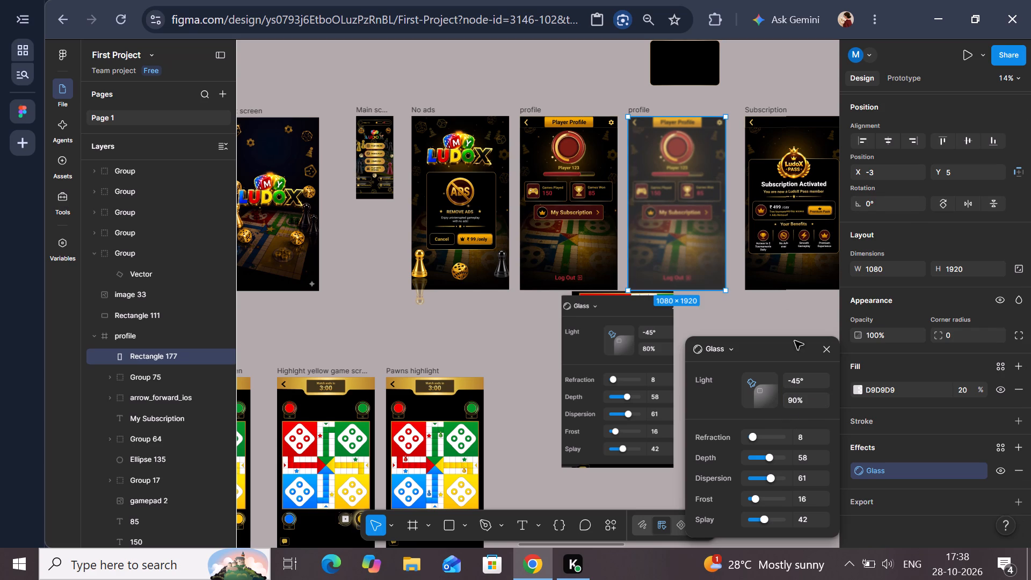
Set the overlay's Glass light intensity to 80%, matching the pasted settings snip.
{"action": "left_click", "coordinate": [805, 402]}
{"action": "key", "text": "BackSpace"}
{"action": "type", "text": "80"}
{"action": "key", "text": "Return"}
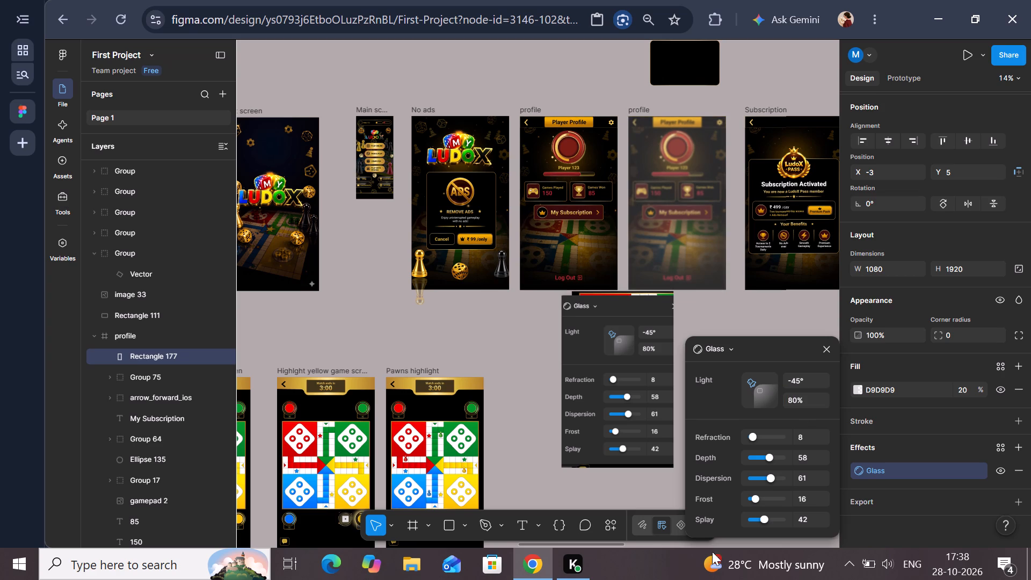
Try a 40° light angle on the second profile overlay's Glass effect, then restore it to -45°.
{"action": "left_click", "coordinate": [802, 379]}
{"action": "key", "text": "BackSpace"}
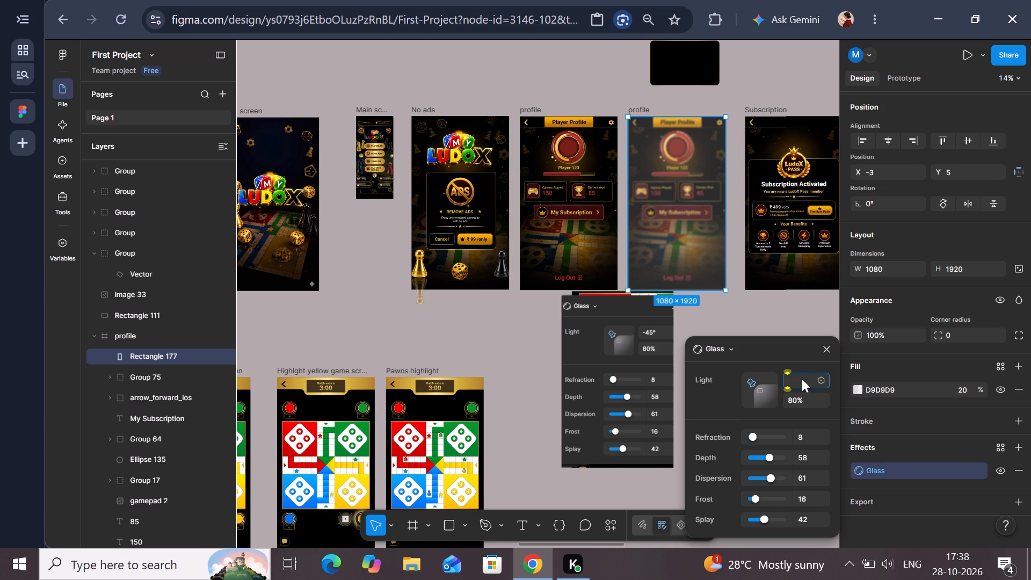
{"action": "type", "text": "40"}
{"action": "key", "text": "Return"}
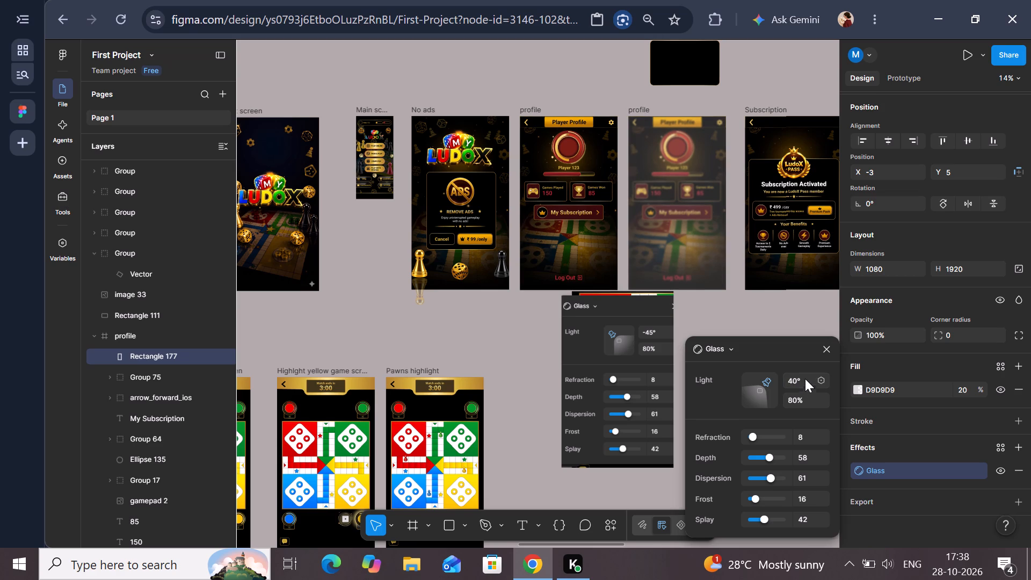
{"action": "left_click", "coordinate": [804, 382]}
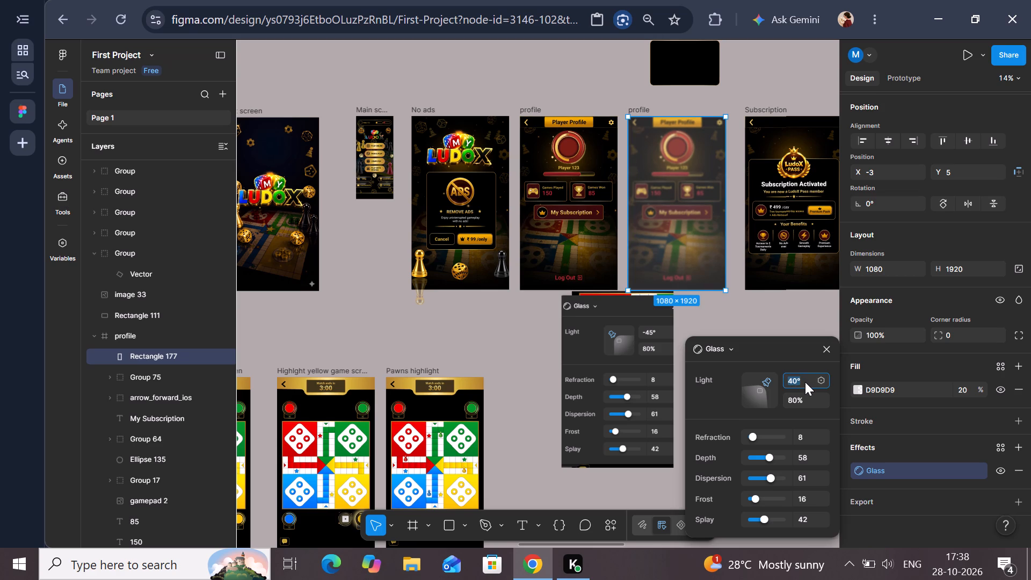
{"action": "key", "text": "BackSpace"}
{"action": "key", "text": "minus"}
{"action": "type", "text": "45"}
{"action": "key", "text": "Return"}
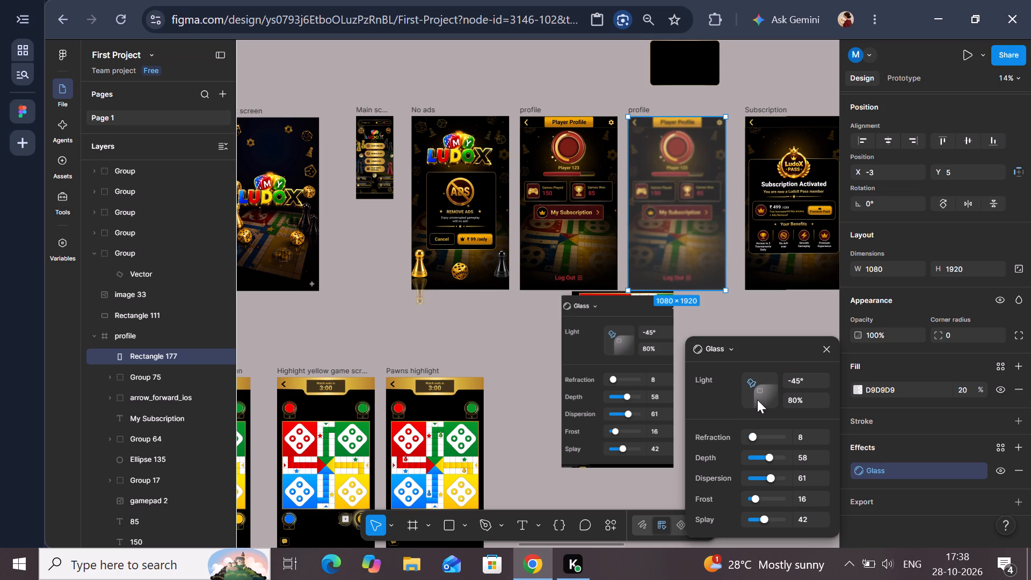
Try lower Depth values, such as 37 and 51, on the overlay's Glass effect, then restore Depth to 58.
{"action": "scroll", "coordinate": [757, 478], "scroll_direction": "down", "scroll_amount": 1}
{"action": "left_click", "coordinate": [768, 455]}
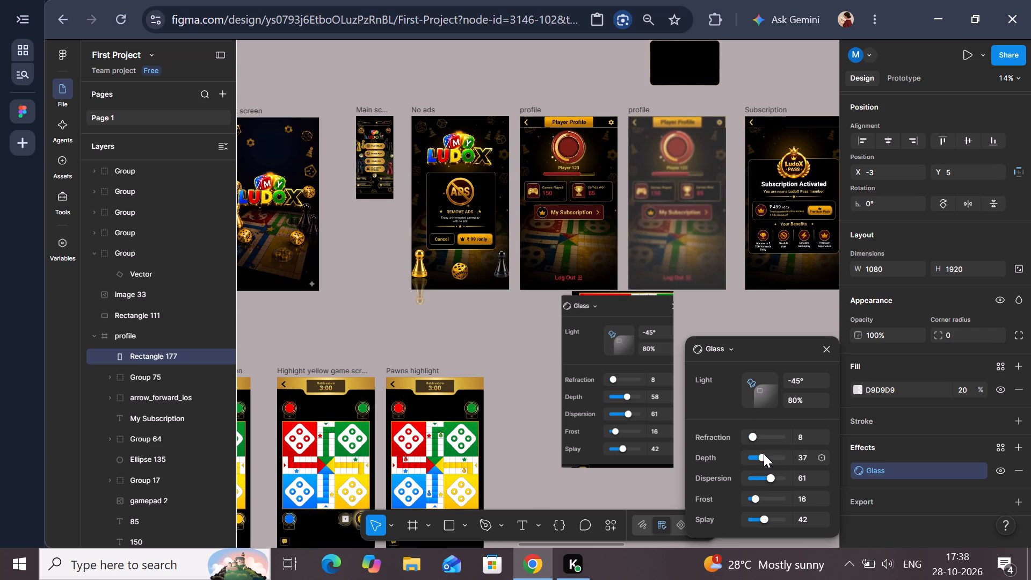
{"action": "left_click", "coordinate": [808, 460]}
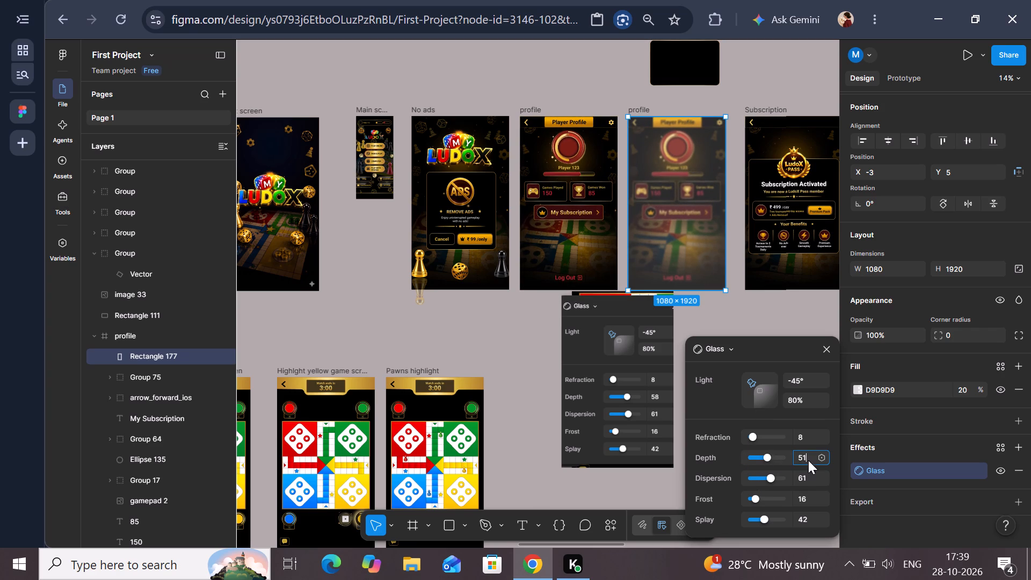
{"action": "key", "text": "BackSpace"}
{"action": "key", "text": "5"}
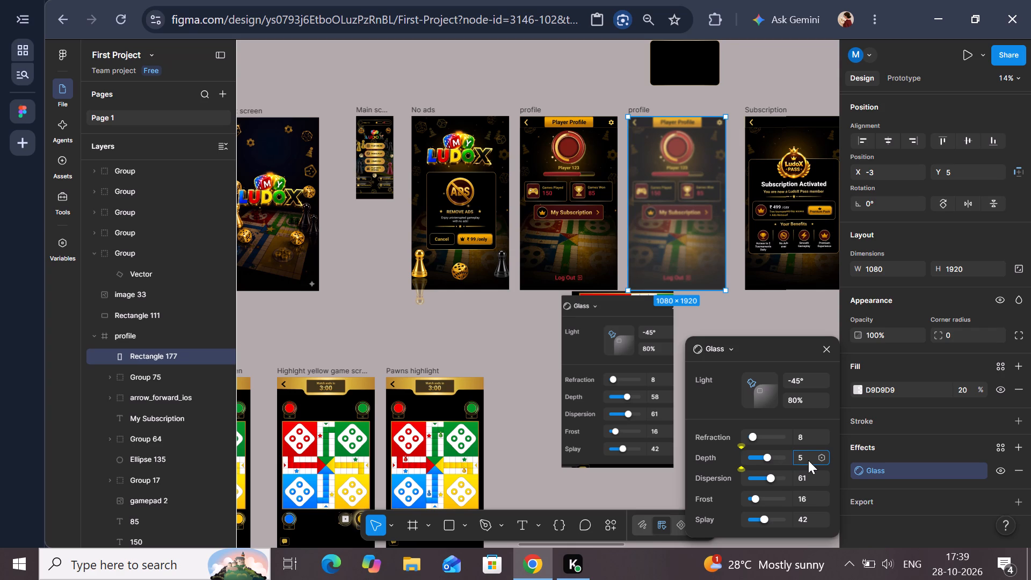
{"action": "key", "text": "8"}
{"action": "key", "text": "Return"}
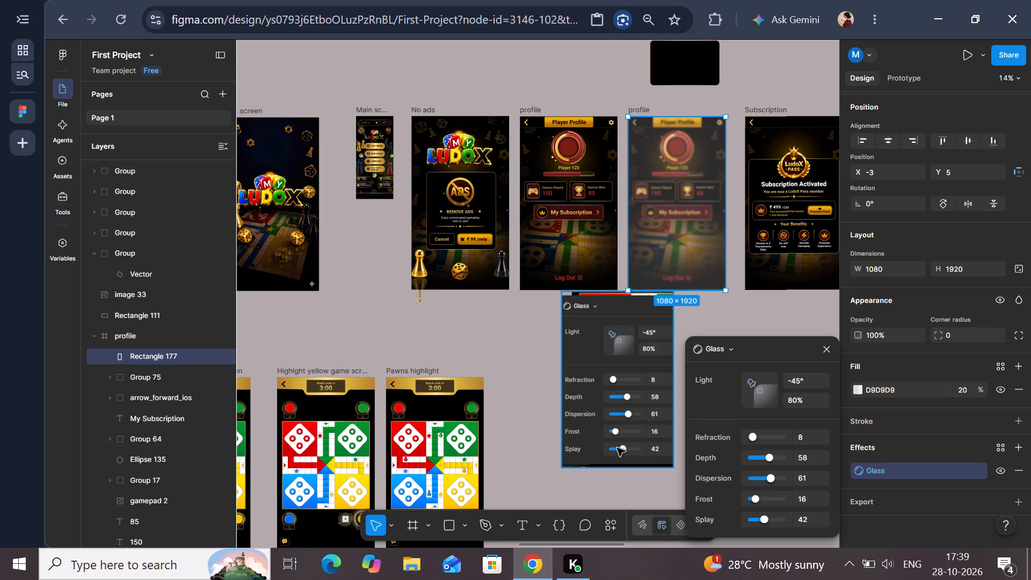
Move the pasted Glass settings snip slightly left on the canvas, to about X 23107, Y 11933.
{"action": "left_click_drag", "start_coordinate": [621, 452], "coordinate": [600, 449]}
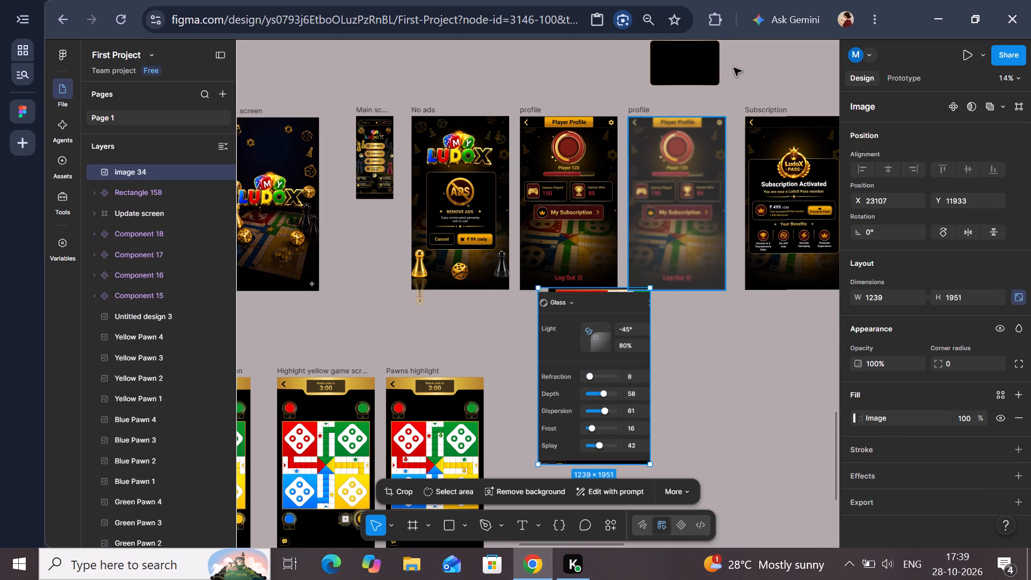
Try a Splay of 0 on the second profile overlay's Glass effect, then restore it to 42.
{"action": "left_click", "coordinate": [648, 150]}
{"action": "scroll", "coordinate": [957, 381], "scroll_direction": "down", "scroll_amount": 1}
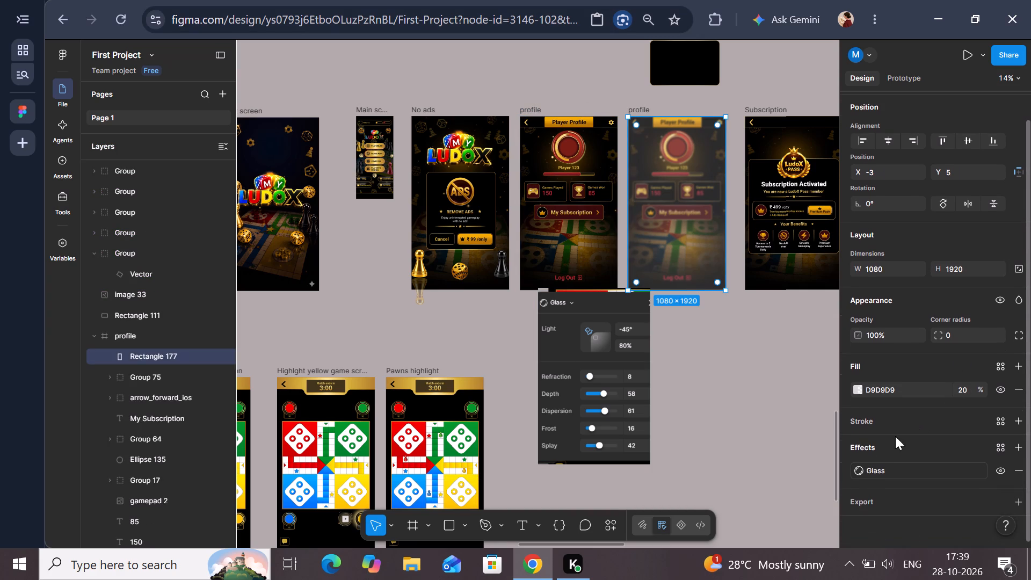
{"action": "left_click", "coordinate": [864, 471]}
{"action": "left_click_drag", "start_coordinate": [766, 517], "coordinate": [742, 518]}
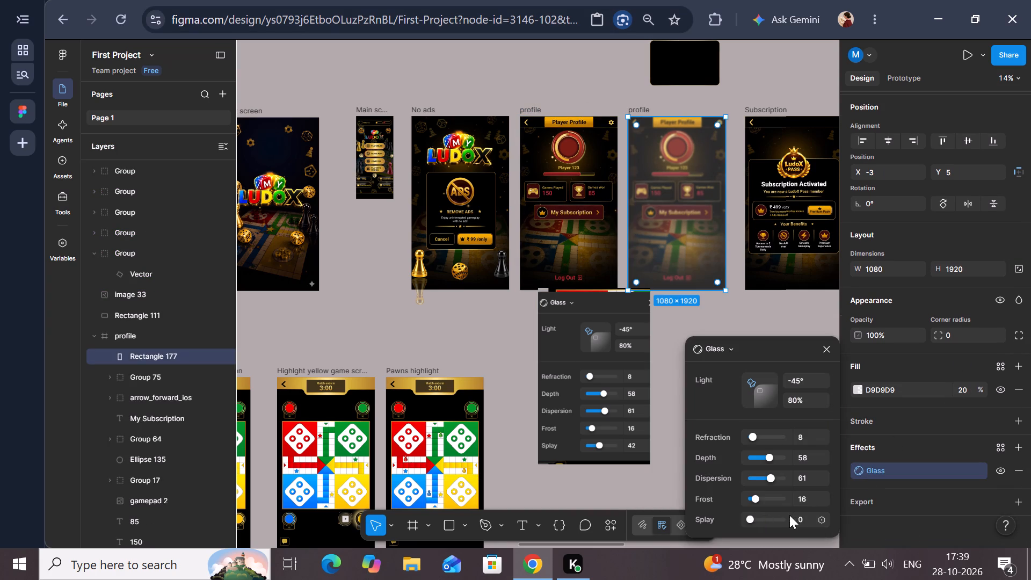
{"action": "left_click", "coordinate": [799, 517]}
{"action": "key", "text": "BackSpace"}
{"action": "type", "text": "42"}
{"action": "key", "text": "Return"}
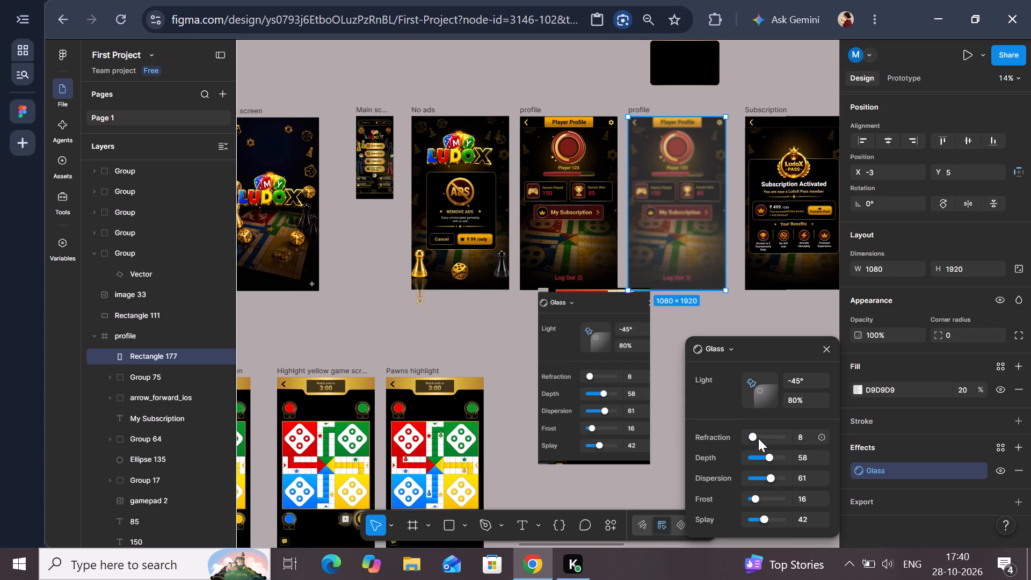
Try a Refraction of 76 on the overlay's Glass effect, then set it to 0.
{"action": "left_click_drag", "start_coordinate": [755, 437], "coordinate": [769, 438]}
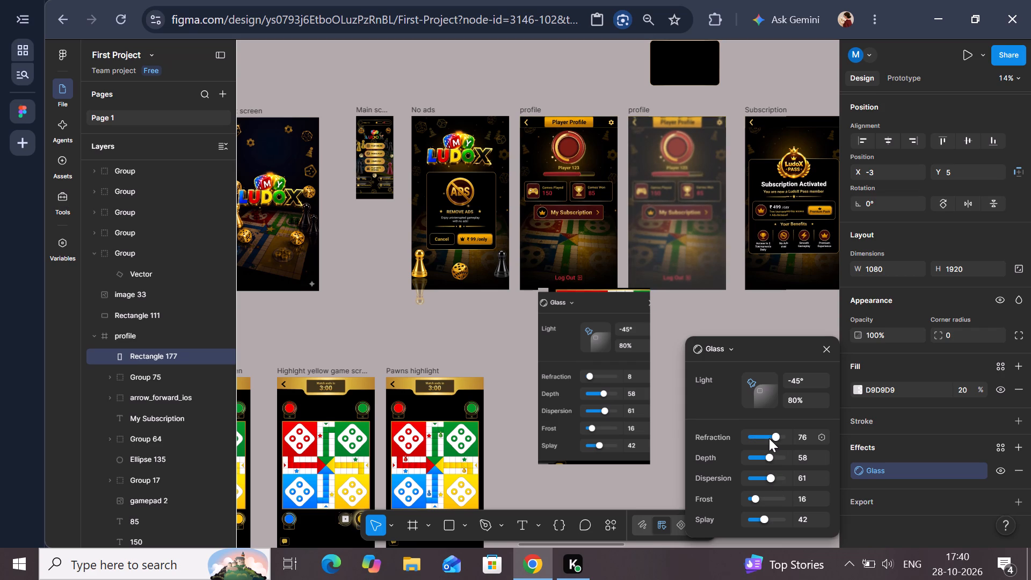
{"action": "left_click_drag", "start_coordinate": [769, 438], "coordinate": [729, 441]}
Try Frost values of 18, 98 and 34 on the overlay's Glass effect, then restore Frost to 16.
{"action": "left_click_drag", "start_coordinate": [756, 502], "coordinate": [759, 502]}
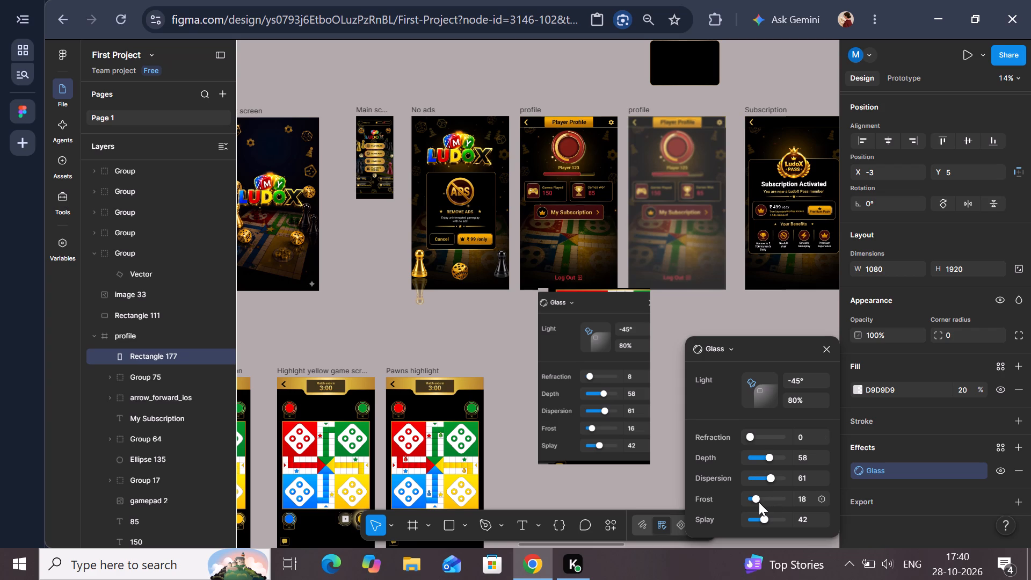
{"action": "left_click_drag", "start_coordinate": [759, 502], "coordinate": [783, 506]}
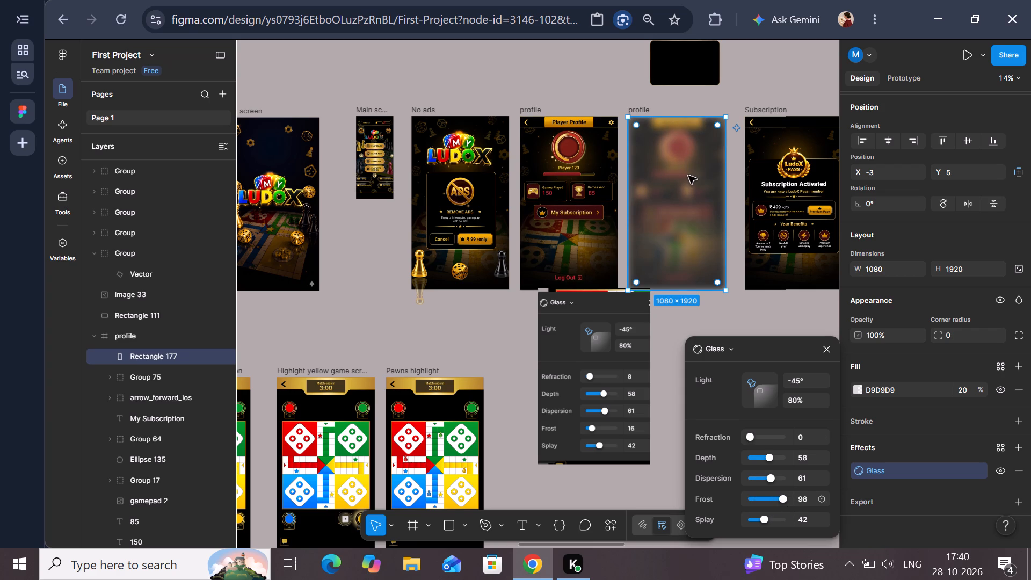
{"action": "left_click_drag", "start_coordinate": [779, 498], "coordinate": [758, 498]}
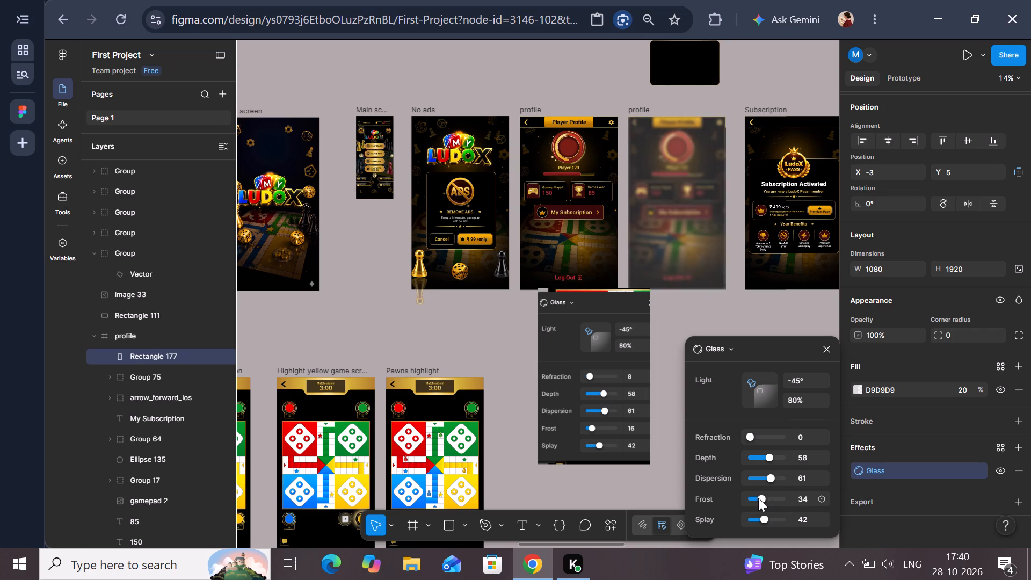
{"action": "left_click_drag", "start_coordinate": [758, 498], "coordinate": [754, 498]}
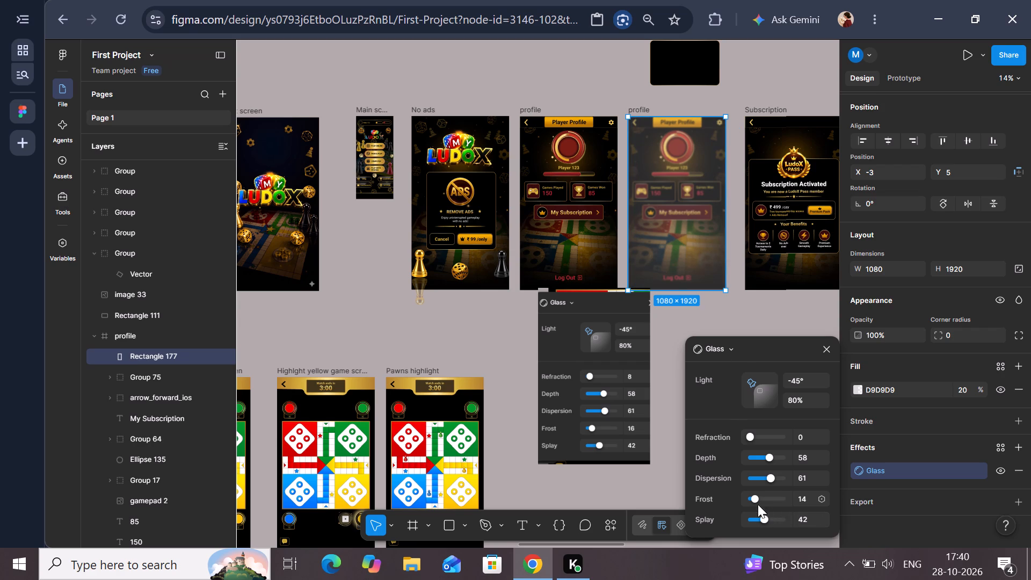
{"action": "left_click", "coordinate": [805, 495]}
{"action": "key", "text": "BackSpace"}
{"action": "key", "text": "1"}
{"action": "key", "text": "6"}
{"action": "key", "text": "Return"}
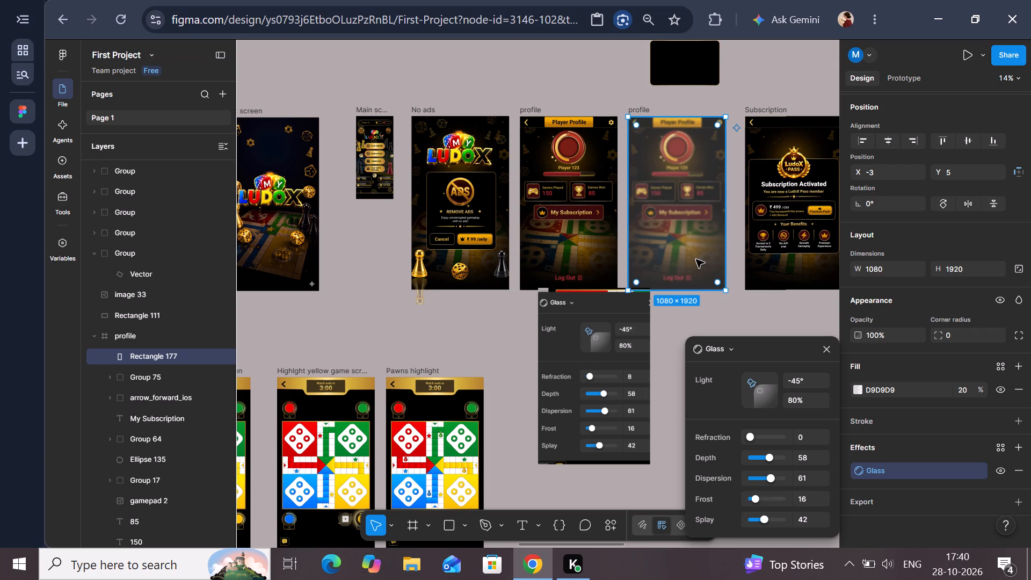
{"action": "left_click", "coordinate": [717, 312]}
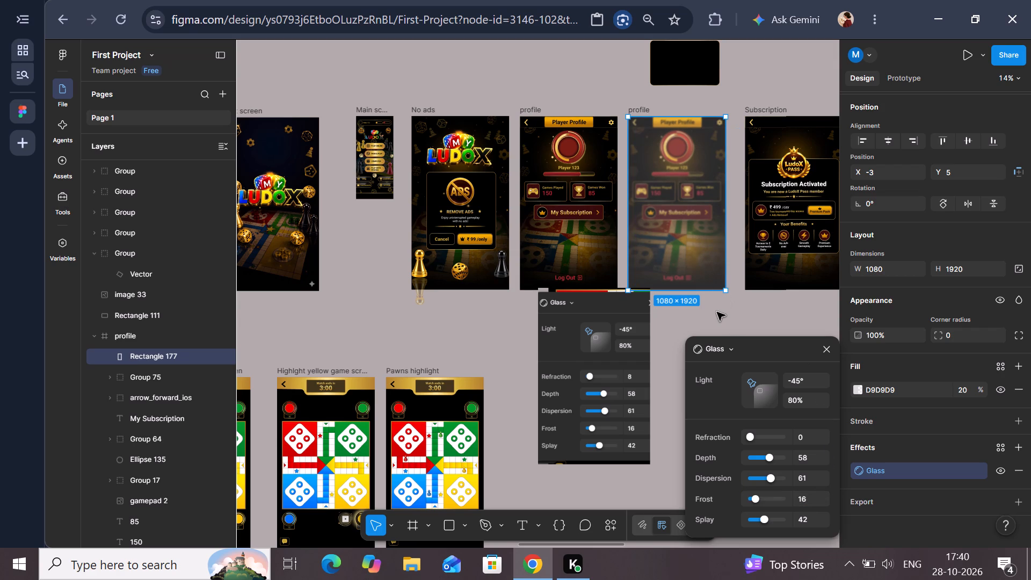
Try Frost values of 76, 100 and 39 on the second profile overlay's Glass effect, then set it to 23.
{"action": "left_click", "coordinate": [669, 269]}
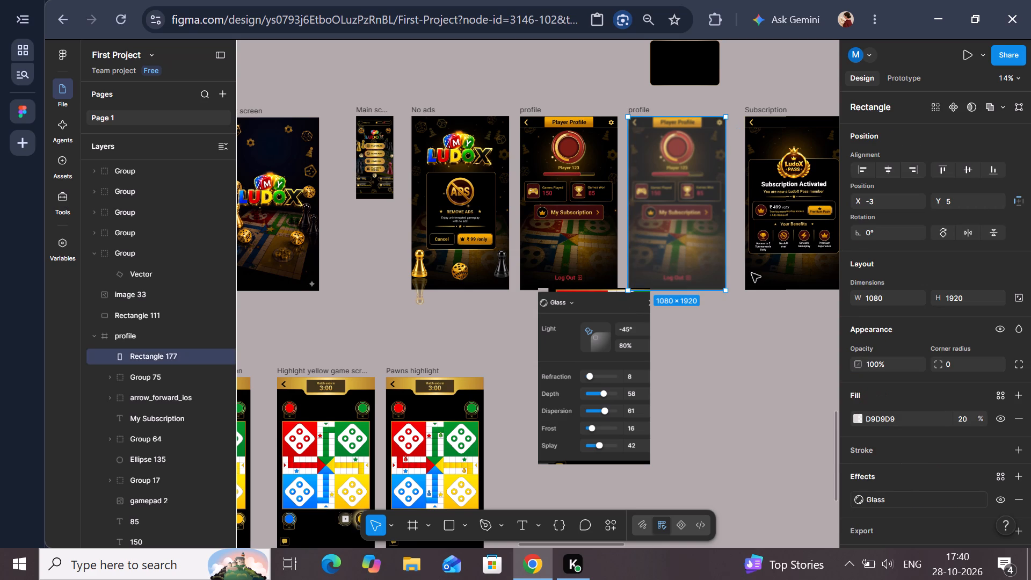
{"action": "scroll", "coordinate": [917, 353], "scroll_direction": "down", "scroll_amount": 1}
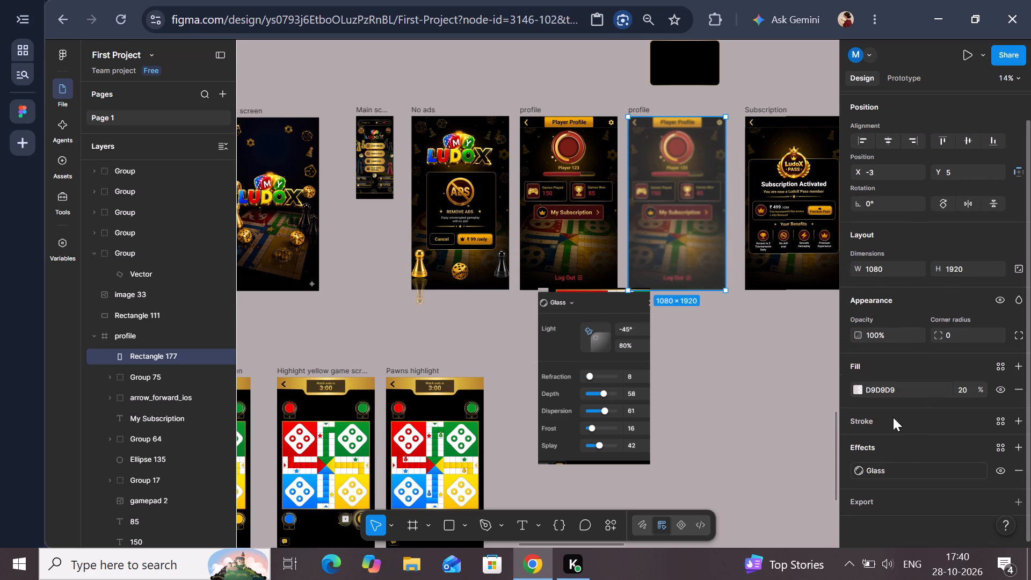
{"action": "left_click", "coordinate": [858, 463]}
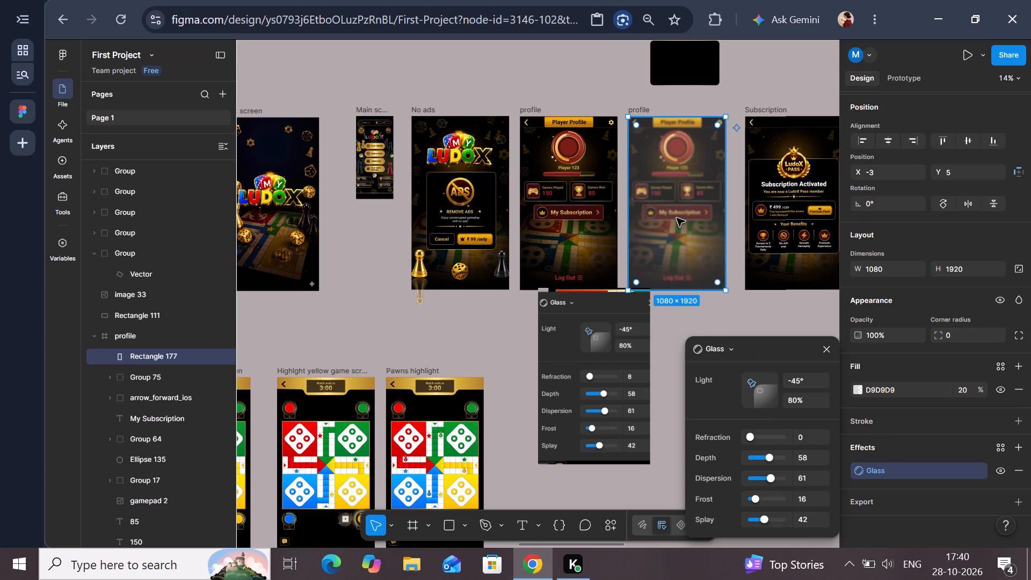
{"action": "left_click_drag", "start_coordinate": [757, 497], "coordinate": [776, 497]}
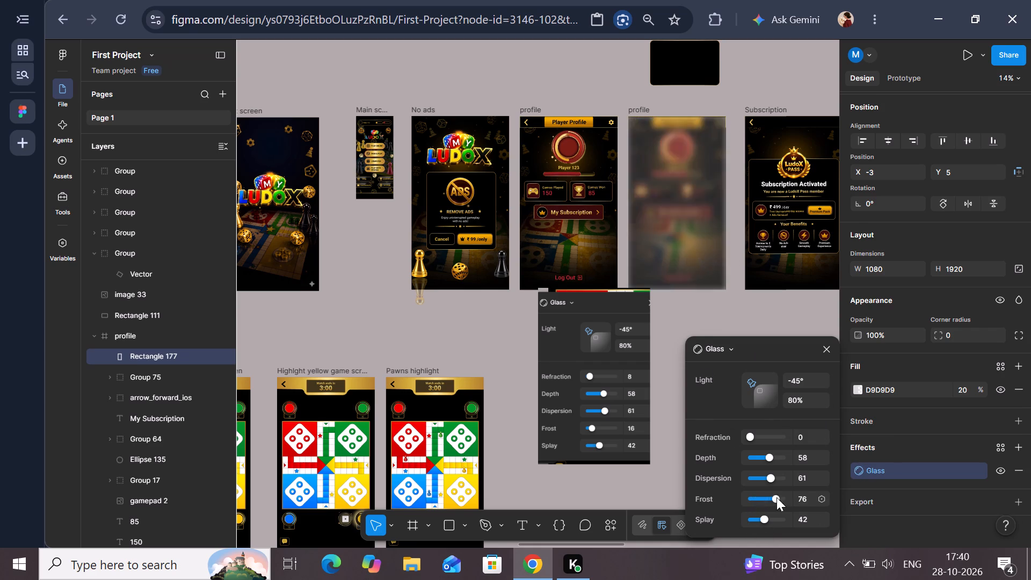
{"action": "left_click_drag", "start_coordinate": [776, 497], "coordinate": [787, 504]}
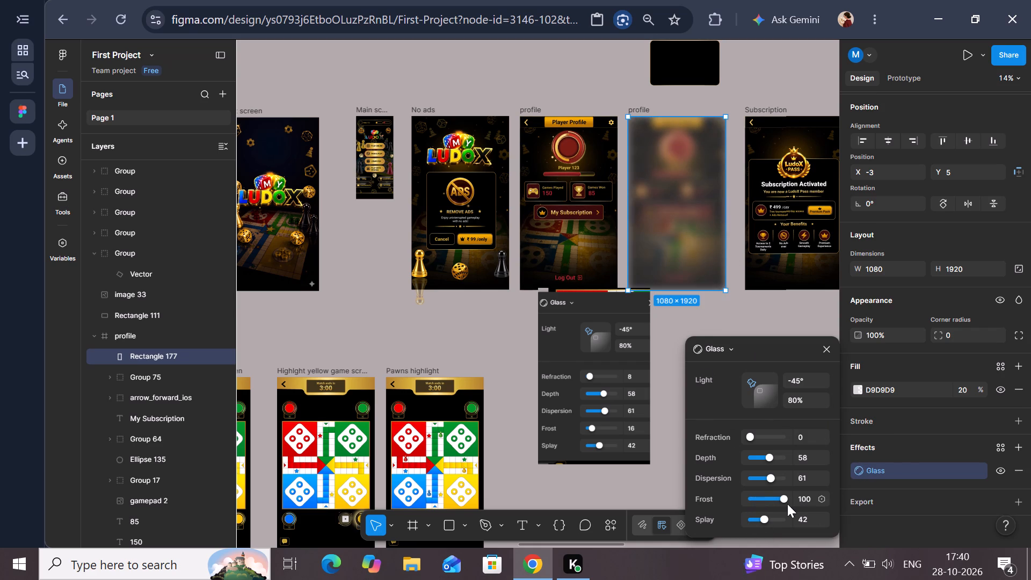
{"action": "left_click_drag", "start_coordinate": [787, 504], "coordinate": [761, 504]}
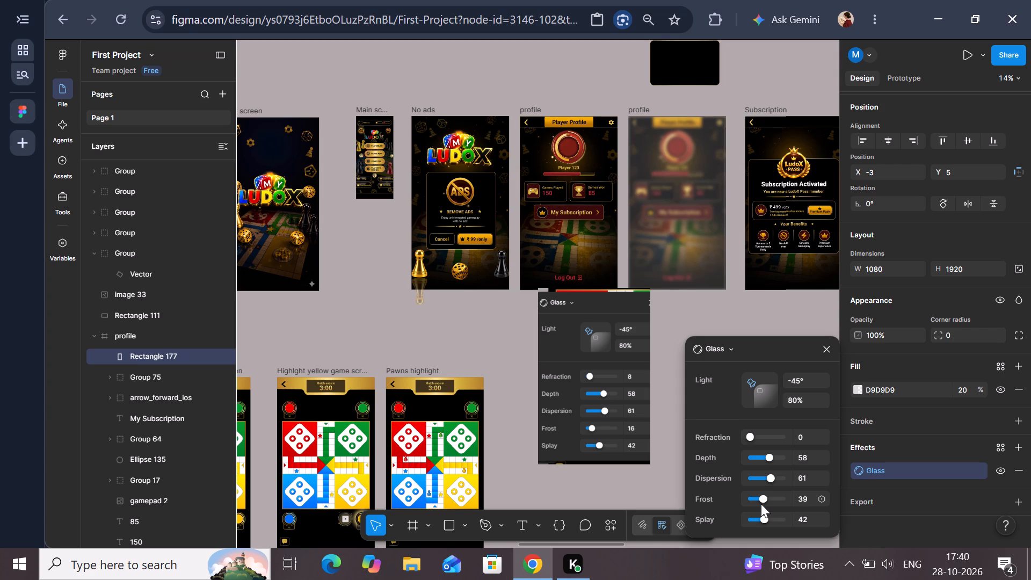
{"action": "left_click_drag", "start_coordinate": [761, 504], "coordinate": [758, 504]}
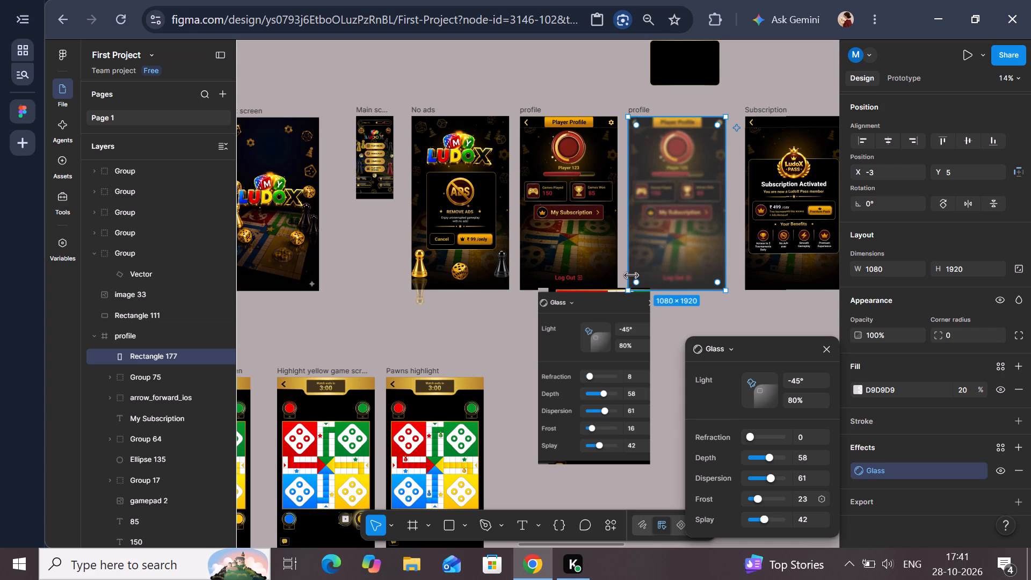
Examine the blurred backgrounds of the Don't worry and match result screens for comparison with the second profile overlay.
{"action": "scroll", "coordinate": [609, 282], "scroll_direction": "down", "scroll_amount": 3}
{"action": "scroll", "coordinate": [474, 220], "scroll_direction": "right", "scroll_amount": 2}
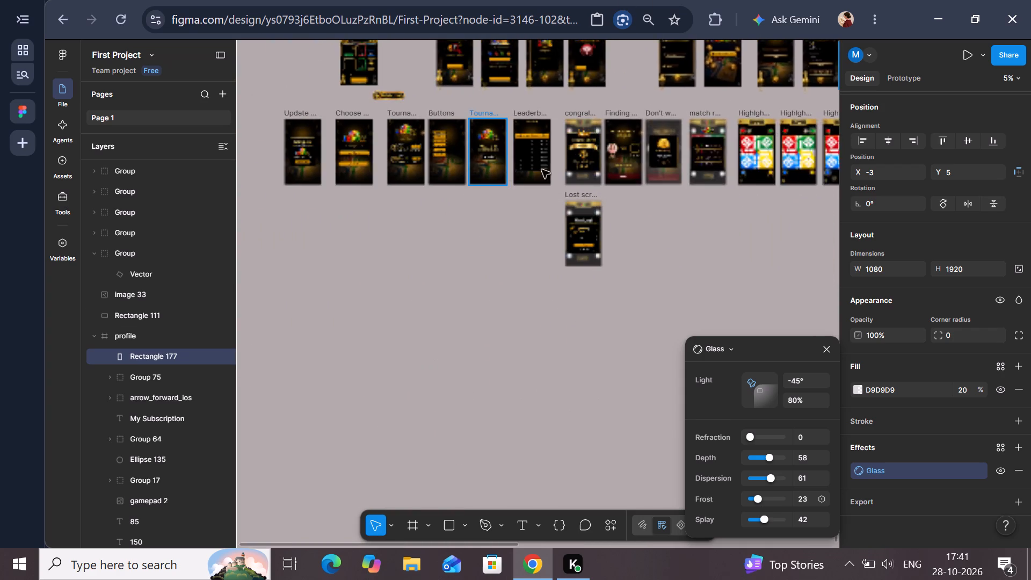
{"action": "scroll", "coordinate": [688, 145], "scroll_direction": "left", "scroll_amount": 9}
{"action": "scroll", "coordinate": [700, 145], "scroll_direction": "up", "scroll_amount": 1}
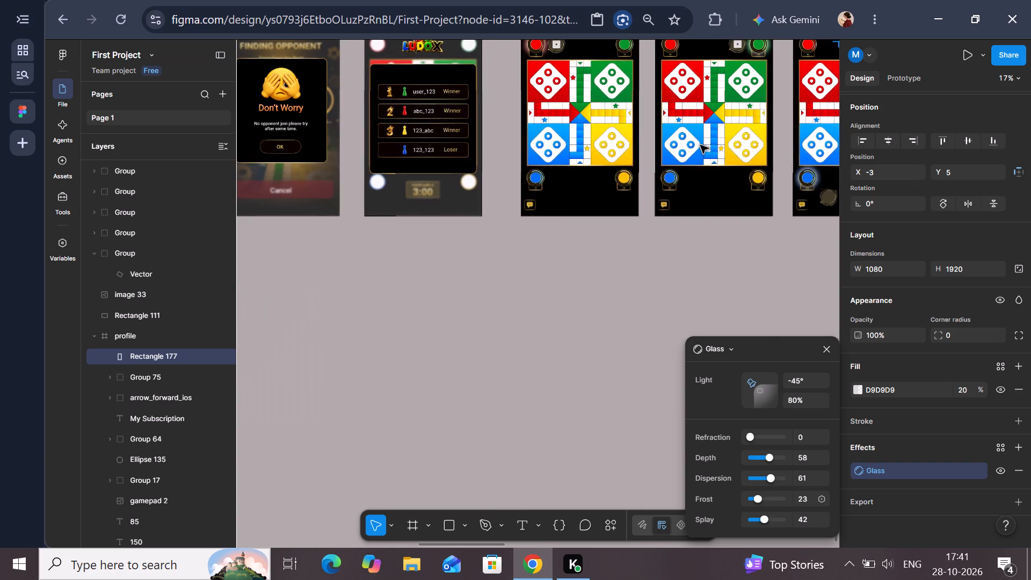
{"action": "scroll", "coordinate": [700, 145], "scroll_direction": "up", "scroll_amount": 1}
{"action": "scroll", "coordinate": [538, 148], "scroll_direction": "right", "scroll_amount": 1}
{"action": "scroll", "coordinate": [496, 207], "scroll_direction": "right", "scroll_amount": 1}
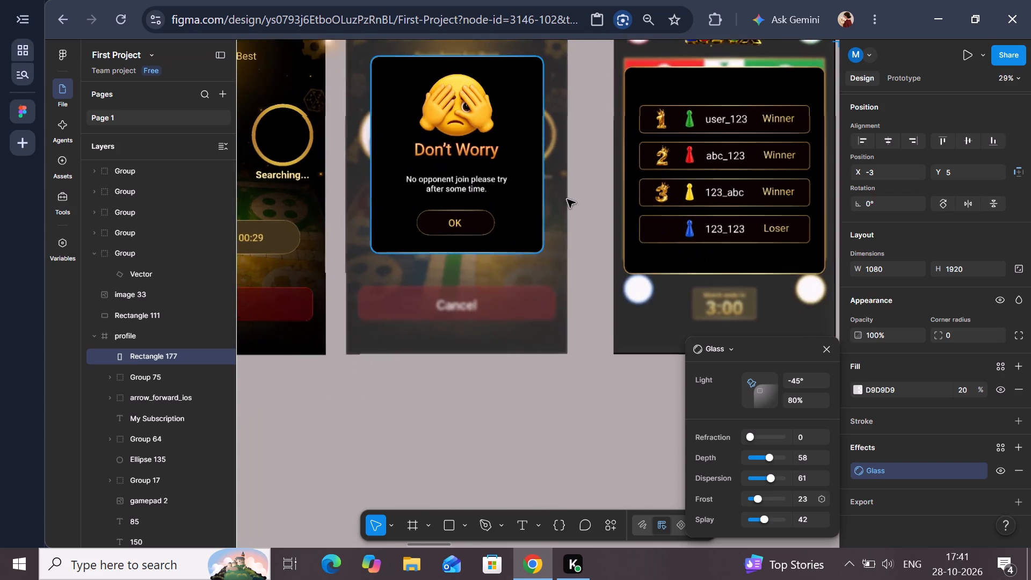
{"action": "scroll", "coordinate": [573, 246], "scroll_direction": "up", "scroll_amount": 1}
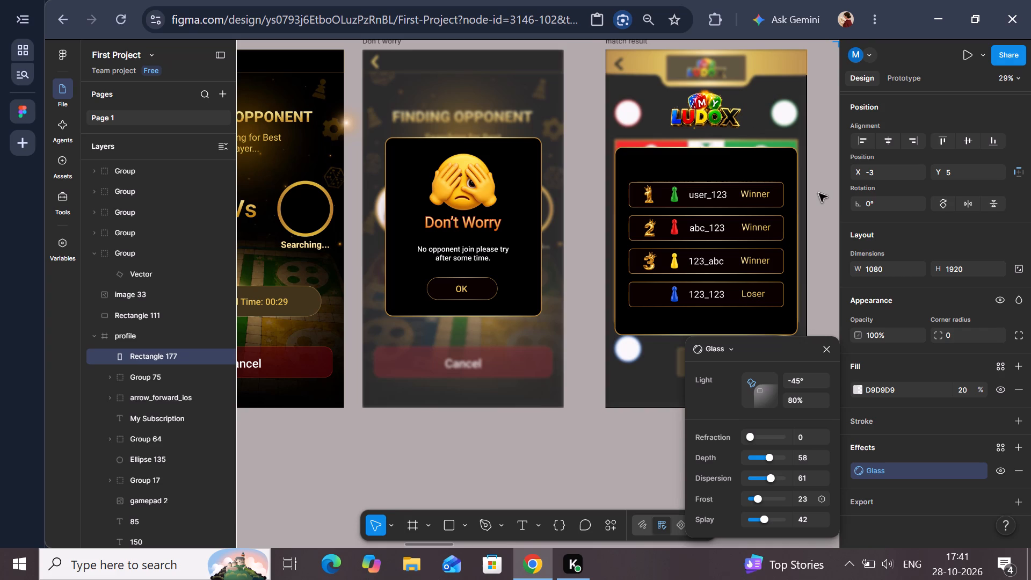
{"action": "scroll", "coordinate": [799, 211], "scroll_direction": "left", "scroll_amount": 1}
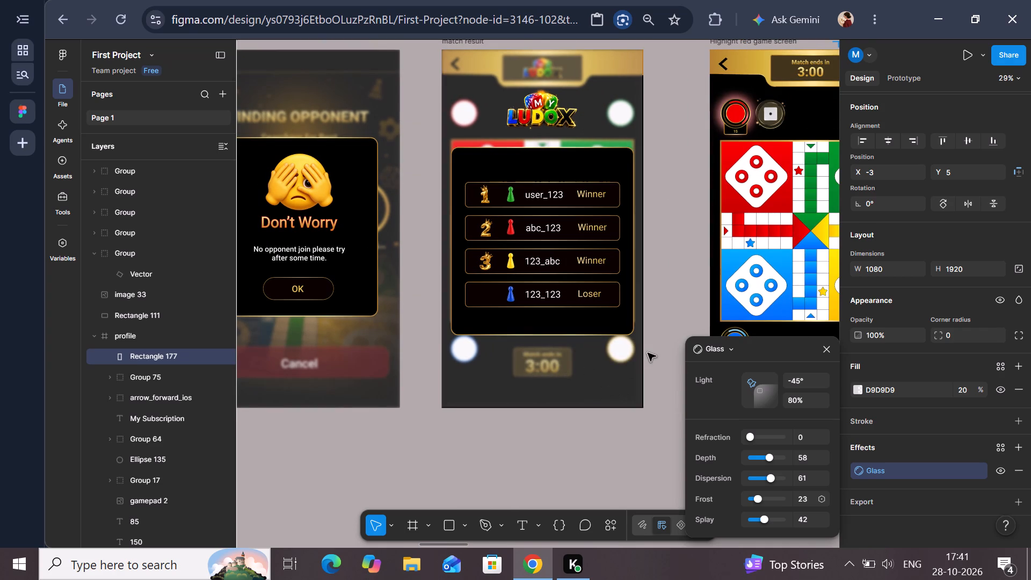
Set the Frost of the second profile overlay's Glass effect to 16, matching the reference screenshot below it.
{"action": "scroll", "coordinate": [736, 226], "scroll_direction": "up", "scroll_amount": 3}
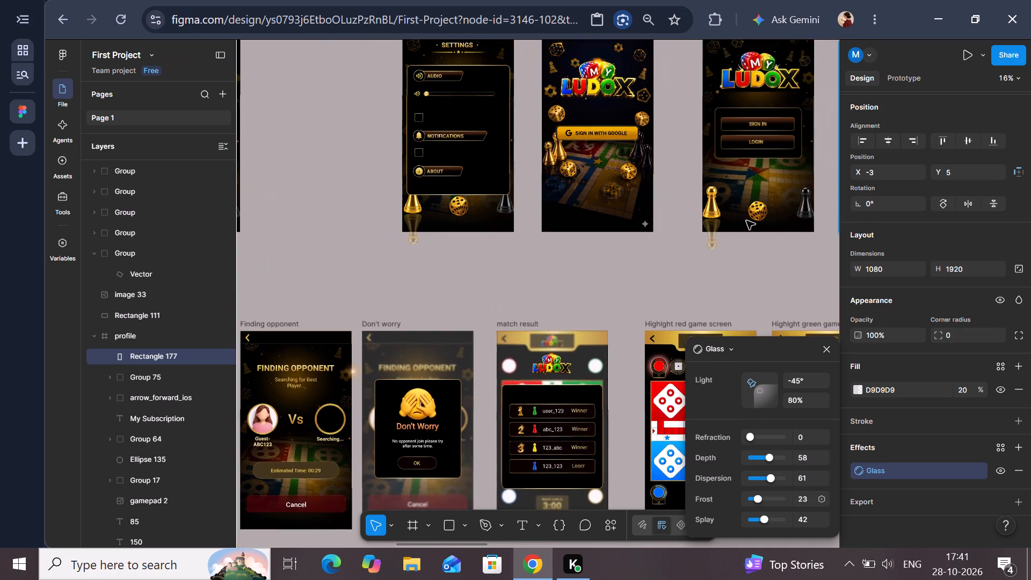
{"action": "scroll", "coordinate": [746, 221], "scroll_direction": "up", "scroll_amount": 13}
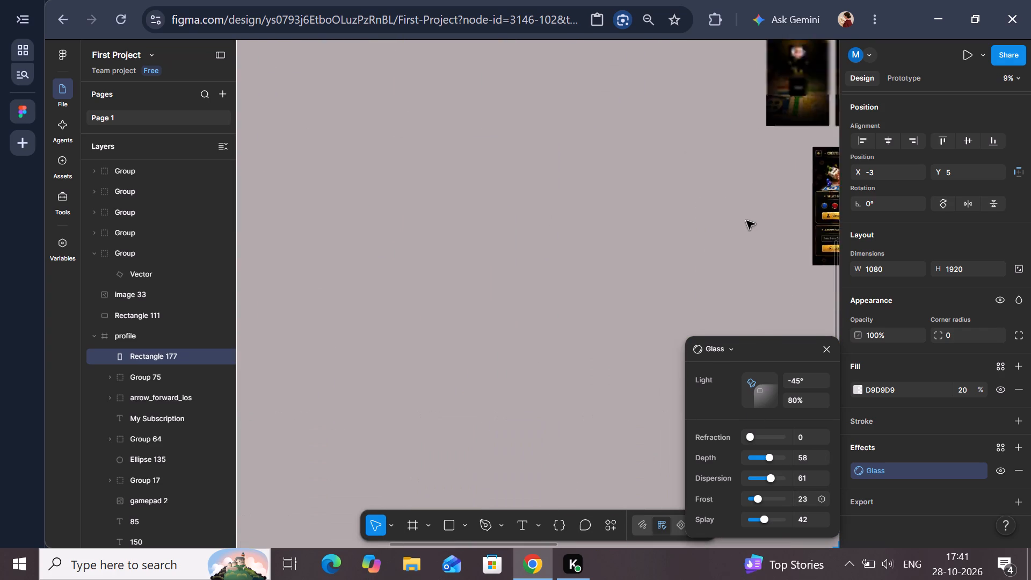
{"action": "scroll", "coordinate": [746, 221], "scroll_direction": "left", "scroll_amount": 2}
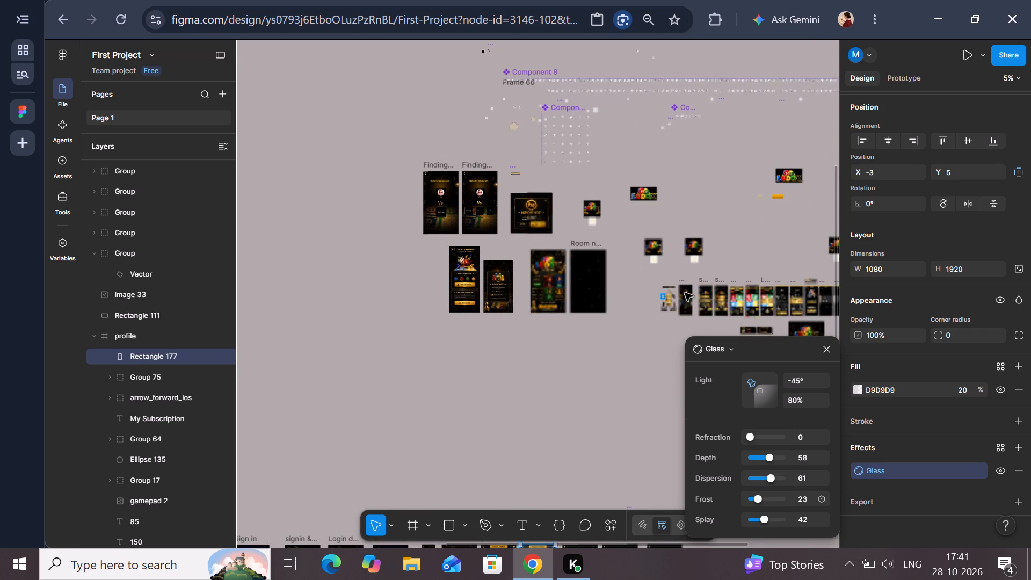
{"action": "scroll", "coordinate": [685, 293], "scroll_direction": "left", "scroll_amount": 2}
{"action": "scroll", "coordinate": [554, 311], "scroll_direction": "right", "scroll_amount": 4}
{"action": "scroll", "coordinate": [340, 405], "scroll_direction": "down", "scroll_amount": 3}
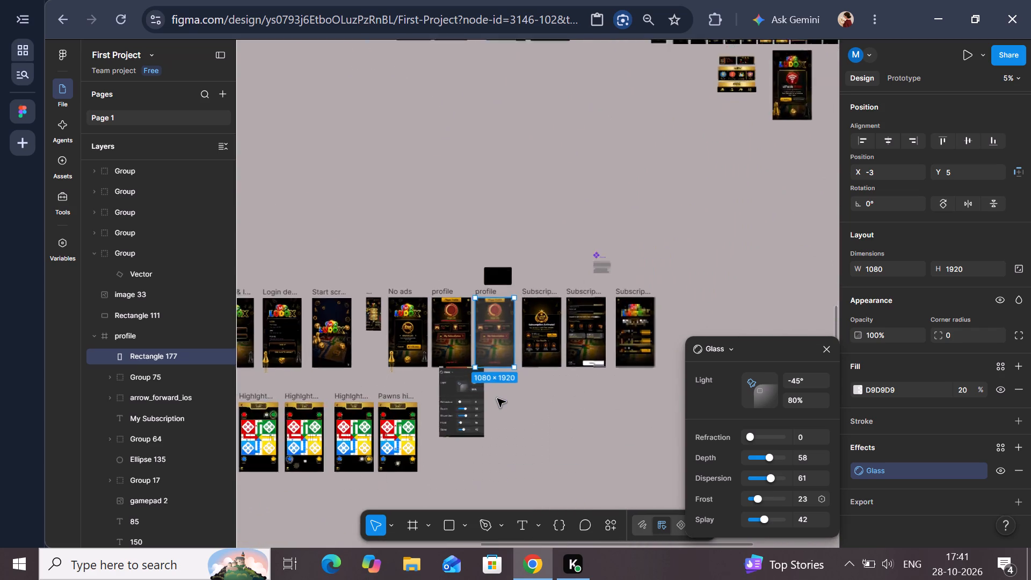
{"action": "scroll", "coordinate": [427, 494], "scroll_direction": "down", "scroll_amount": 1}
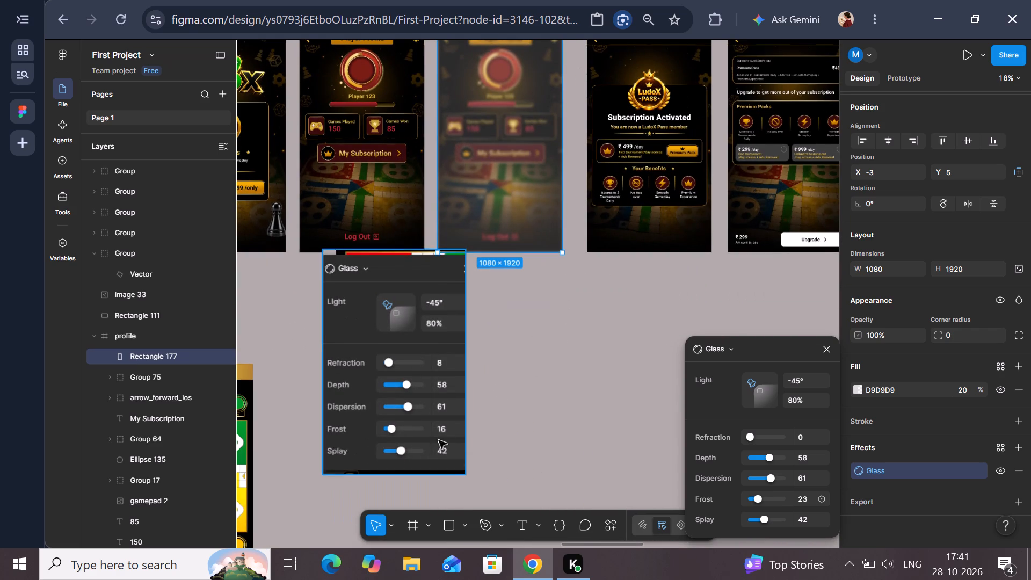
{"action": "left_click", "coordinate": [808, 497]}
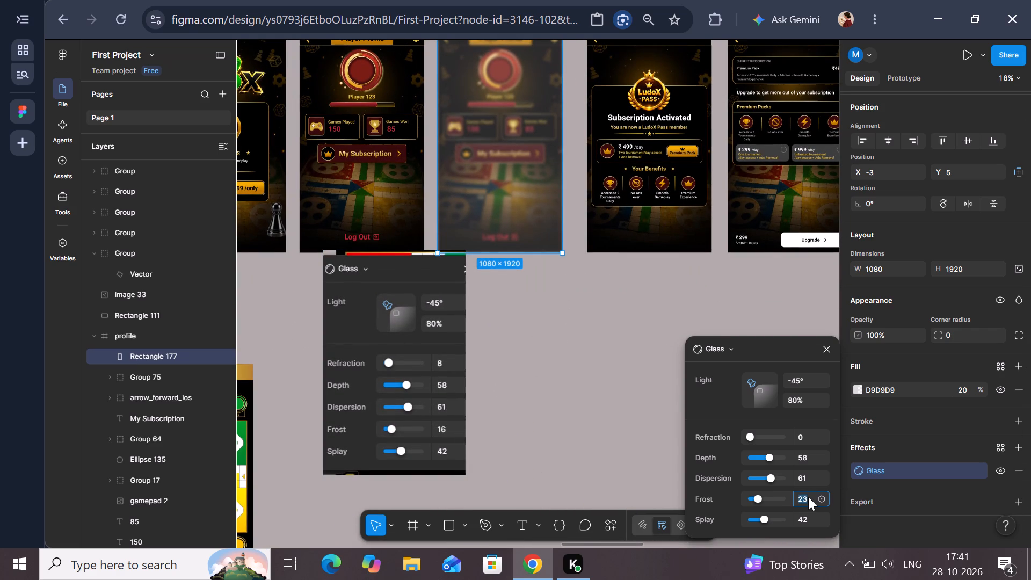
{"action": "key", "text": "BackSpace"}
{"action": "type", "text": "16"}
{"action": "key", "text": "Return"}
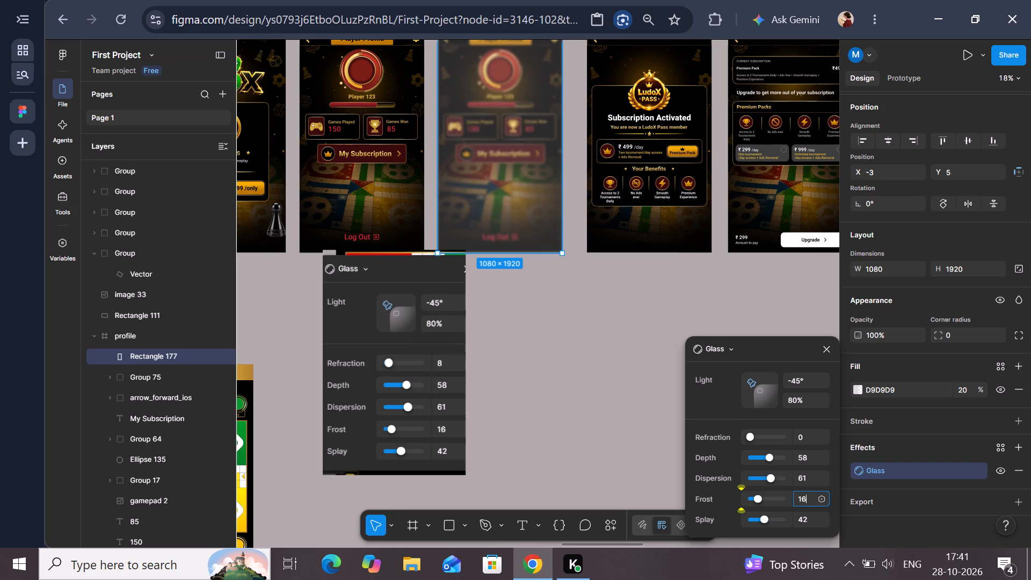
{"action": "left_click", "coordinate": [587, 410]}
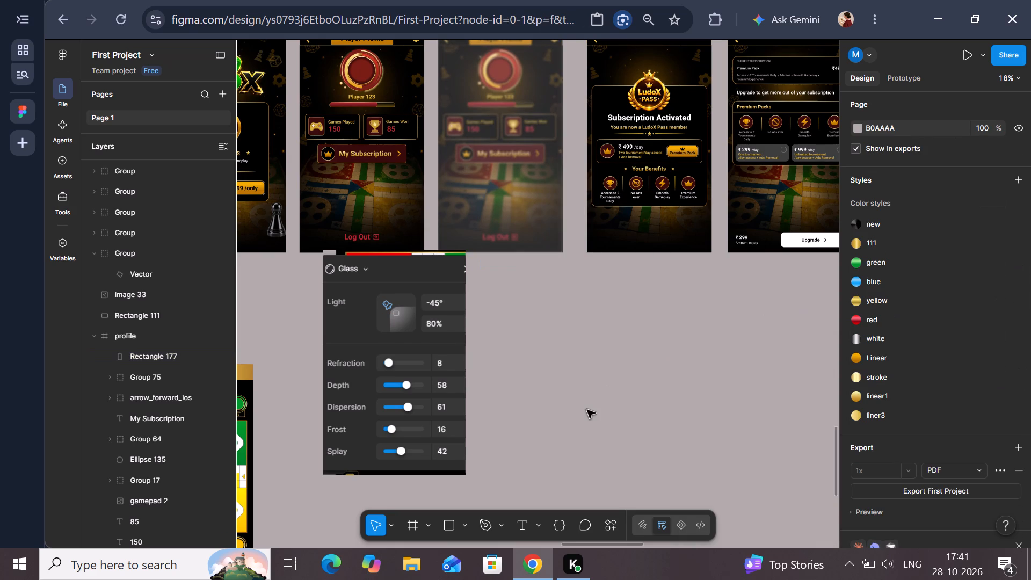
Delete the Glass settings screenshot placed below the profile screens.
{"action": "left_click", "coordinate": [481, 379]}
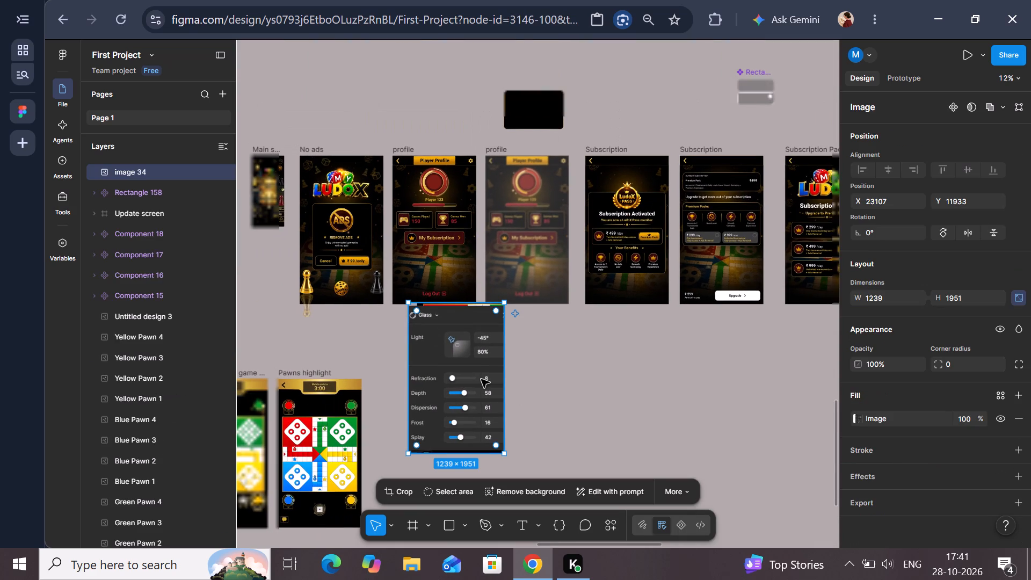
{"action": "key", "text": "BackSpace"}
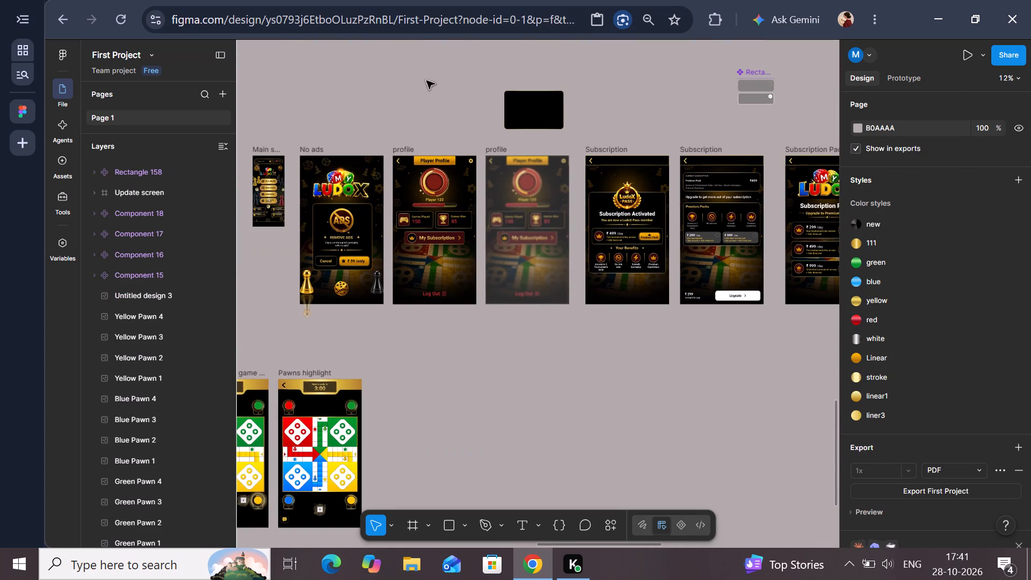
Move the black rounded rectangle onto the second profile screen as a pop-up box, centred horizontally at X 156, Y 710.
{"action": "left_click_drag", "start_coordinate": [527, 110], "coordinate": [514, 235]}
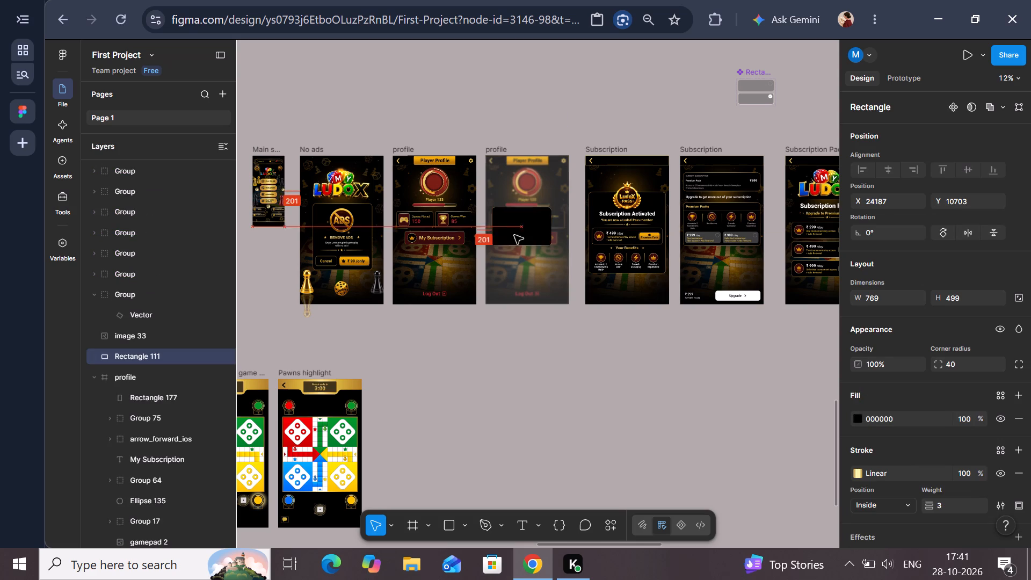
{"action": "left_click_drag", "start_coordinate": [514, 235], "coordinate": [520, 229]}
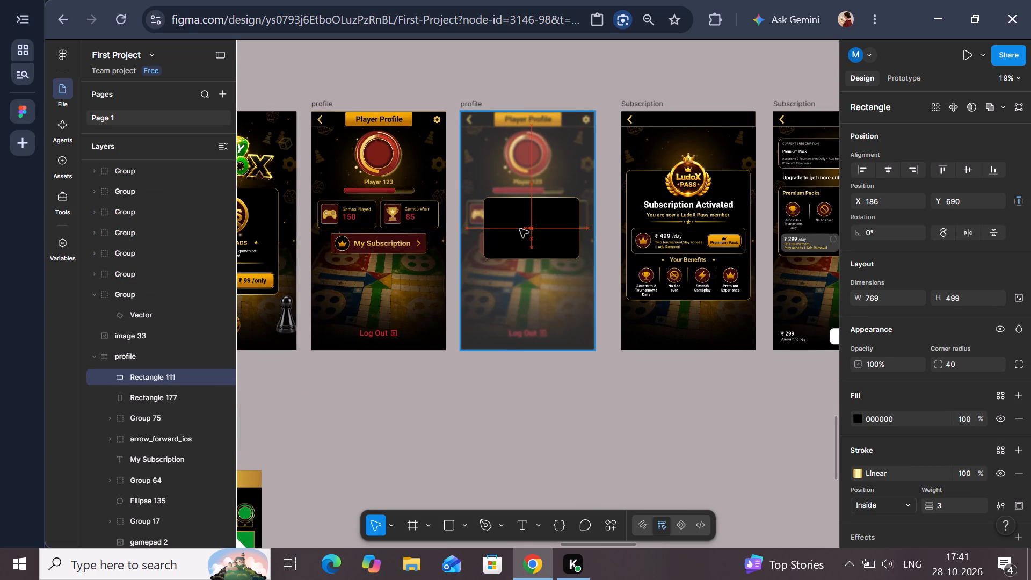
{"action": "left_click_drag", "start_coordinate": [520, 229], "coordinate": [519, 230]}
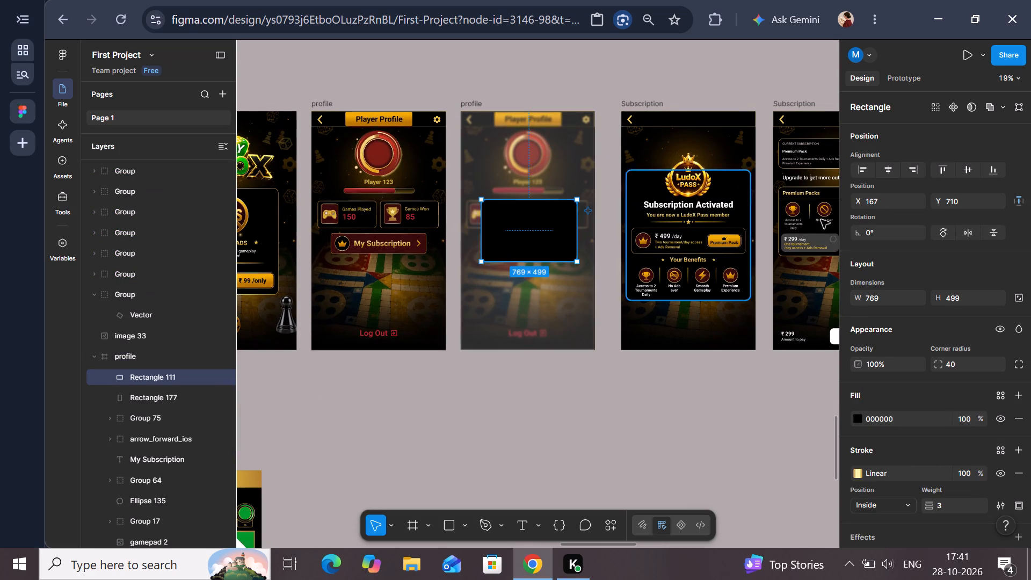
{"action": "left_click", "coordinate": [888, 175]}
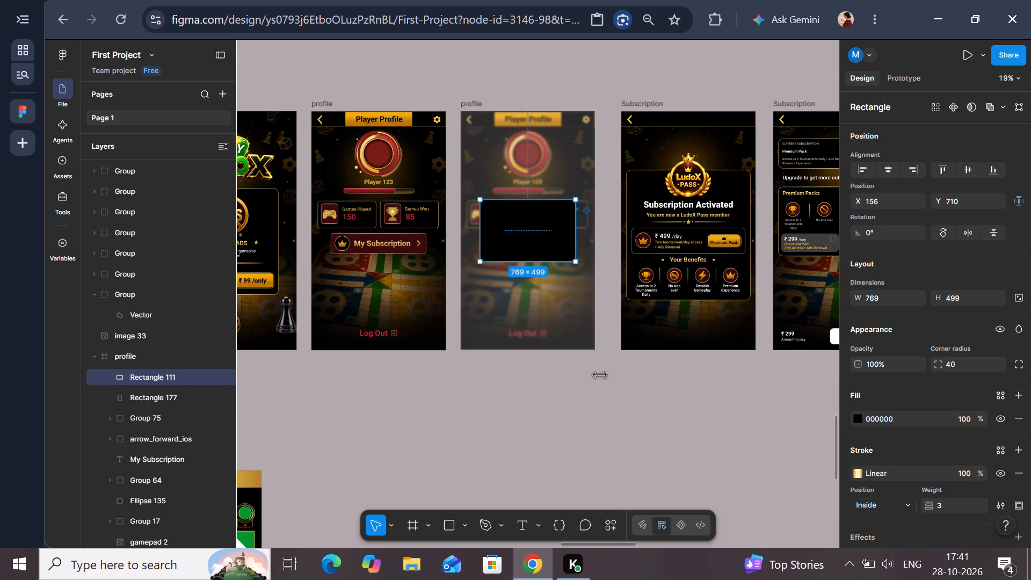
{"action": "left_click", "coordinate": [610, 421]}
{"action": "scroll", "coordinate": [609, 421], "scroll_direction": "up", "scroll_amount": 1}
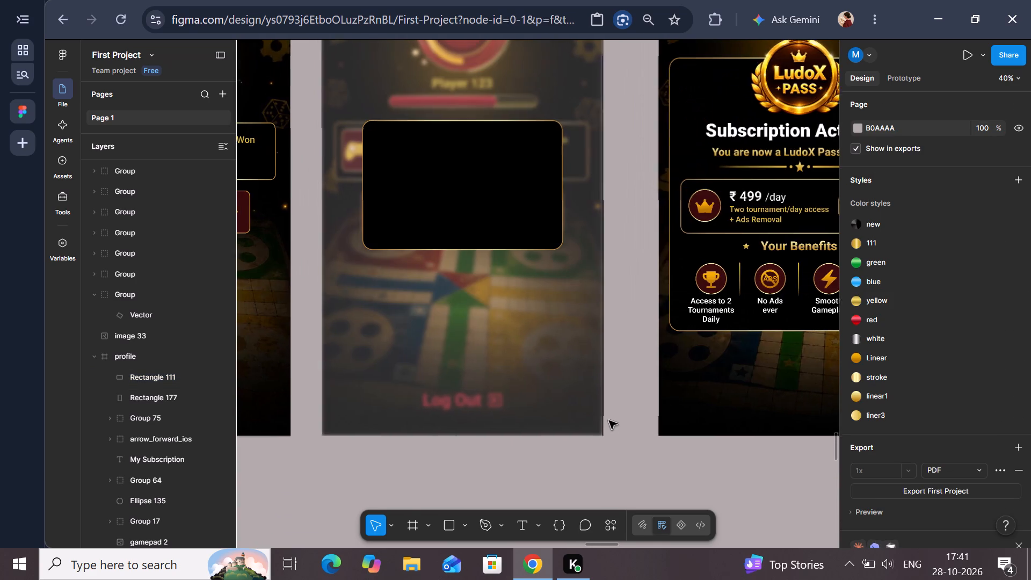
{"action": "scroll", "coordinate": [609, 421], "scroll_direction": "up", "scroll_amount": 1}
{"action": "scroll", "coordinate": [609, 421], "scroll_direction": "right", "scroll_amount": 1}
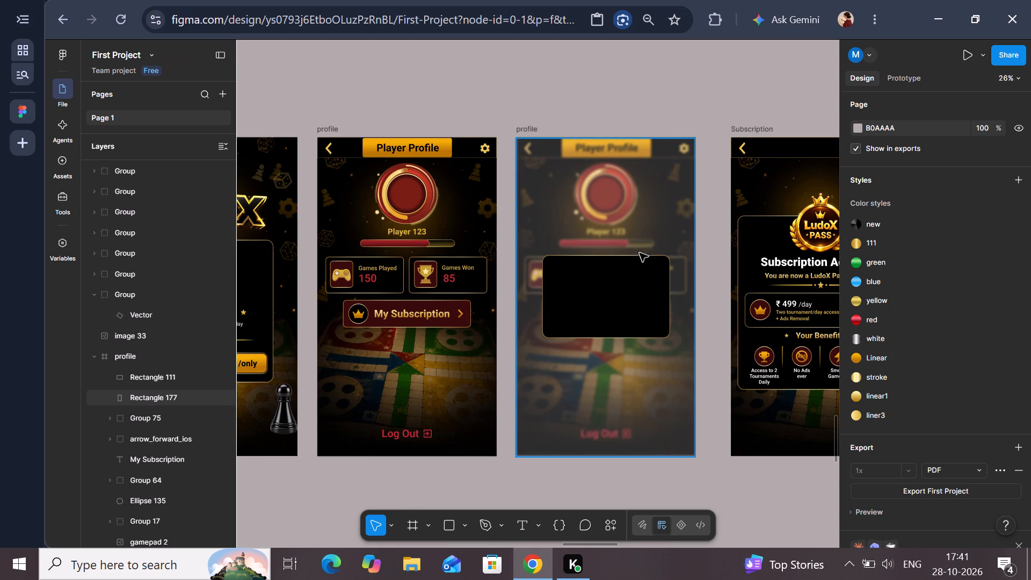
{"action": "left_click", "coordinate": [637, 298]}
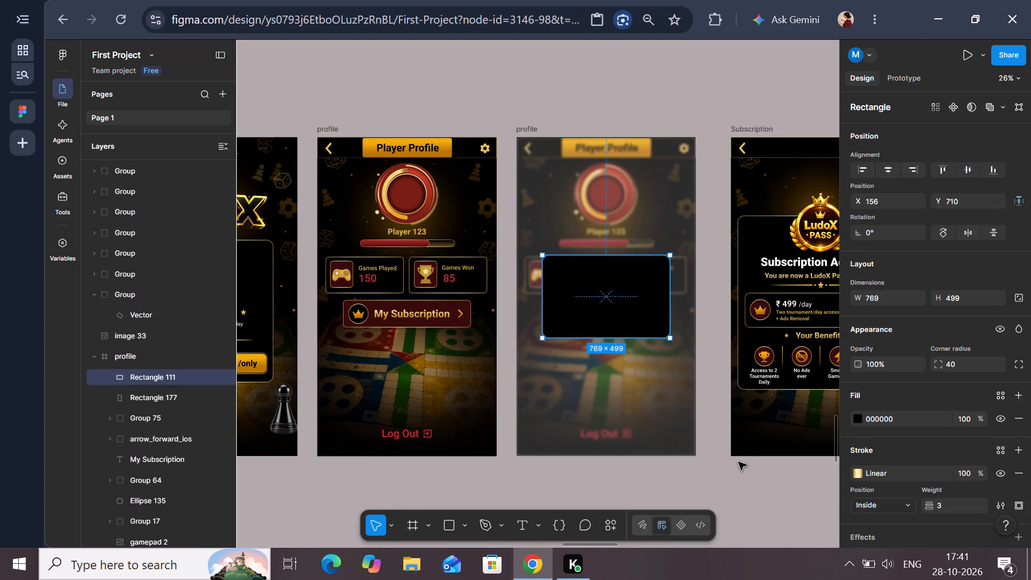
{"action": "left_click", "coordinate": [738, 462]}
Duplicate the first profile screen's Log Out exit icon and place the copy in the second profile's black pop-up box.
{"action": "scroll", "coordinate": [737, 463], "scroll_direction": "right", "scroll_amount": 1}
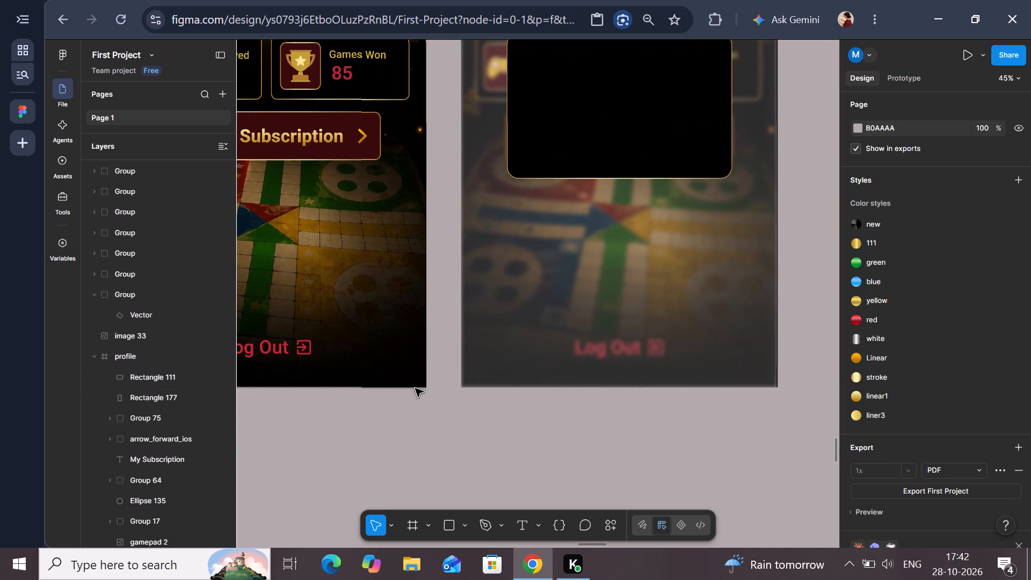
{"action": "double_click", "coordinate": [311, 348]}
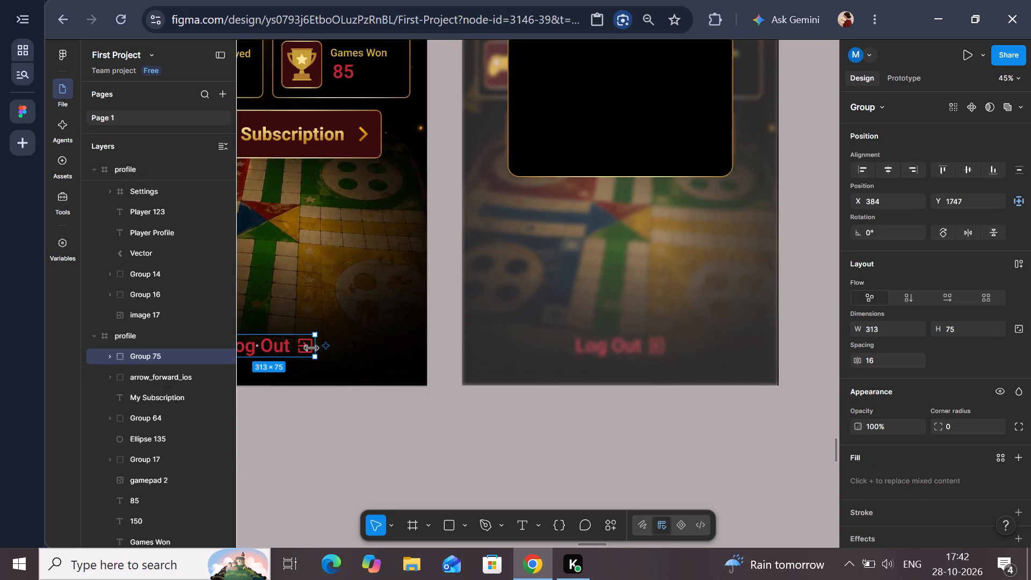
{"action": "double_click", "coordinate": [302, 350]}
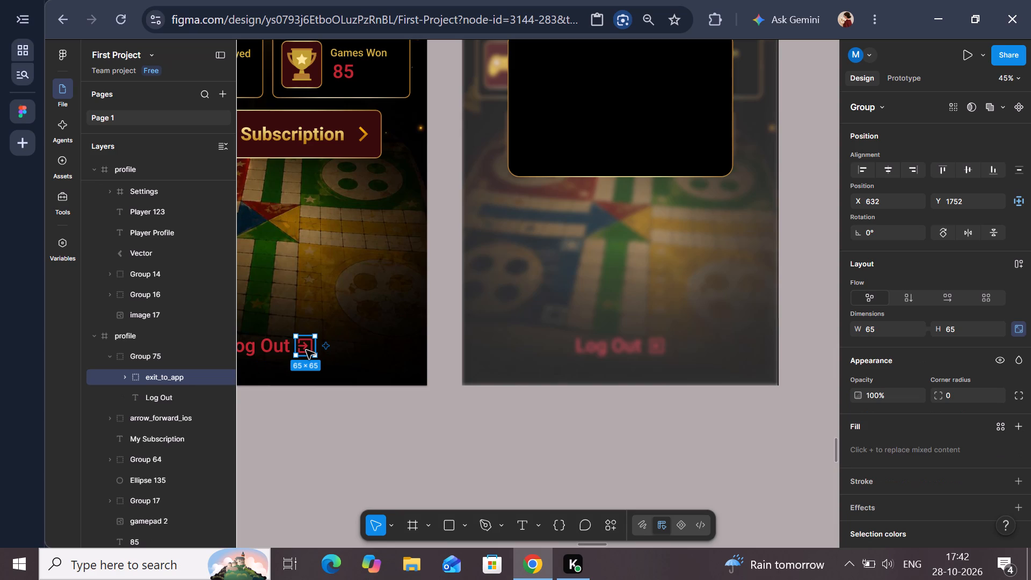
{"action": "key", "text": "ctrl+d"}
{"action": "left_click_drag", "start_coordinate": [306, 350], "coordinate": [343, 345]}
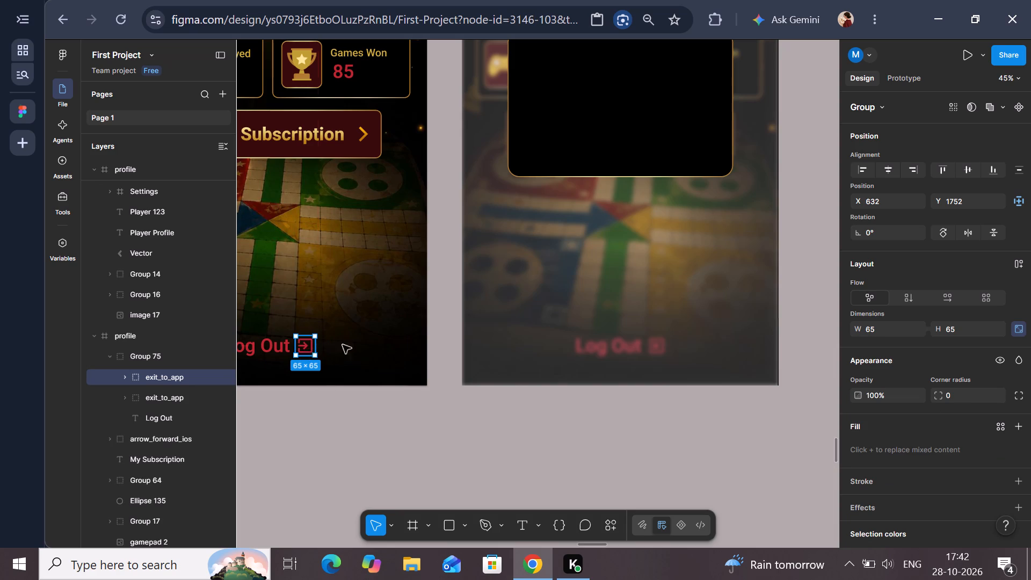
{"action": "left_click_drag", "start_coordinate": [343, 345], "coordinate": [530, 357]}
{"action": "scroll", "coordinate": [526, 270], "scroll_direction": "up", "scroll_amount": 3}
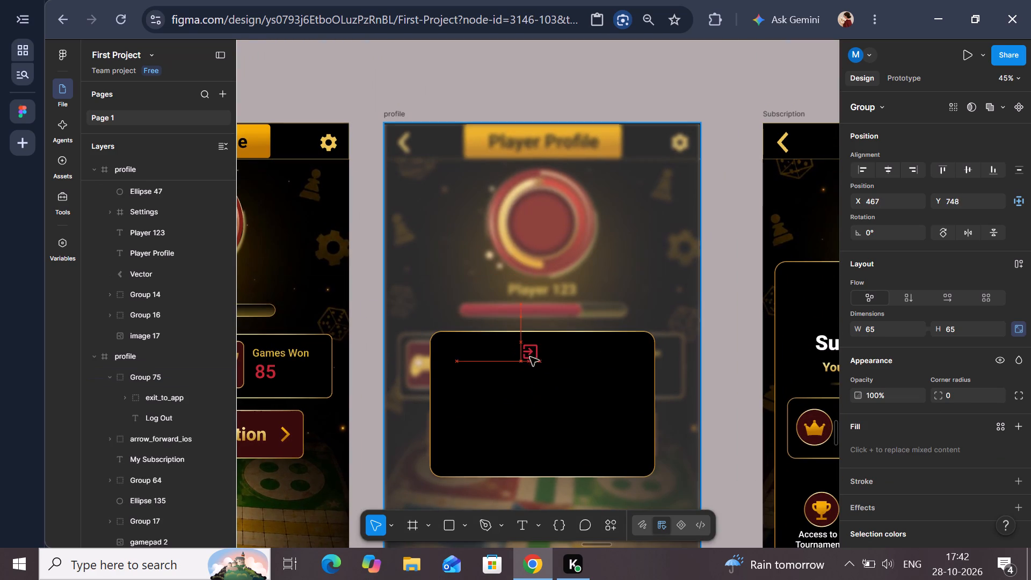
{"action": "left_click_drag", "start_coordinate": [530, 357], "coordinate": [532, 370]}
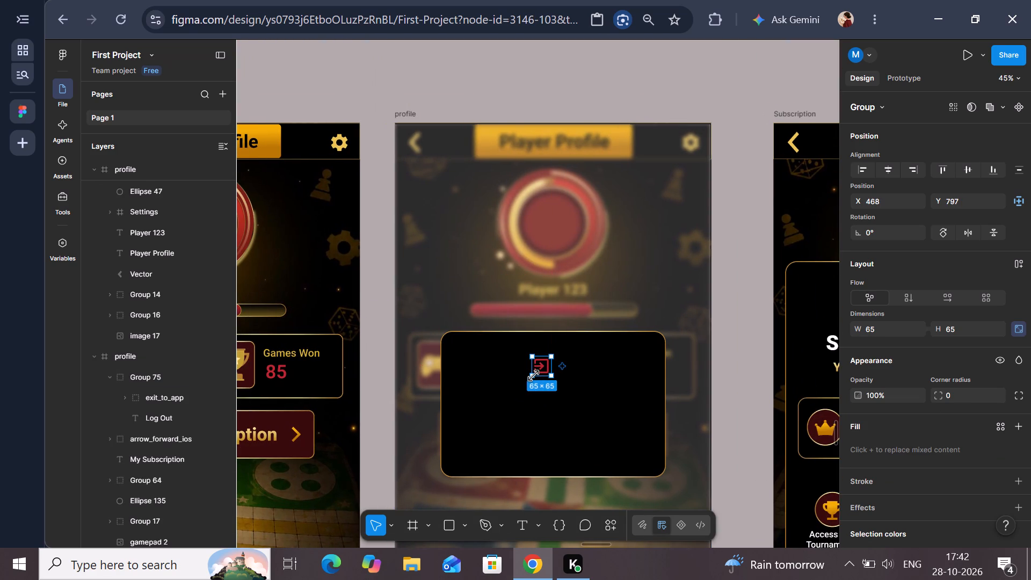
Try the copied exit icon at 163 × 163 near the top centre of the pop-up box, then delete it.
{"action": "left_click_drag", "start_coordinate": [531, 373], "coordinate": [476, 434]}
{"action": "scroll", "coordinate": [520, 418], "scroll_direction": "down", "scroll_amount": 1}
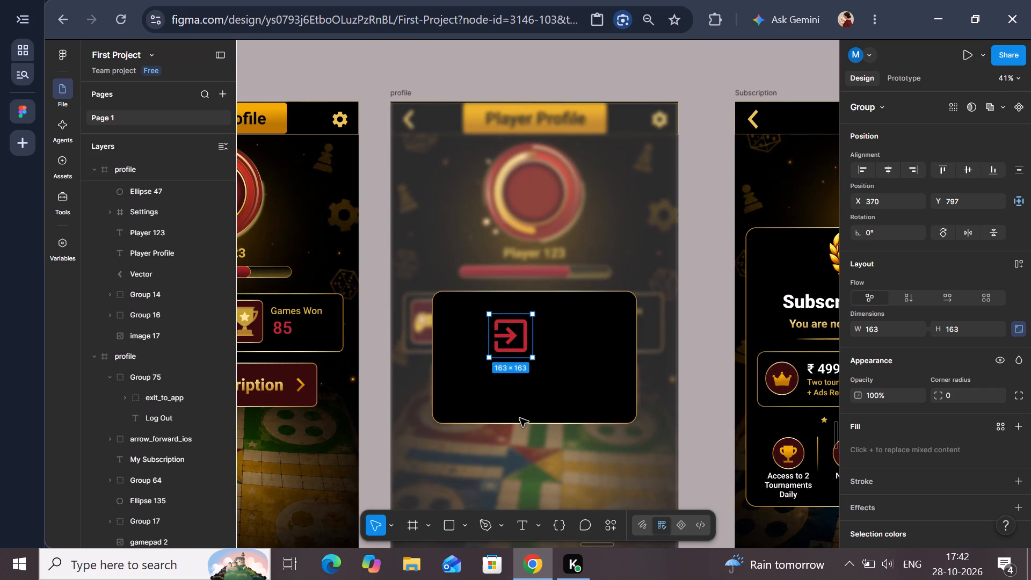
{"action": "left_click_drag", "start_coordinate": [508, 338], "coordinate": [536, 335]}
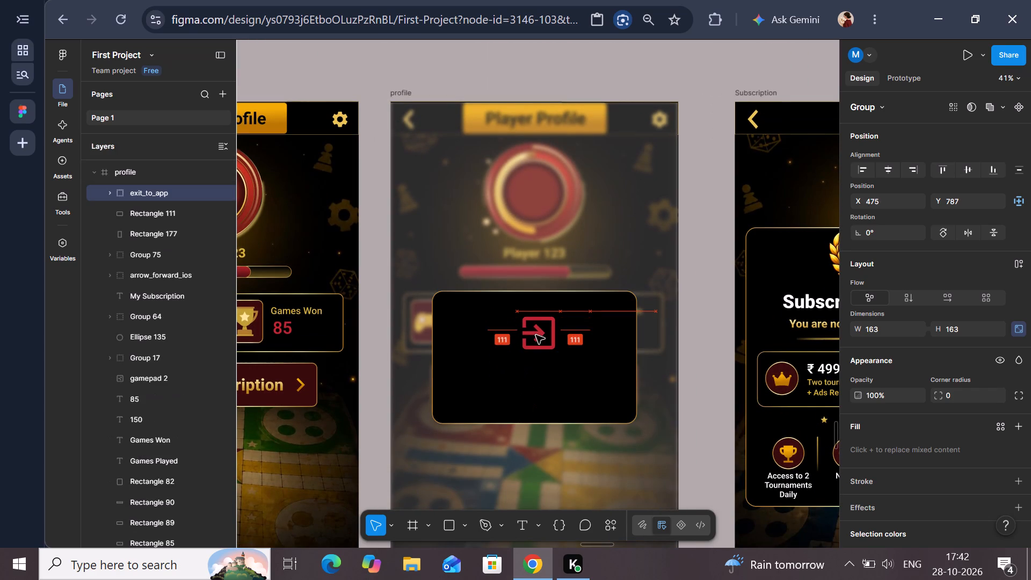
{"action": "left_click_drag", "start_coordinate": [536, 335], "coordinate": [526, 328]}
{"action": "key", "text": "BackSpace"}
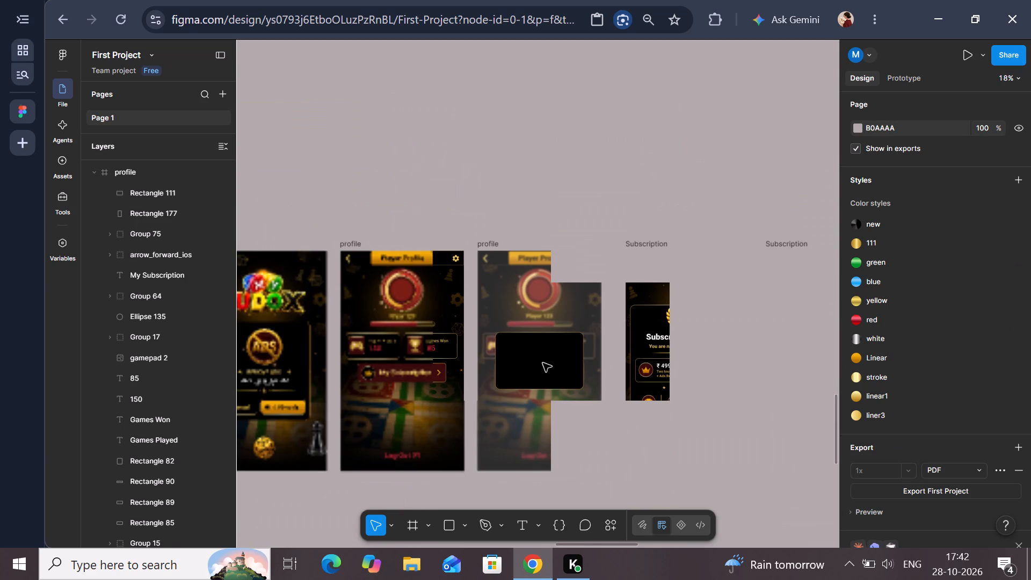
Copy the "Please Update to continue" text from the Update screen.
{"action": "scroll", "coordinate": [543, 363], "scroll_direction": "left", "scroll_amount": 1}
{"action": "scroll", "coordinate": [543, 363], "scroll_direction": "right", "scroll_amount": 2}
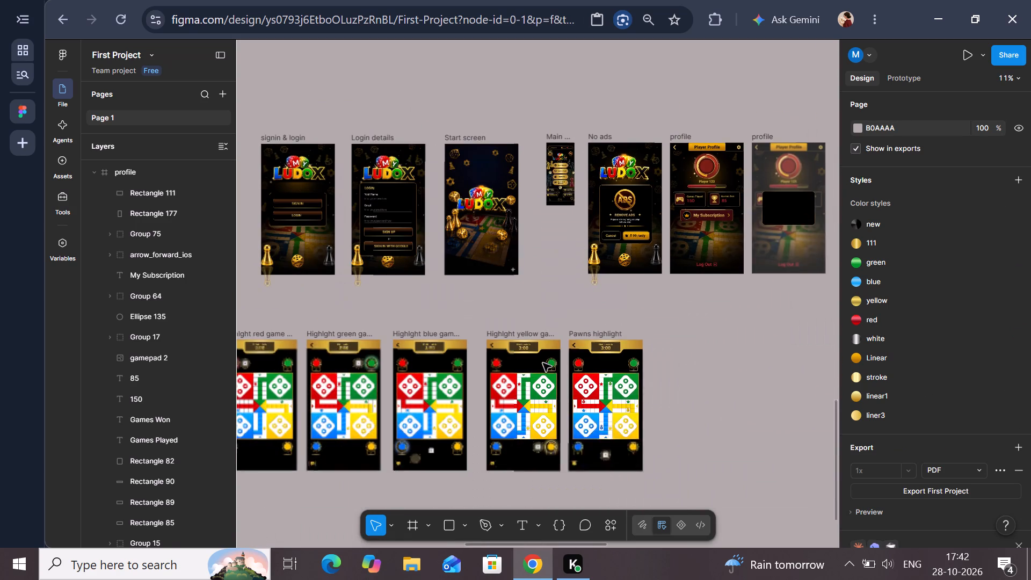
{"action": "scroll", "coordinate": [543, 363], "scroll_direction": "right", "scroll_amount": 8}
{"action": "scroll", "coordinate": [543, 363], "scroll_direction": "up", "scroll_amount": 1}
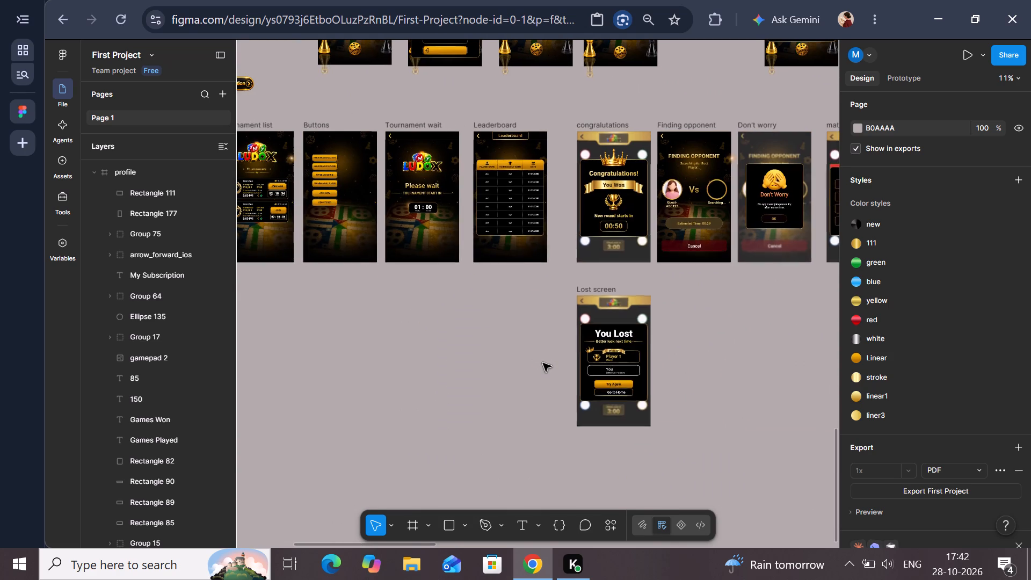
{"action": "scroll", "coordinate": [543, 363], "scroll_direction": "up", "scroll_amount": 1}
{"action": "scroll", "coordinate": [442, 257], "scroll_direction": "right", "scroll_amount": 2}
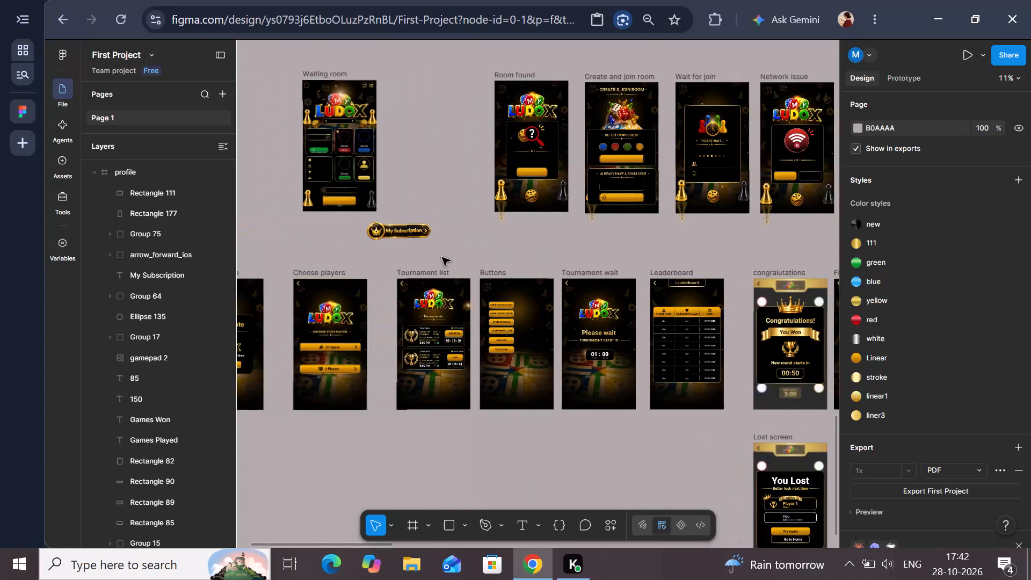
{"action": "scroll", "coordinate": [442, 257], "scroll_direction": "right", "scroll_amount": 2}
{"action": "scroll", "coordinate": [524, 402], "scroll_direction": "right", "scroll_amount": 1}
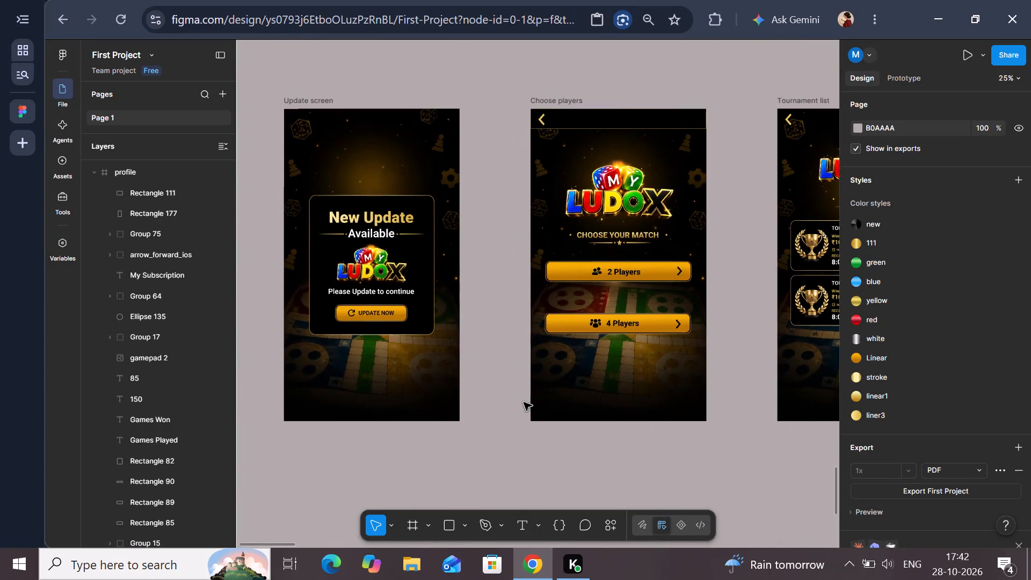
{"action": "scroll", "coordinate": [524, 402], "scroll_direction": "right", "scroll_amount": 1}
{"action": "scroll", "coordinate": [524, 402], "scroll_direction": "up", "scroll_amount": 1}
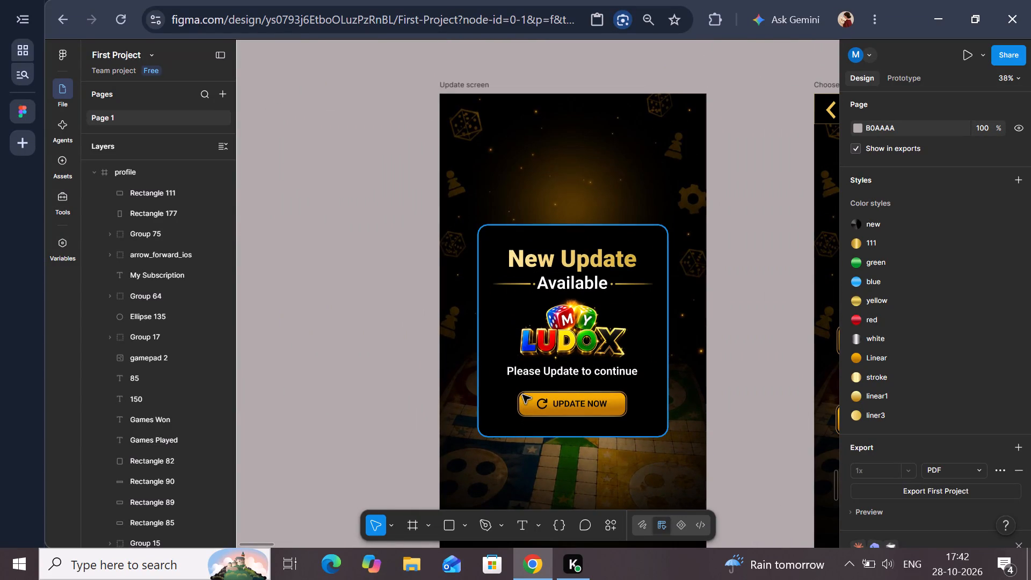
{"action": "left_click", "coordinate": [543, 378]}
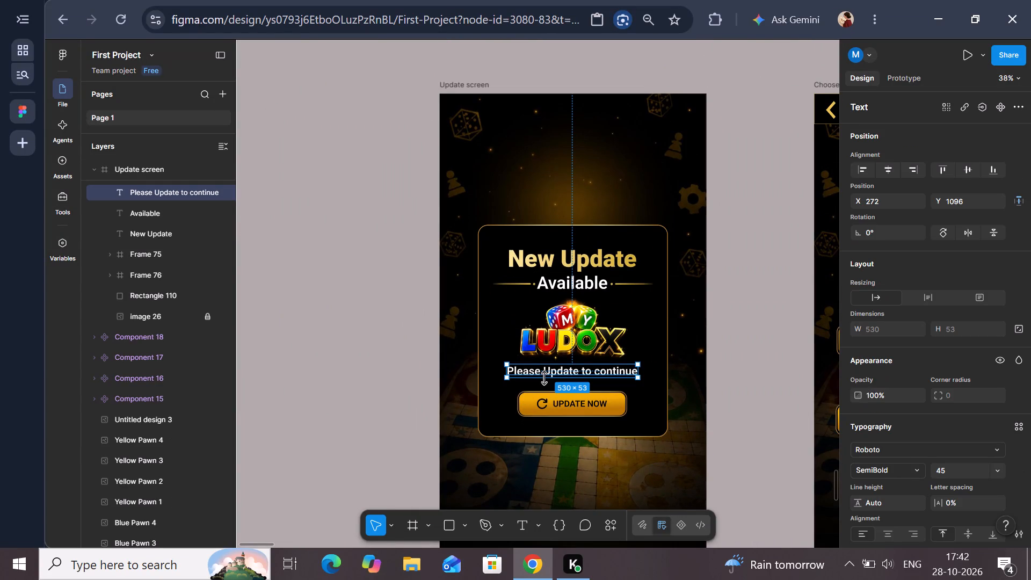
{"action": "key", "text": "ctrl+c"}
Paste the copied "Please Update to continue" text into the black pop-up box on the second profile screen.
{"action": "scroll", "coordinate": [543, 378], "scroll_direction": "left", "scroll_amount": 11}
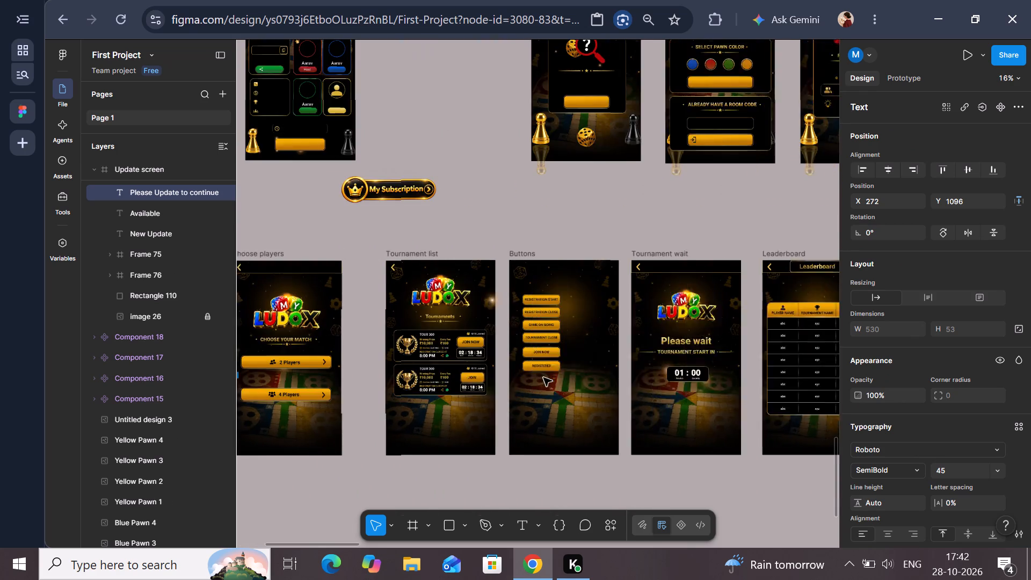
{"action": "scroll", "coordinate": [543, 378], "scroll_direction": "left", "scroll_amount": 9}
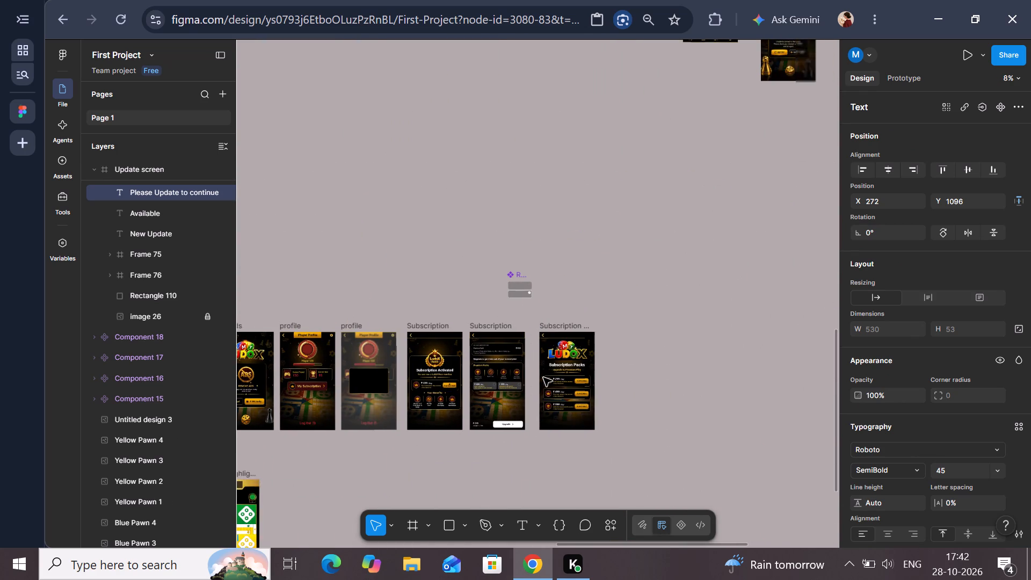
{"action": "left_click", "coordinate": [338, 336]}
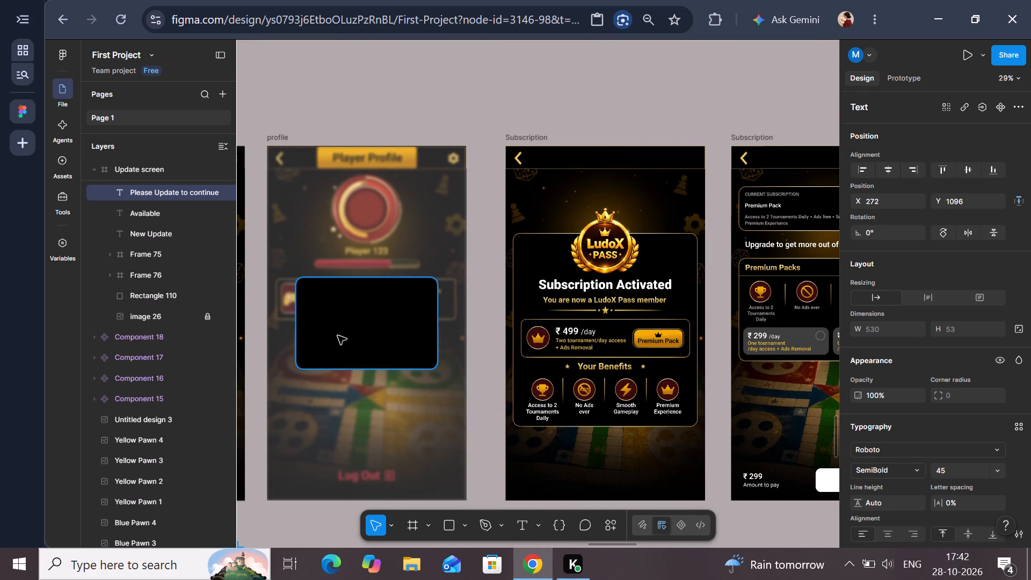
{"action": "key", "text": "ctrl+v"}
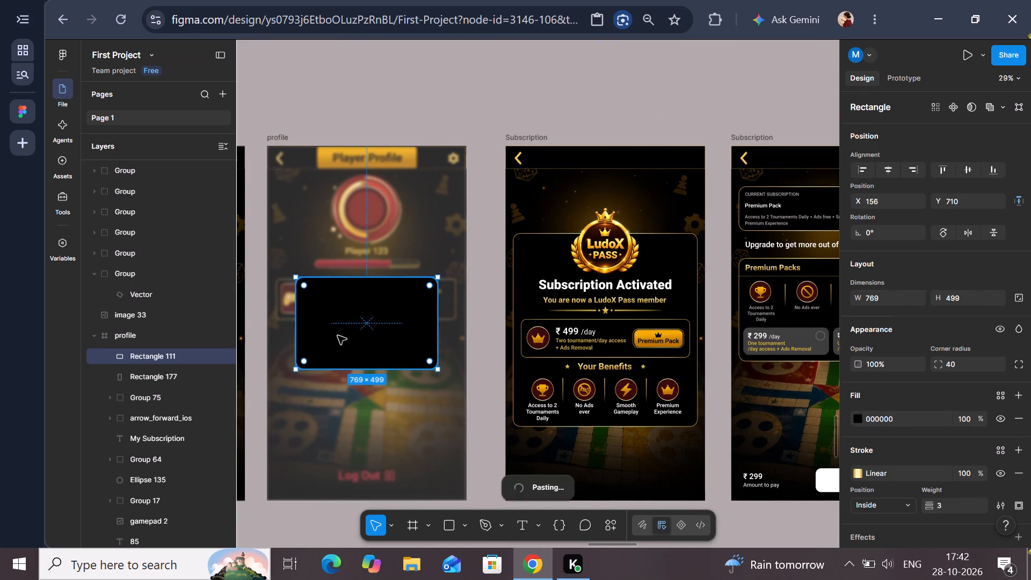
Replace the pasted text in the pop-up box with "Are you sure want to logout ?".
{"action": "scroll", "coordinate": [384, 343], "scroll_direction": "down", "scroll_amount": 1}
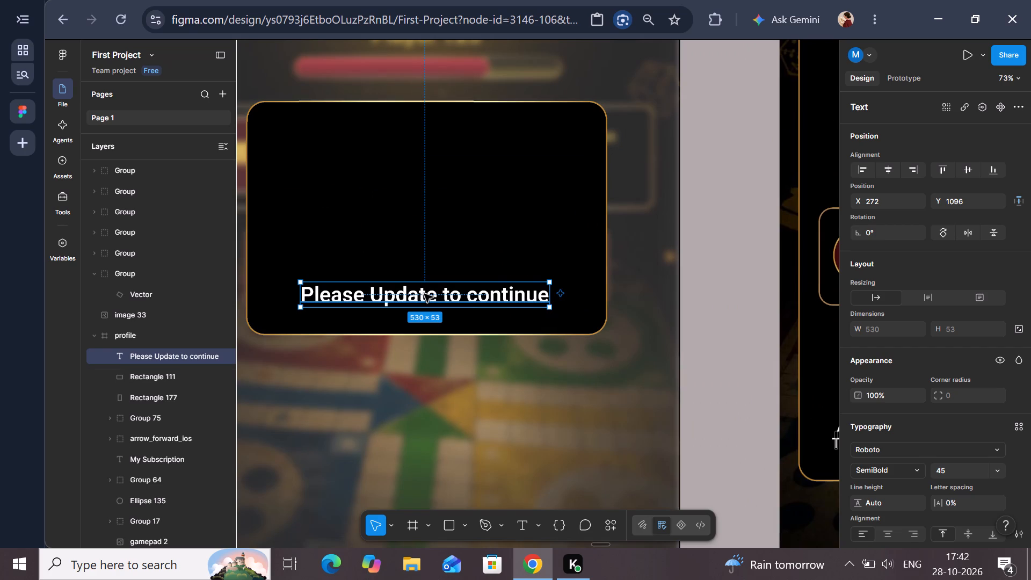
{"action": "double_click", "coordinate": [424, 294]}
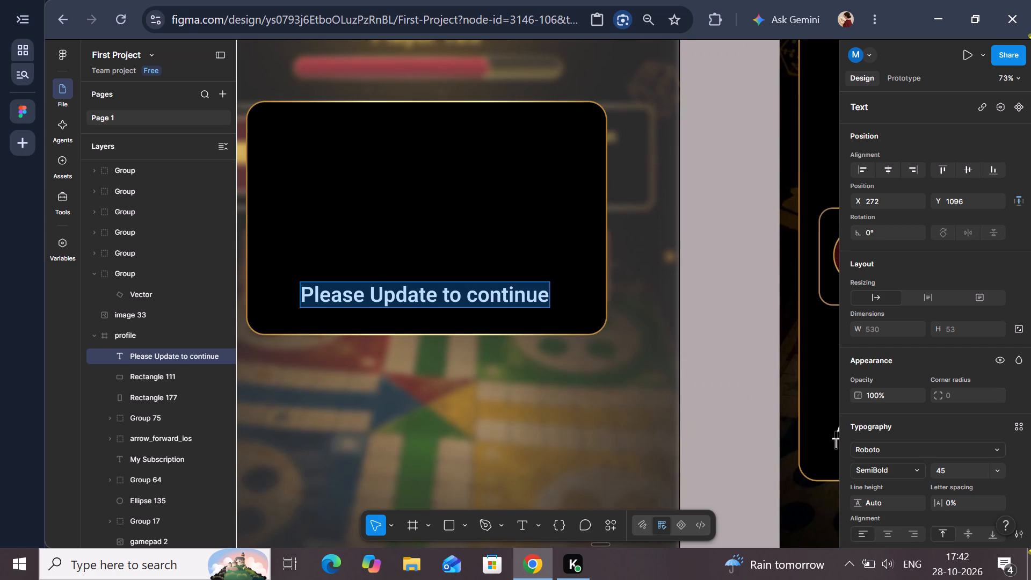
{"action": "key", "text": "BackSpace"}
{"action": "key", "text": "a"}
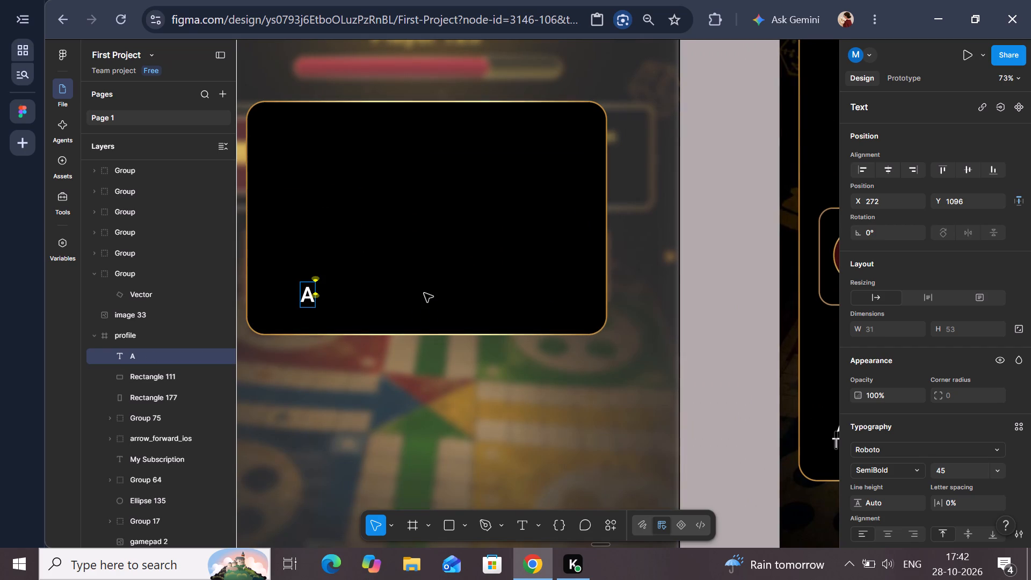
{"action": "type", "text": "re you"}
{"action": "key", "text": "space"}
{"action": "type", "text": "sure"}
{"action": "key", "text": "space"}
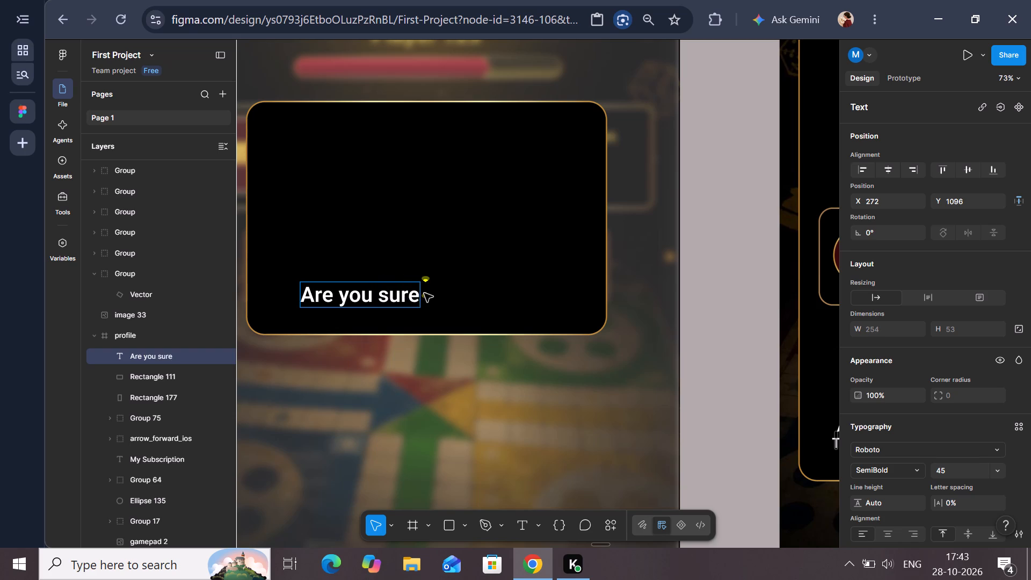
{"action": "type", "text": "want to"}
{"action": "key", "text": "space"}
{"action": "type", "text": "log"}
{"action": "type", "text": "out"}
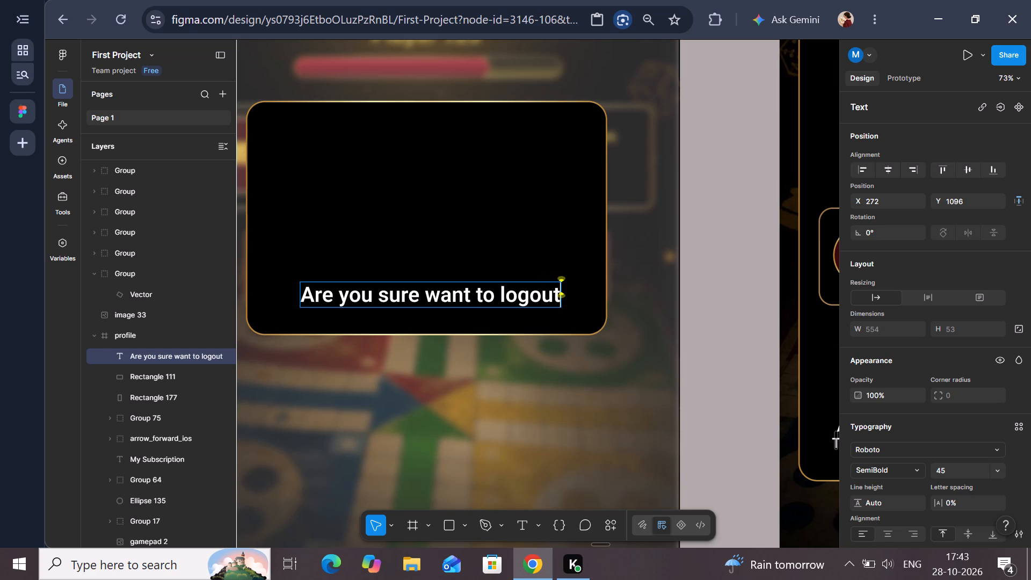
{"action": "key", "text": "space"}
{"action": "type", "text": "?"}
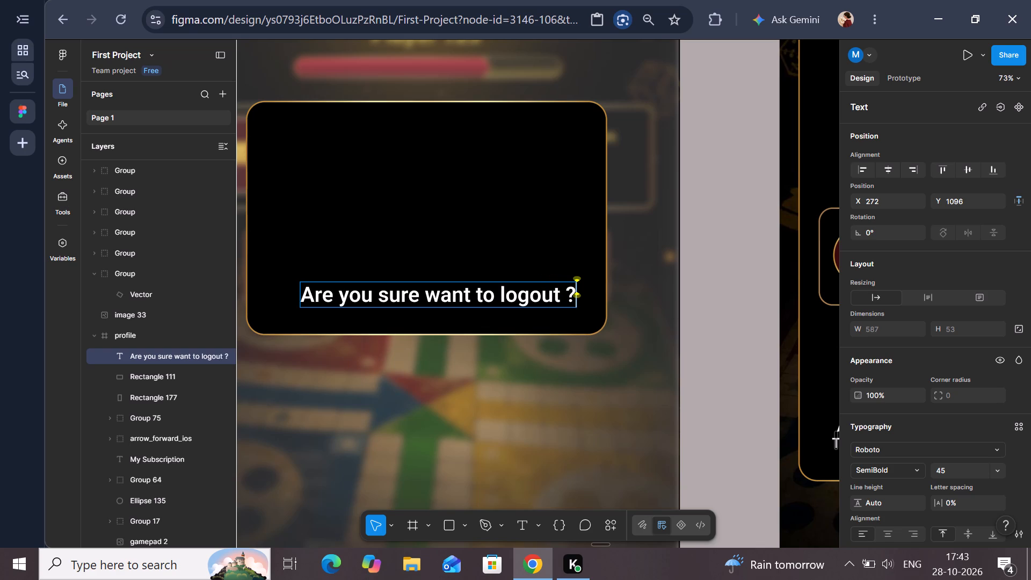
{"action": "left_click", "coordinate": [684, 219]}
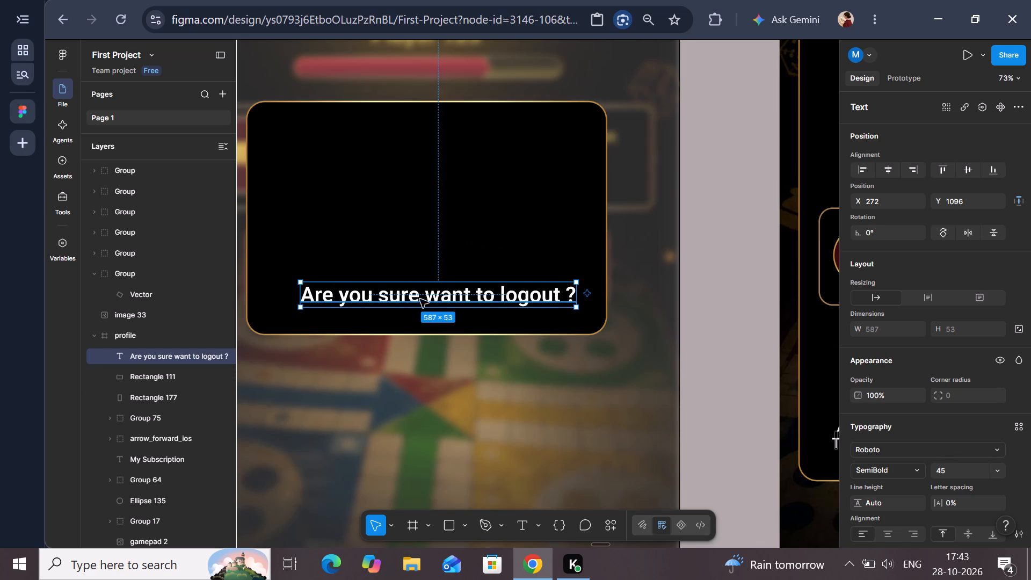
Move the logout question to the middle of the pop-up box, centred horizontally at X 247, Y 945.
{"action": "left_click_drag", "start_coordinate": [428, 296], "coordinate": [408, 169]}
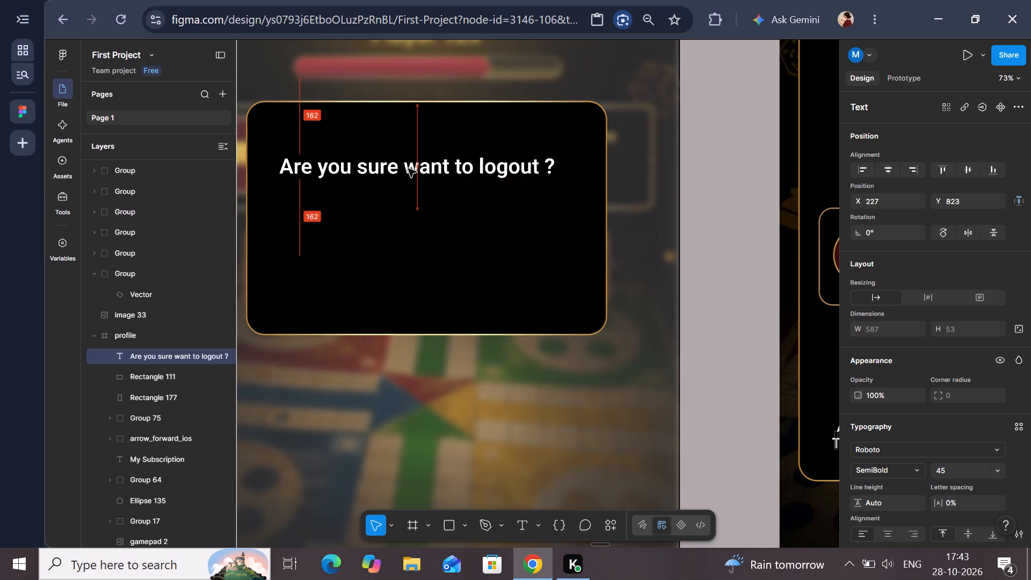
{"action": "left_click_drag", "start_coordinate": [408, 169], "coordinate": [420, 214]}
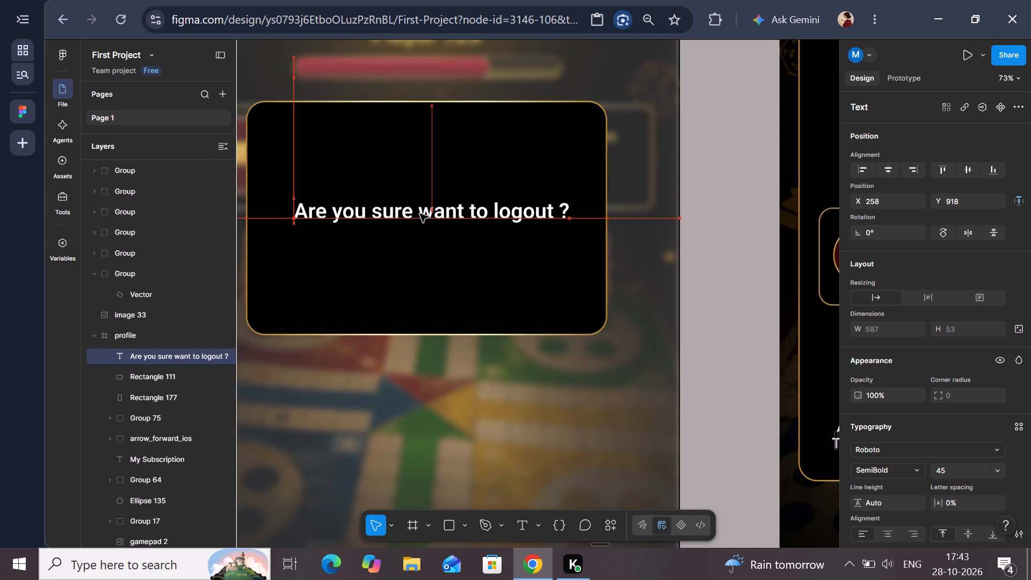
{"action": "left_click_drag", "start_coordinate": [420, 214], "coordinate": [415, 214]}
{"action": "left_click", "coordinate": [737, 255]}
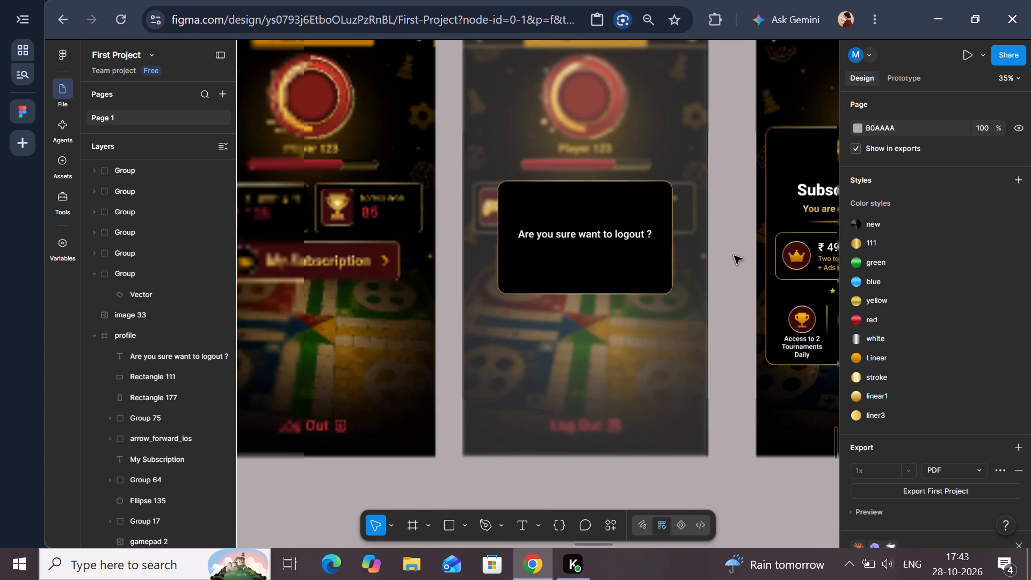
{"action": "scroll", "coordinate": [732, 257], "scroll_direction": "left", "scroll_amount": 1}
{"action": "scroll", "coordinate": [652, 302], "scroll_direction": "up", "scroll_amount": 1}
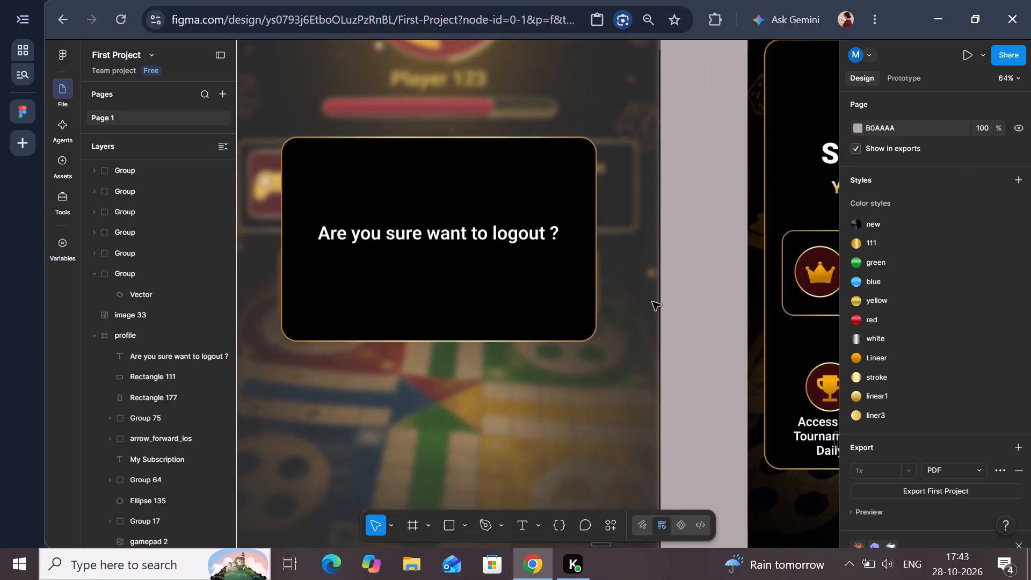
{"action": "scroll", "coordinate": [652, 302], "scroll_direction": "up", "scroll_amount": 1}
{"action": "left_click_drag", "start_coordinate": [368, 231], "coordinate": [366, 243]}
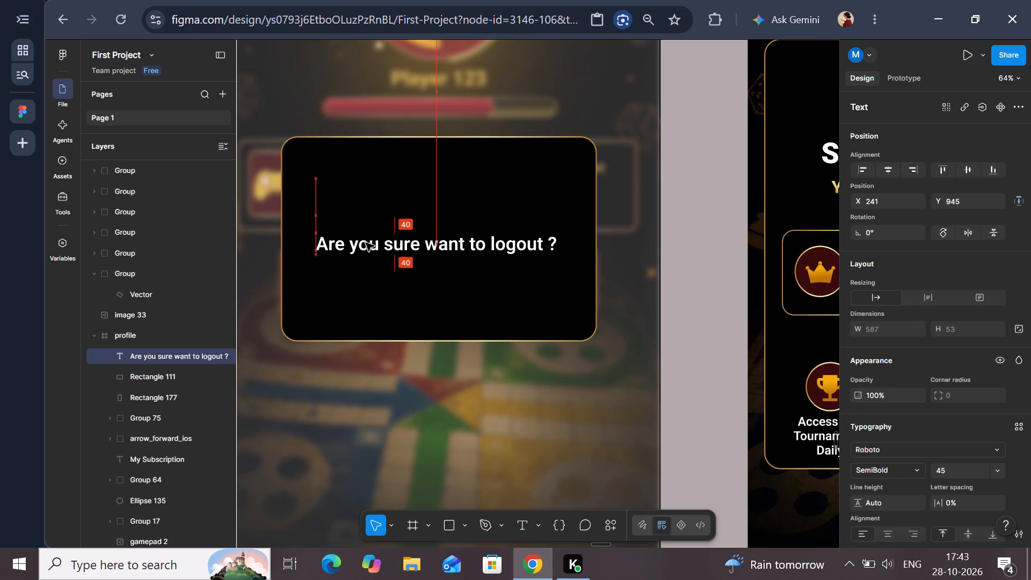
{"action": "left_click_drag", "start_coordinate": [366, 243], "coordinate": [366, 243]}
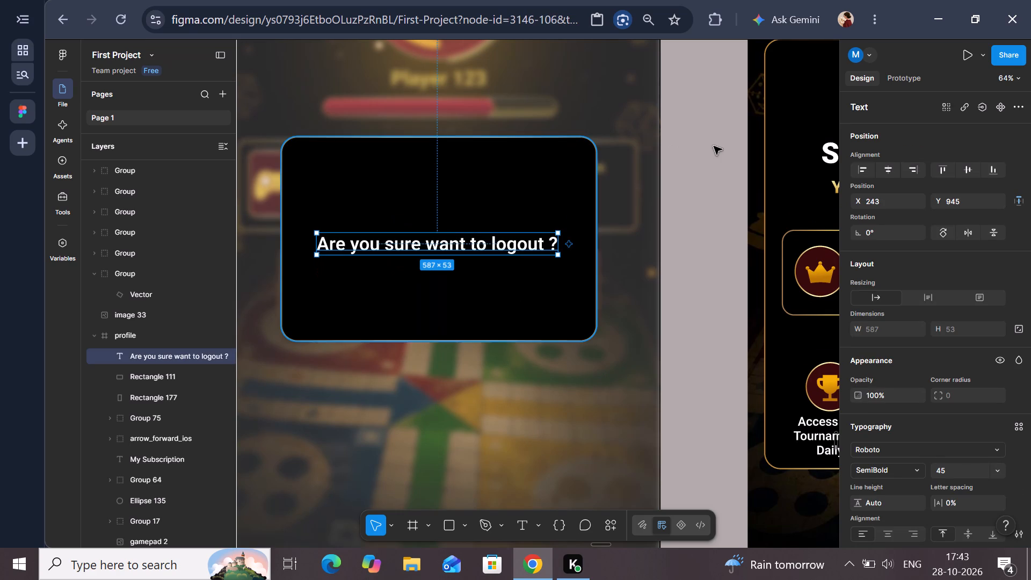
{"action": "left_click", "coordinate": [885, 171]}
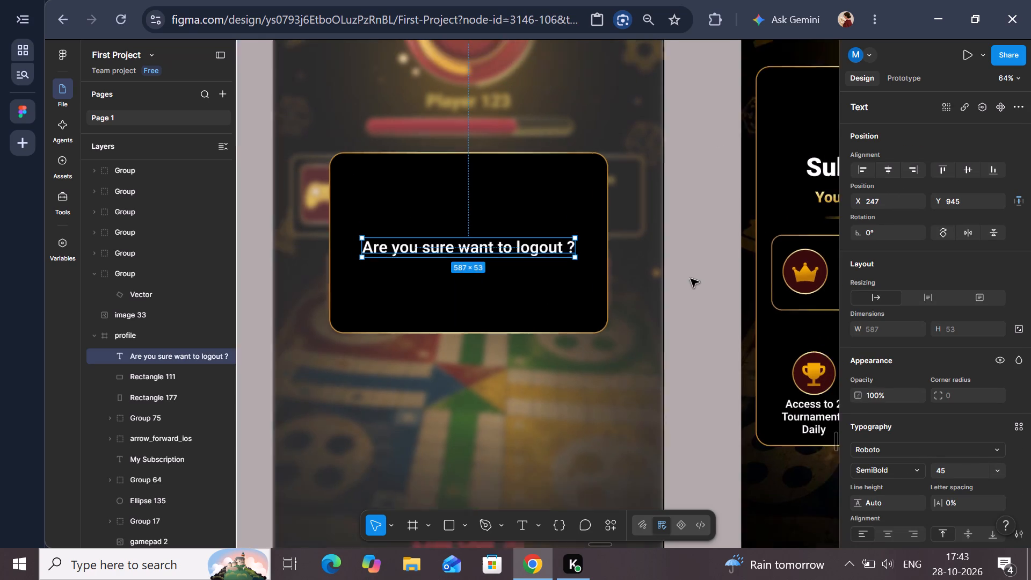
{"action": "left_click", "coordinate": [713, 283]}
Duplicate the grouped Cancel and ₹ 99 /only buttons on the No ads screen.
{"action": "scroll", "coordinate": [713, 284], "scroll_direction": "up", "scroll_amount": 1}
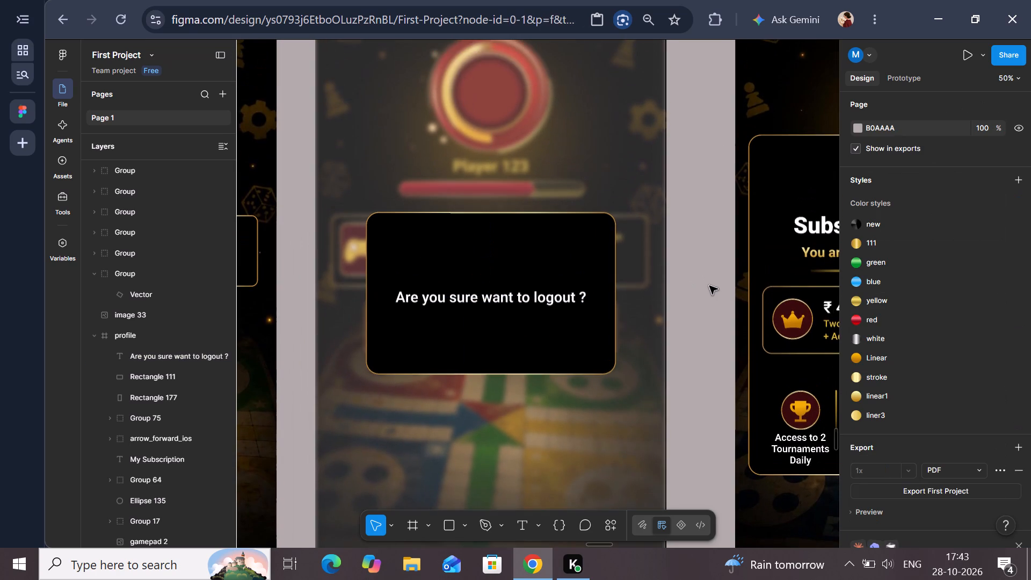
{"action": "scroll", "coordinate": [709, 287], "scroll_direction": "down", "scroll_amount": 2}
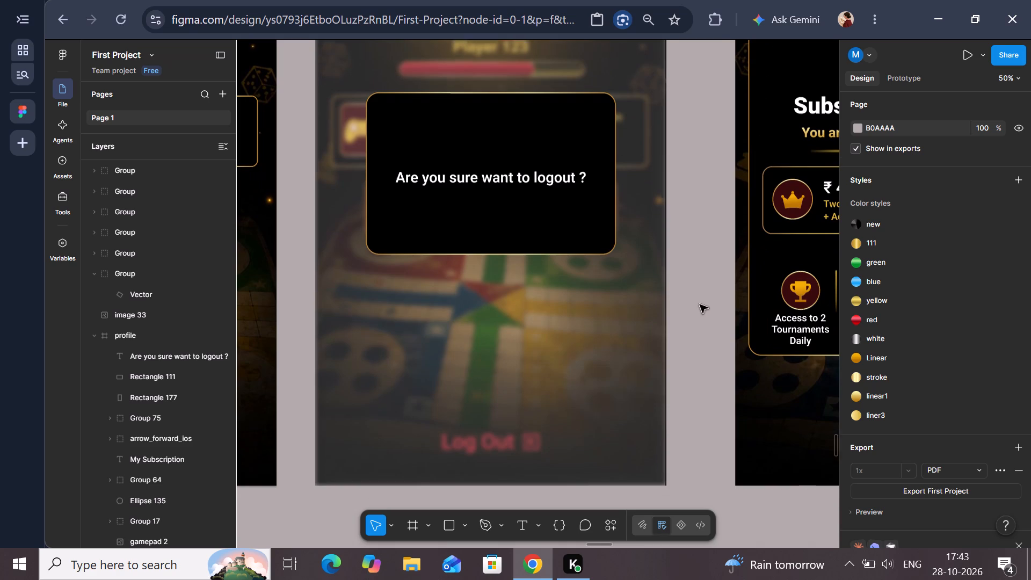
{"action": "scroll", "coordinate": [700, 305], "scroll_direction": "down", "scroll_amount": 1}
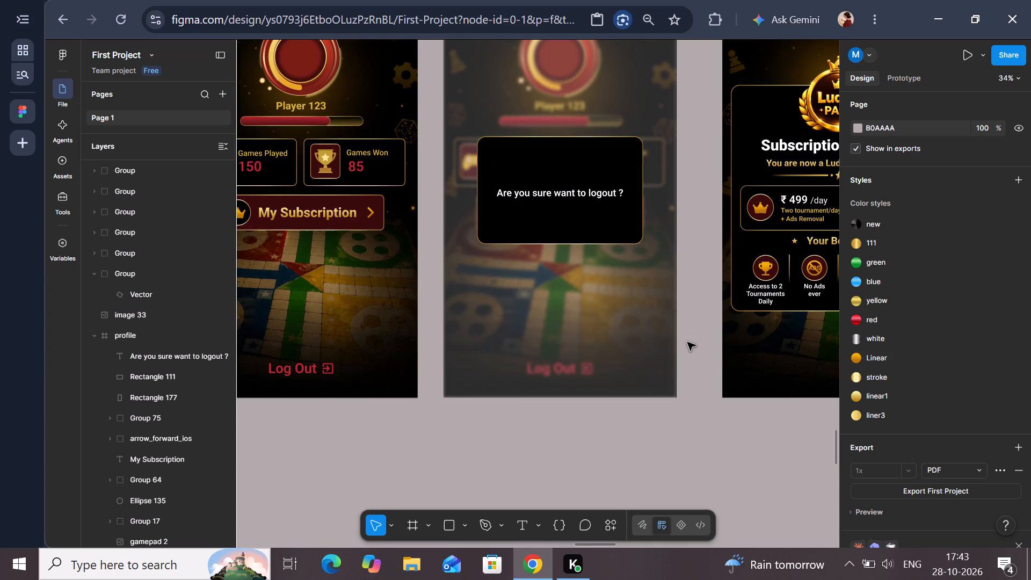
{"action": "scroll", "coordinate": [687, 342], "scroll_direction": "right", "scroll_amount": 1}
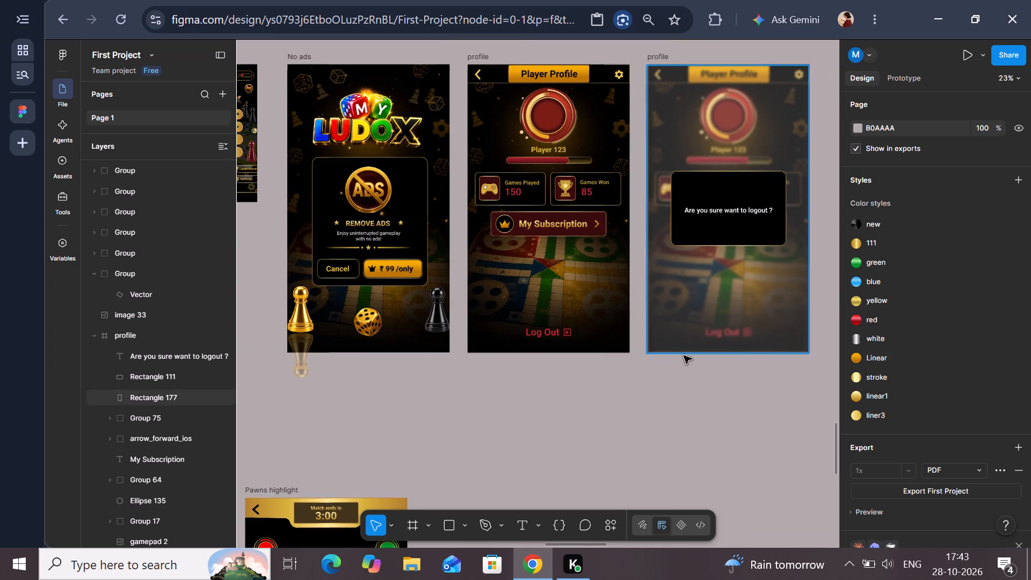
{"action": "scroll", "coordinate": [684, 356], "scroll_direction": "right", "scroll_amount": 2}
{"action": "scroll", "coordinate": [54, 48], "scroll_direction": "up", "scroll_amount": 4, "text": "ctrl"}
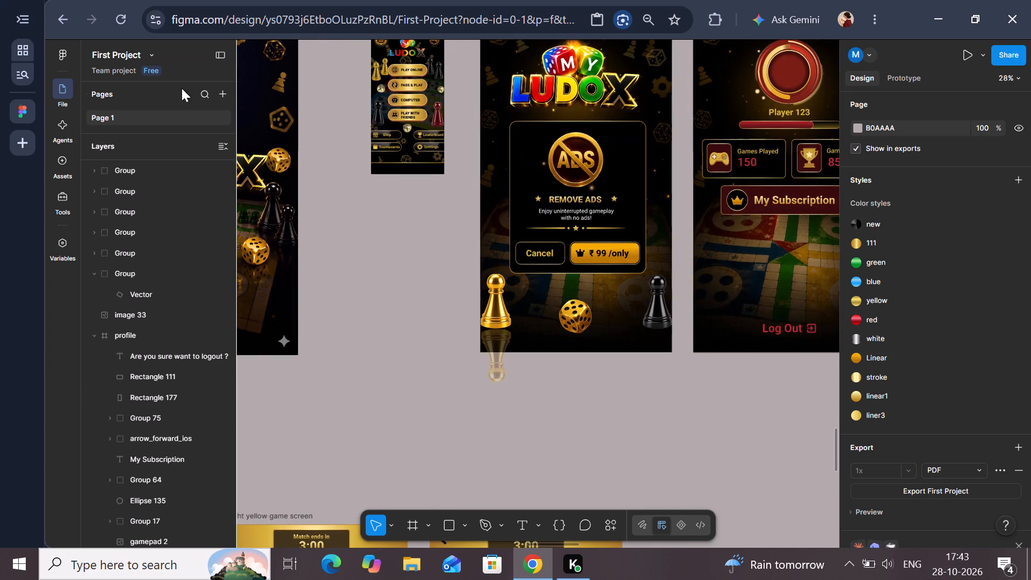
{"action": "scroll", "coordinate": [181, 88], "scroll_direction": "up", "scroll_amount": 4, "text": "ctrl"}
{"action": "scroll", "coordinate": [635, 292], "scroll_direction": "left", "scroll_amount": 1}
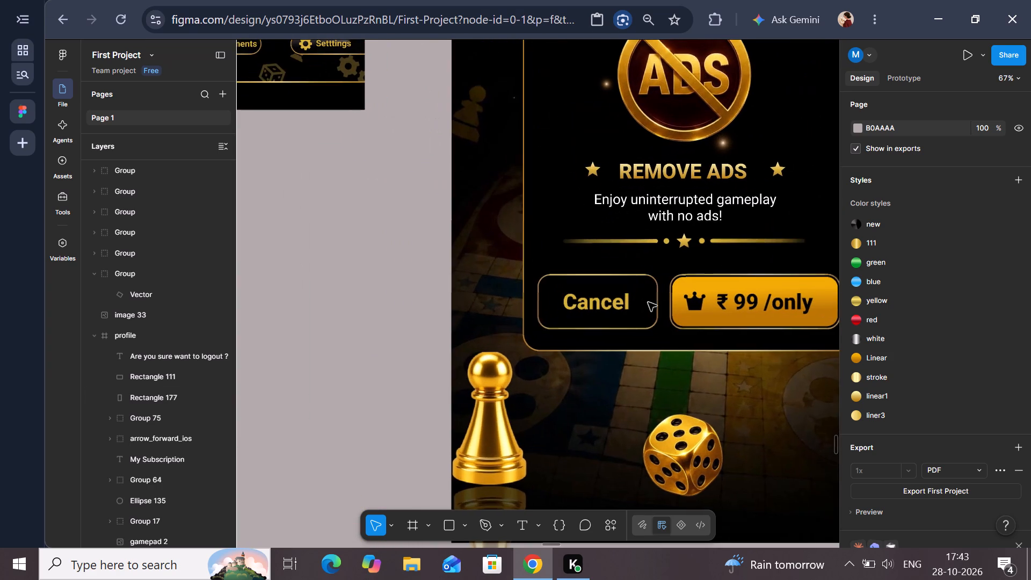
{"action": "scroll", "coordinate": [648, 302], "scroll_direction": "left", "scroll_amount": 1}
{"action": "left_click", "coordinate": [621, 302]}
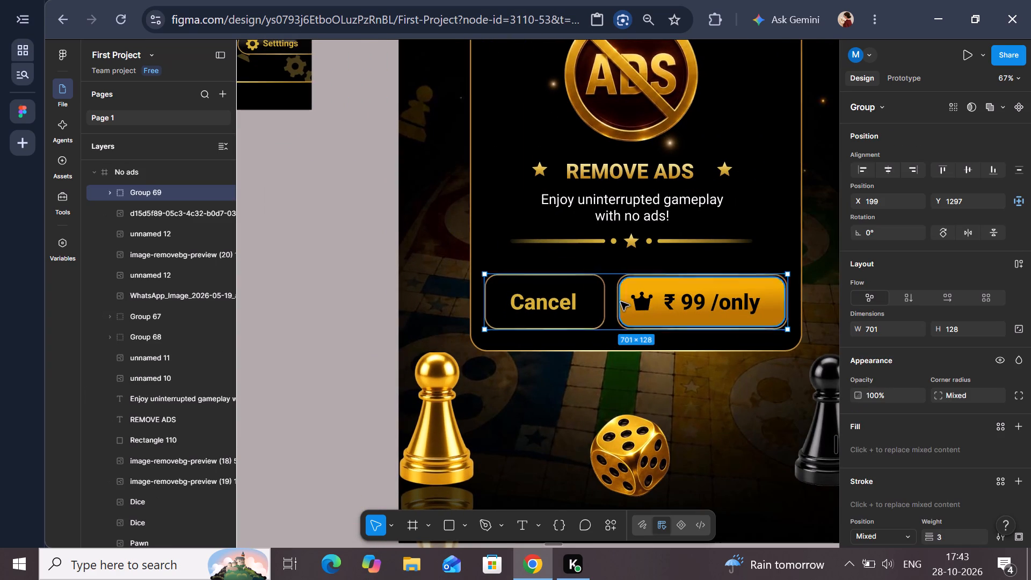
{"action": "key", "text": "ctrl+d"}
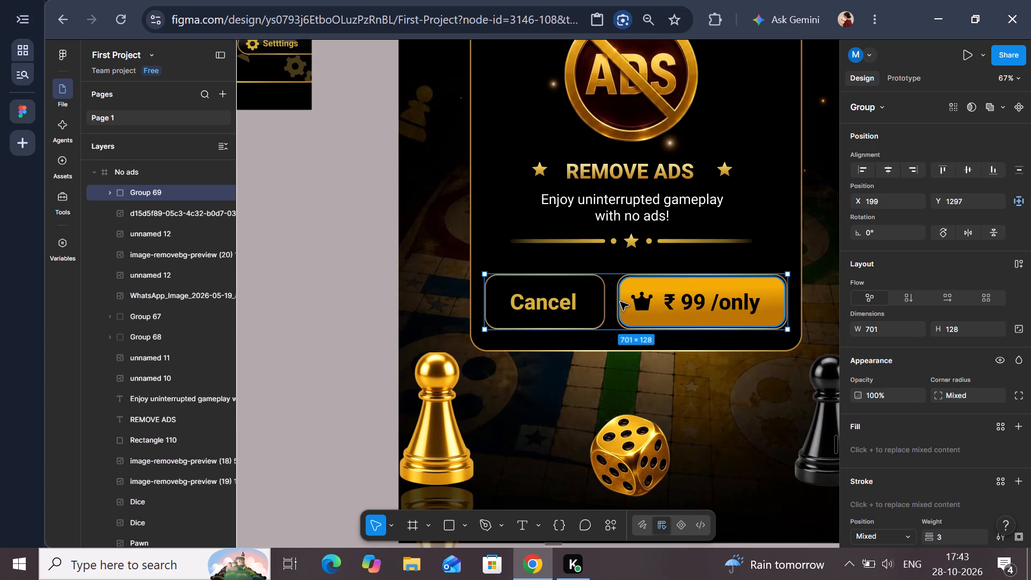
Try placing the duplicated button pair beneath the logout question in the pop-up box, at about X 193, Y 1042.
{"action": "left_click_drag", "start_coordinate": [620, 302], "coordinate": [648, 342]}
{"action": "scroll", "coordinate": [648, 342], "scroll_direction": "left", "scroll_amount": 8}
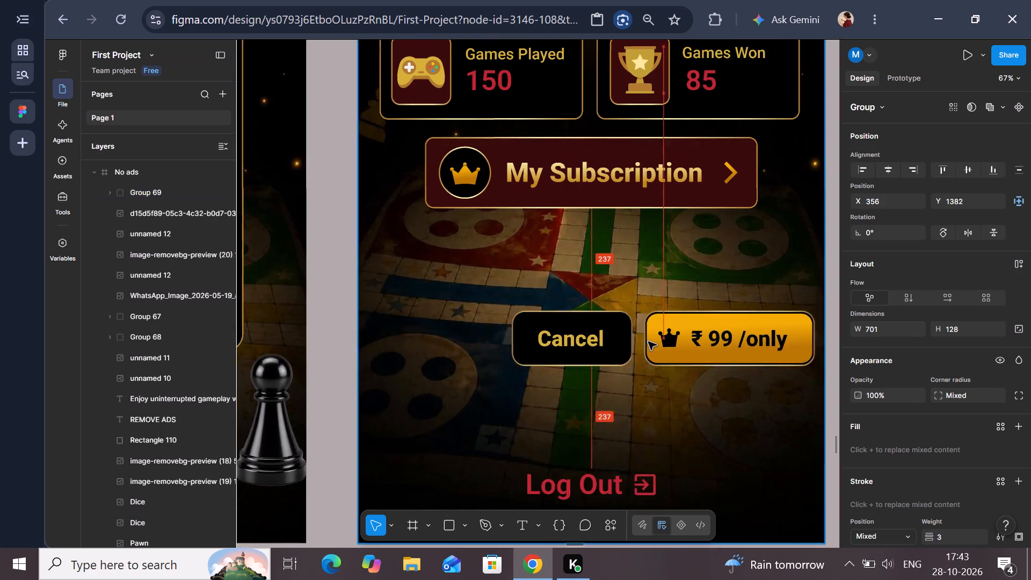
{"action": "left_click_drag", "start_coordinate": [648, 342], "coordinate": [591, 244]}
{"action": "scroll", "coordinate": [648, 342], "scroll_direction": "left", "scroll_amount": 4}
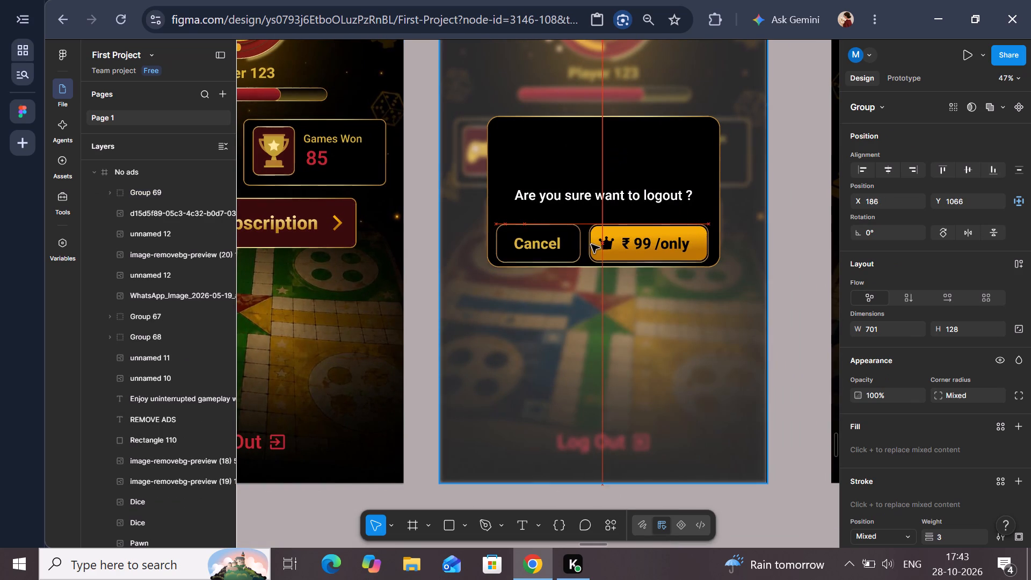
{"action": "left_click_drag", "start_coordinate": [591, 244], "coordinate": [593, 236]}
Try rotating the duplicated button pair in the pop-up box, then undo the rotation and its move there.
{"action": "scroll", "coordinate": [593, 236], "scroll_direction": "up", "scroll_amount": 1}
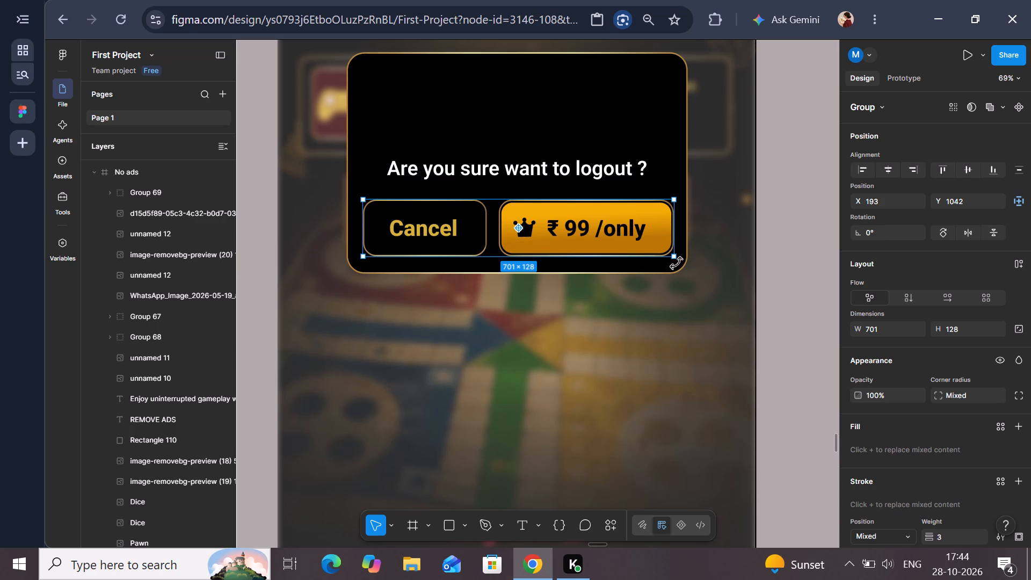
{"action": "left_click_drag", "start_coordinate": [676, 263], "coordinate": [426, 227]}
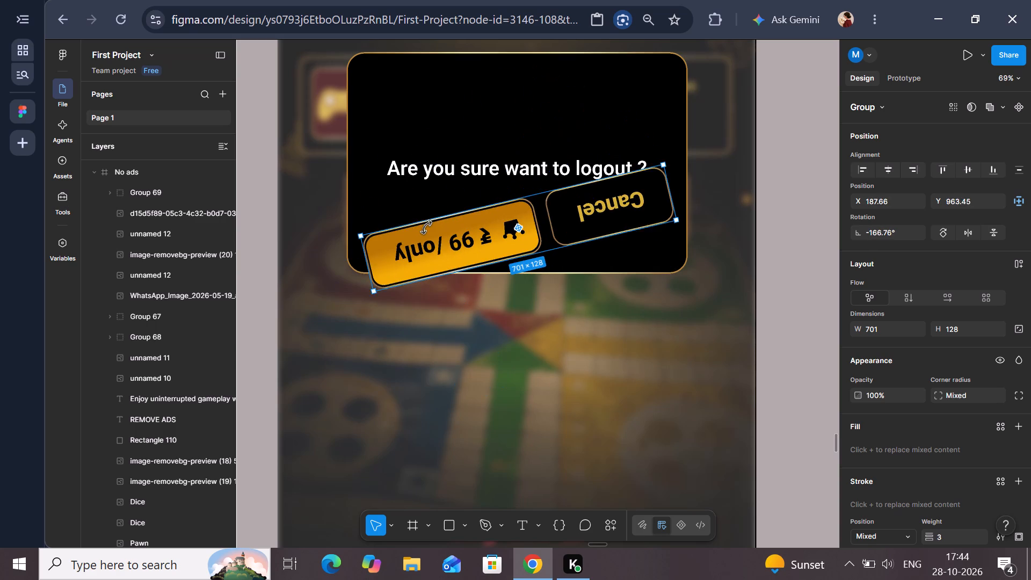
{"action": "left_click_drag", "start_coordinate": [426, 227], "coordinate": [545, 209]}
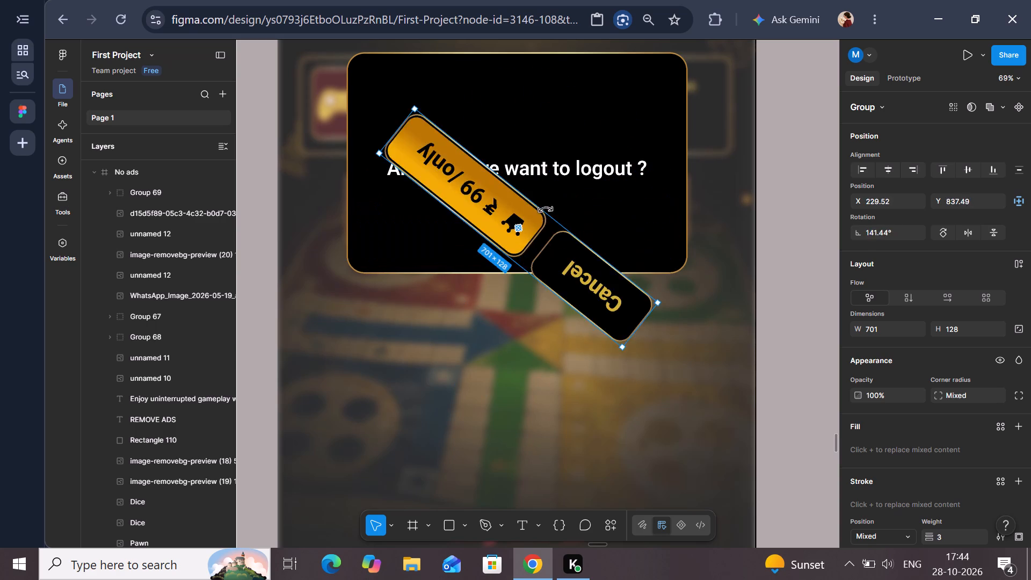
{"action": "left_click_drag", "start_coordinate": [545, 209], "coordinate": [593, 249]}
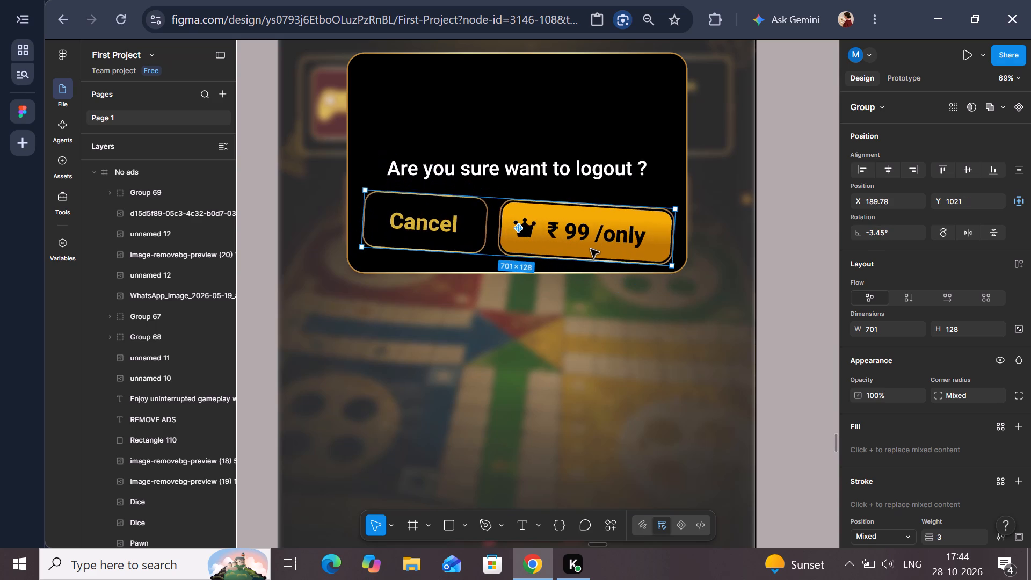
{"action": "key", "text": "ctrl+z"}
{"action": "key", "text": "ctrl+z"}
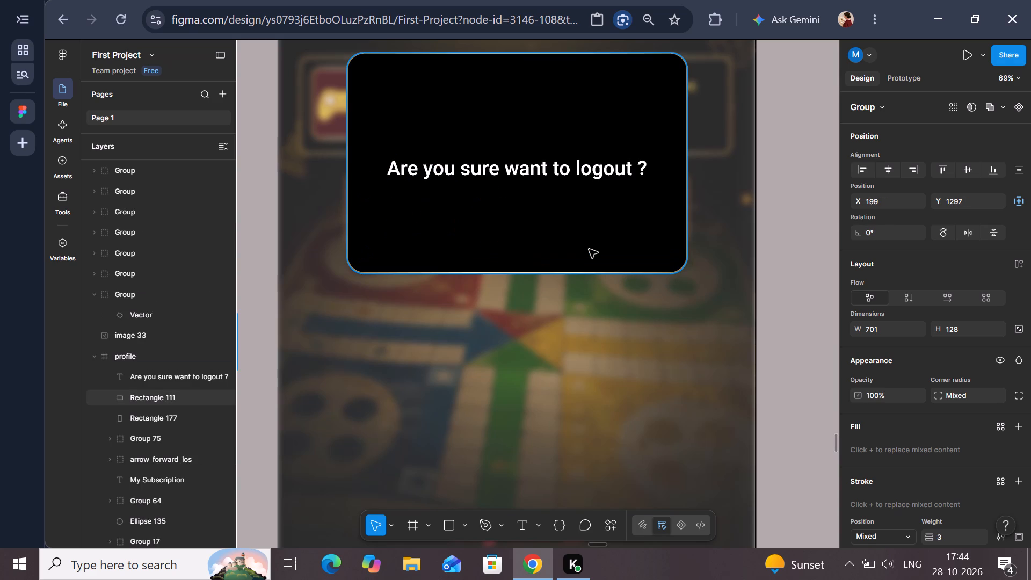
Move the duplicated Cancel and ₹ 99 /only button pair beneath the logout question, centred horizontally in the pop-up at X 190, Y 1050.
{"action": "scroll", "coordinate": [520, 308], "scroll_direction": "right", "scroll_amount": 3}
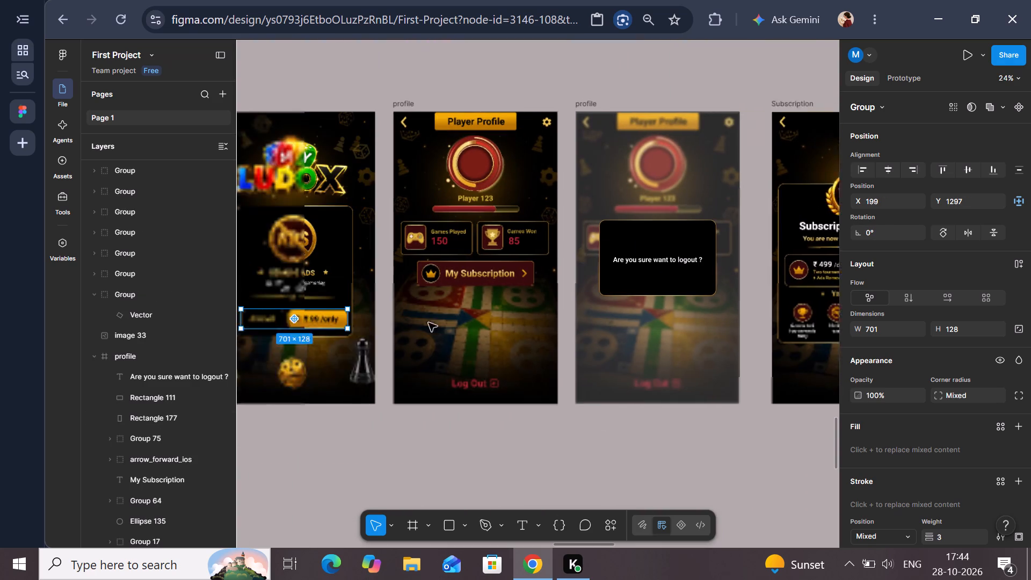
{"action": "scroll", "coordinate": [405, 327], "scroll_direction": "right", "scroll_amount": 1}
{"action": "left_click_drag", "start_coordinate": [441, 320], "coordinate": [448, 353]}
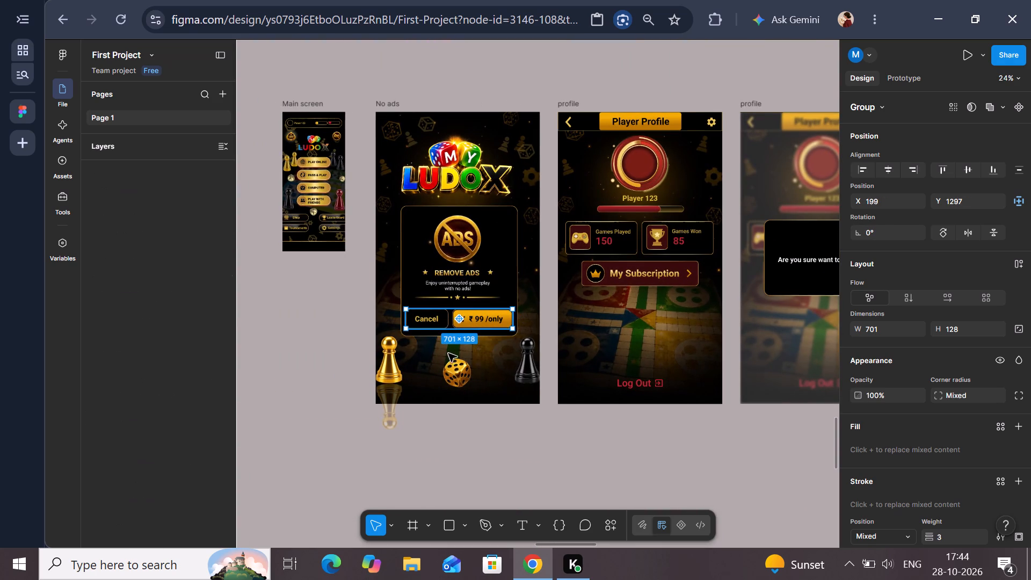
{"action": "left_click_drag", "start_coordinate": [448, 353], "coordinate": [534, 337]}
{"action": "scroll", "coordinate": [542, 373], "scroll_direction": "left", "scroll_amount": 6}
{"action": "scroll", "coordinate": [545, 357], "scroll_direction": "right", "scroll_amount": 1}
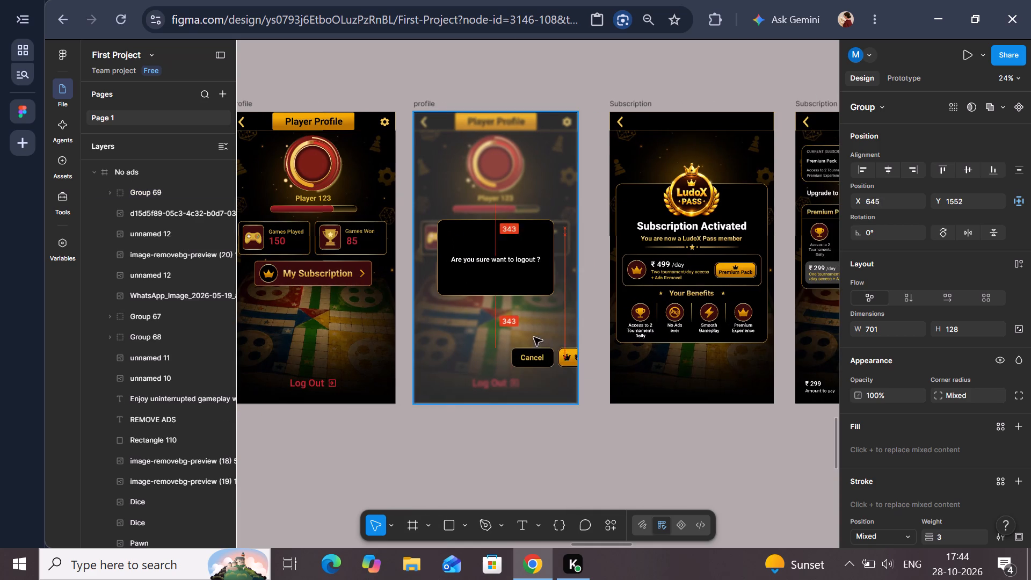
{"action": "scroll", "coordinate": [534, 337], "scroll_direction": "right", "scroll_amount": 1}
{"action": "left_click_drag", "start_coordinate": [534, 337], "coordinate": [513, 270]}
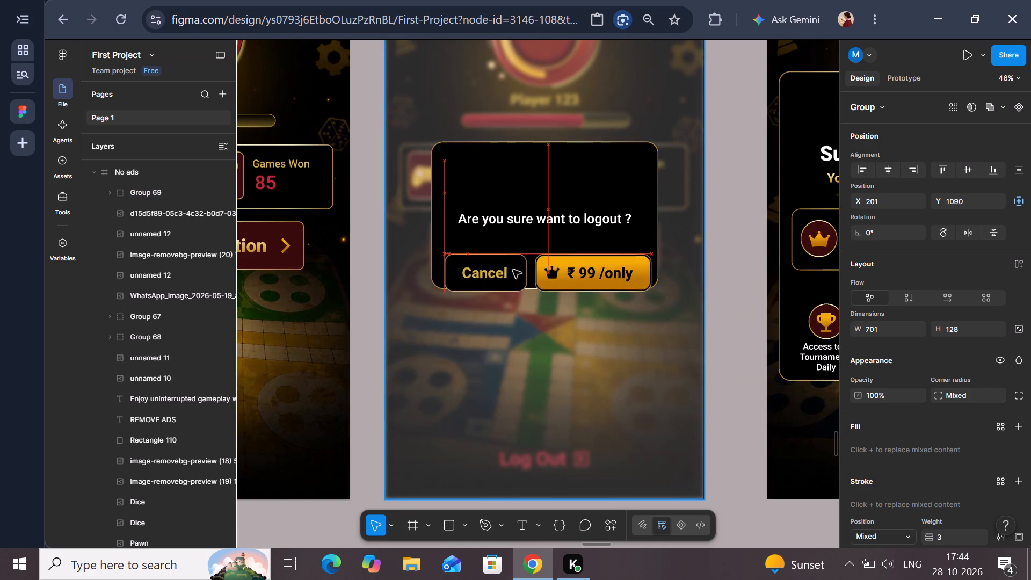
{"action": "left_click_drag", "start_coordinate": [513, 270], "coordinate": [512, 265]}
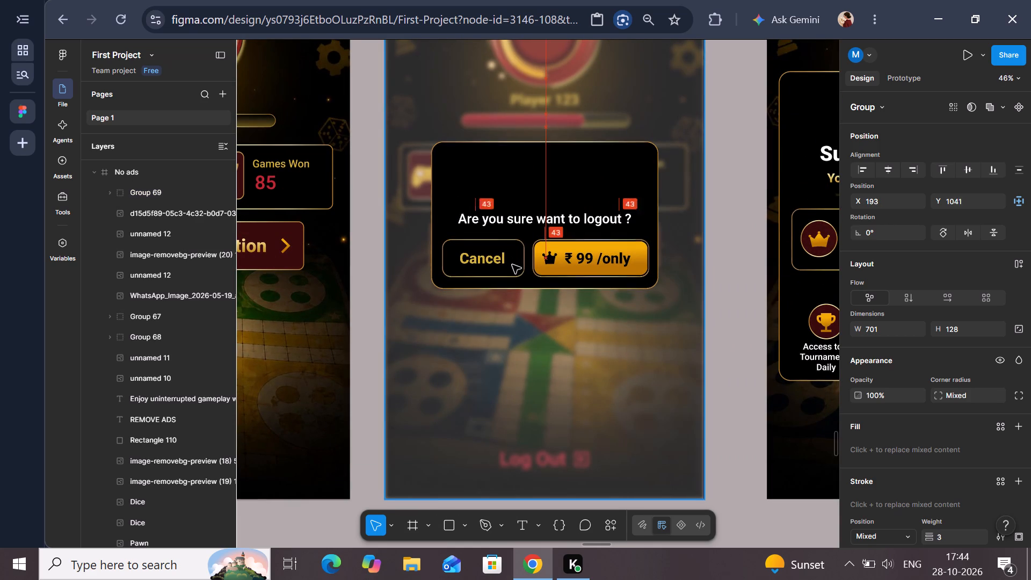
{"action": "left_click_drag", "start_coordinate": [512, 265], "coordinate": [512, 263]}
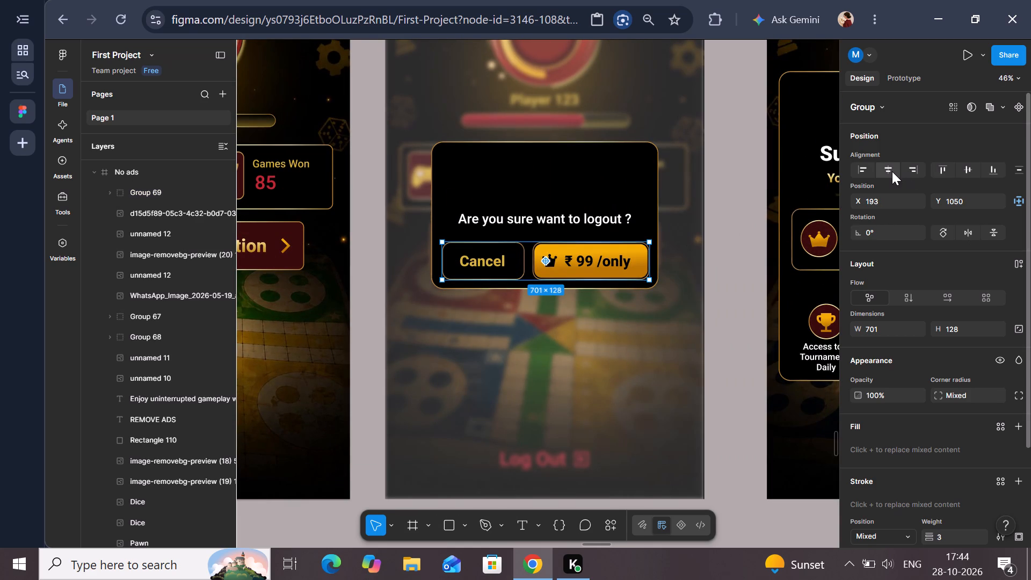
{"action": "left_click", "coordinate": [890, 171]}
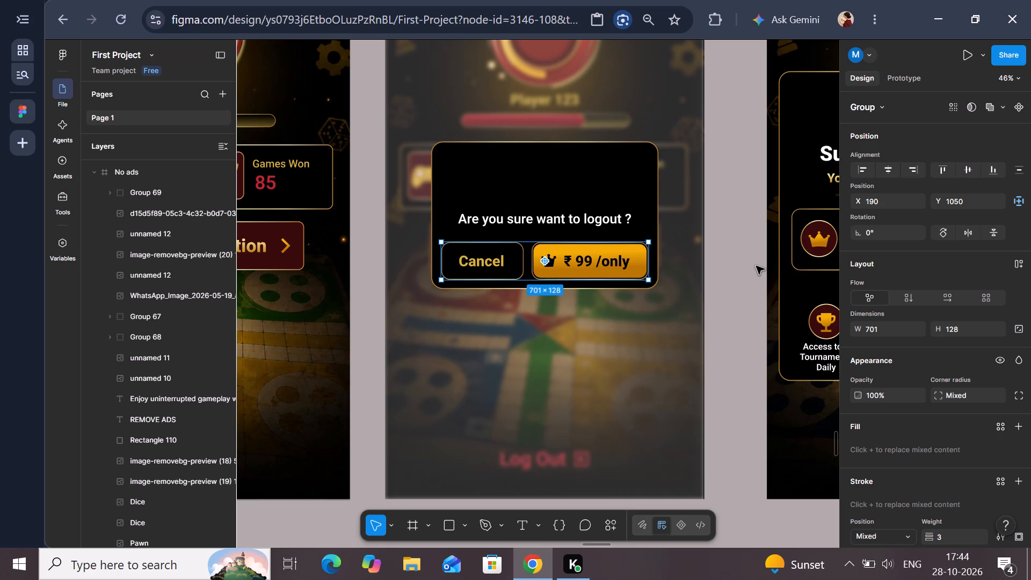
{"action": "left_click", "coordinate": [756, 265]}
Ungroup the Cancel and ₹ 99 /only button pair in the logout pop-up.
{"action": "scroll", "coordinate": [749, 271], "scroll_direction": "right", "scroll_amount": 2}
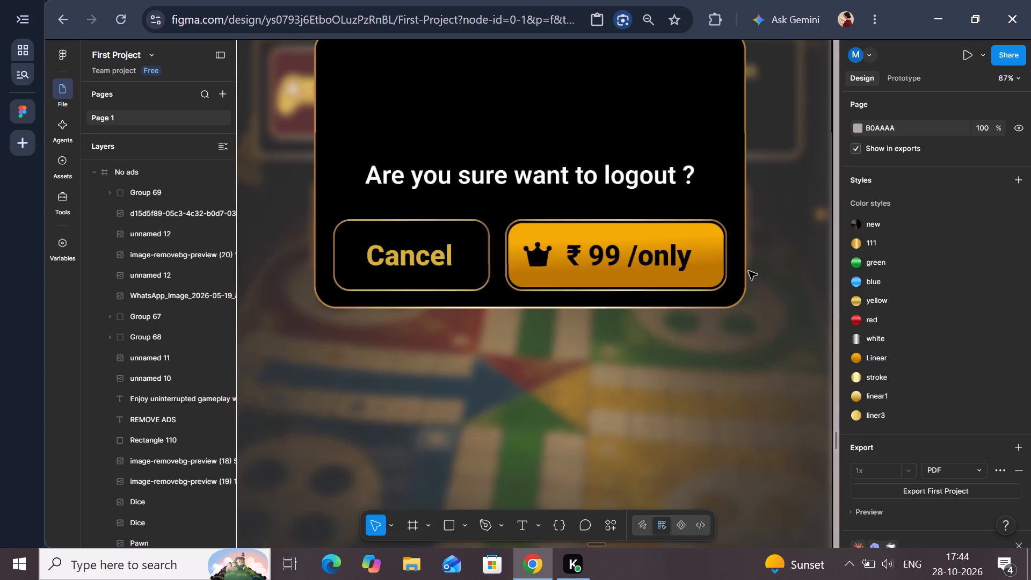
{"action": "scroll", "coordinate": [749, 271], "scroll_direction": "right", "scroll_amount": 1}
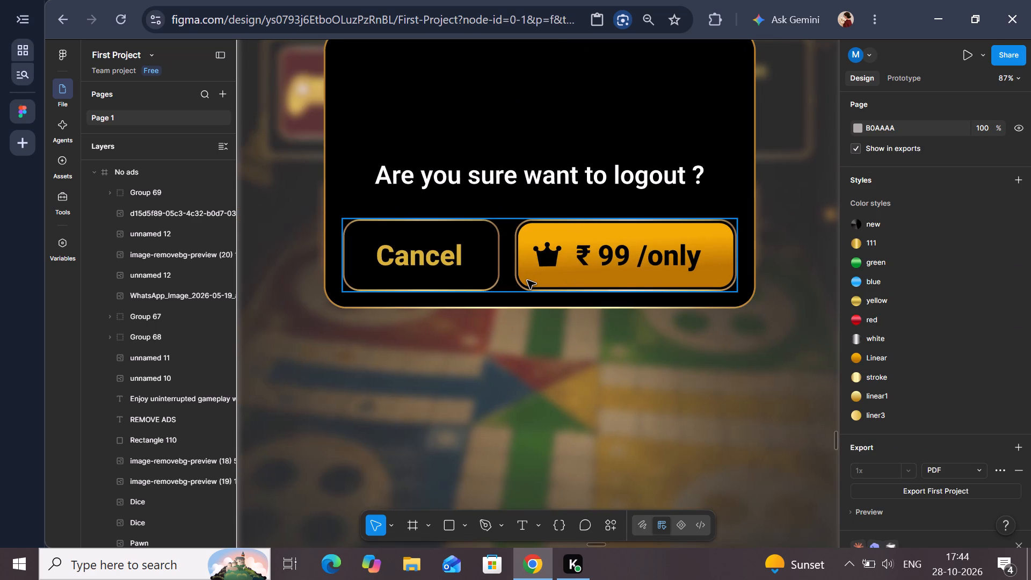
{"action": "left_click", "coordinate": [527, 280]}
{"action": "right_click", "coordinate": [527, 280]}
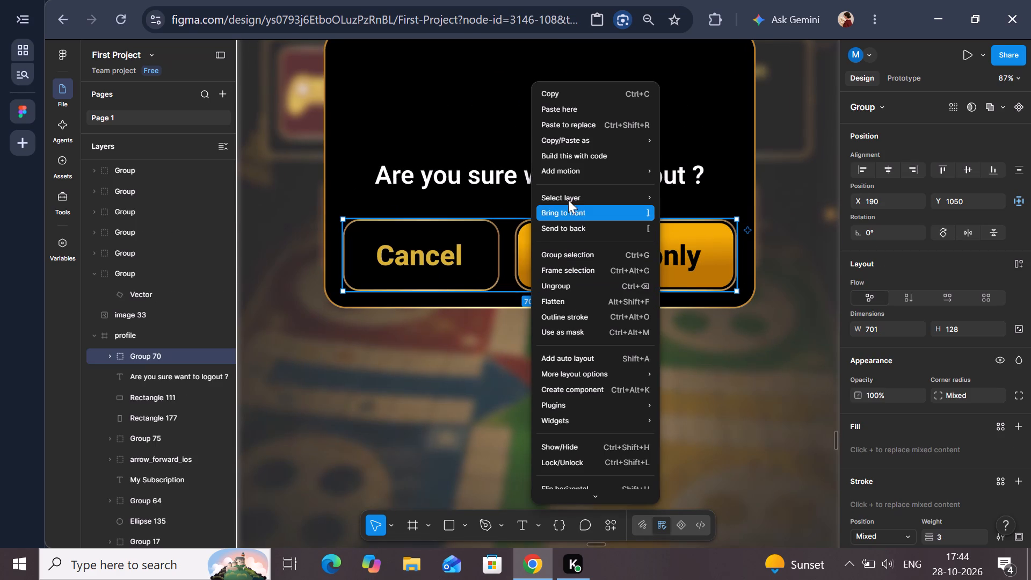
{"action": "left_click", "coordinate": [570, 282]}
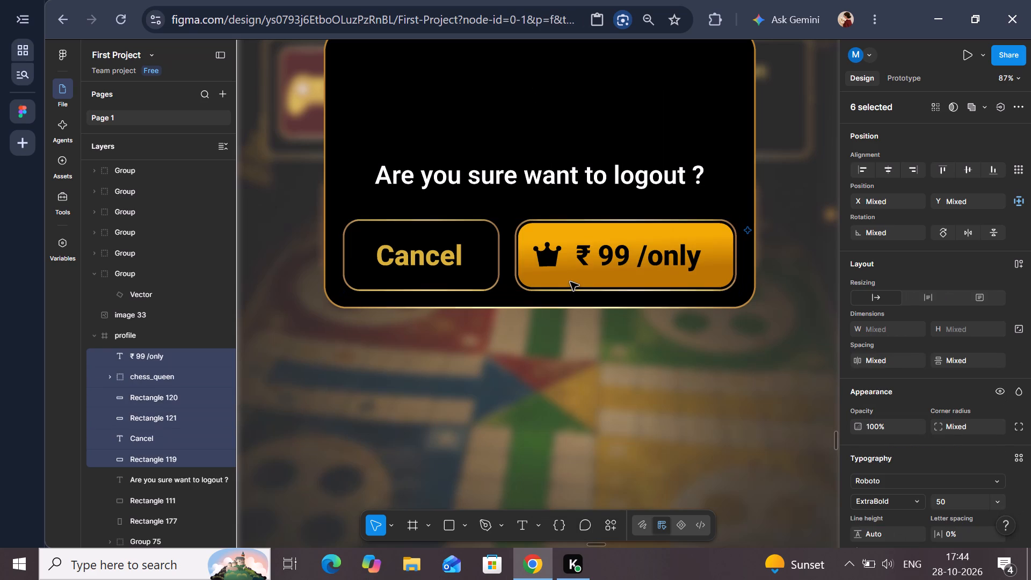
Delete the crown icon from the gold button in the logout pop-up.
{"action": "scroll", "coordinate": [570, 282], "scroll_direction": "right", "scroll_amount": 1}
{"action": "scroll", "coordinate": [604, 253], "scroll_direction": "left", "scroll_amount": 1}
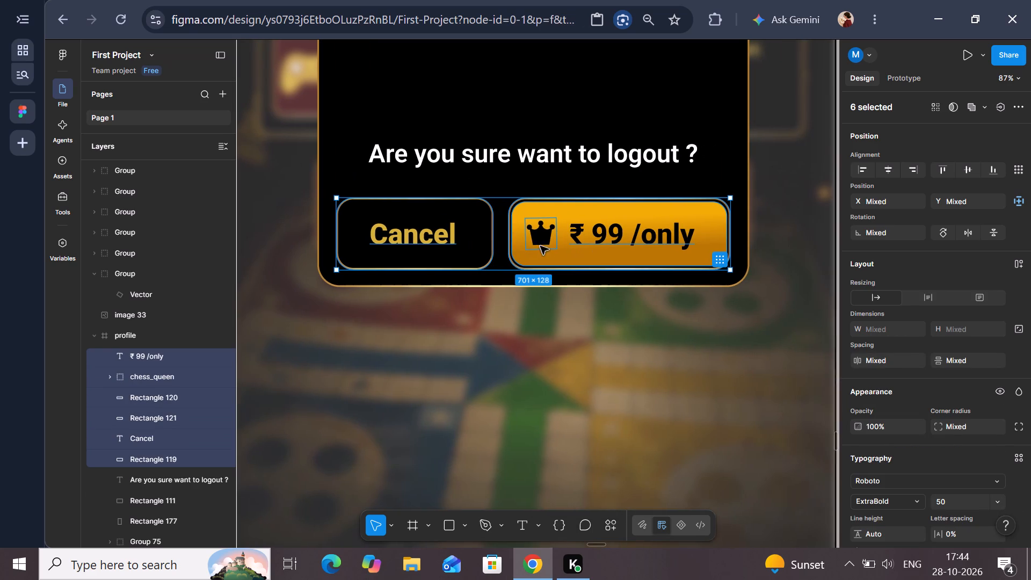
{"action": "left_click", "coordinate": [540, 226]}
{"action": "key", "text": "BackSpace"}
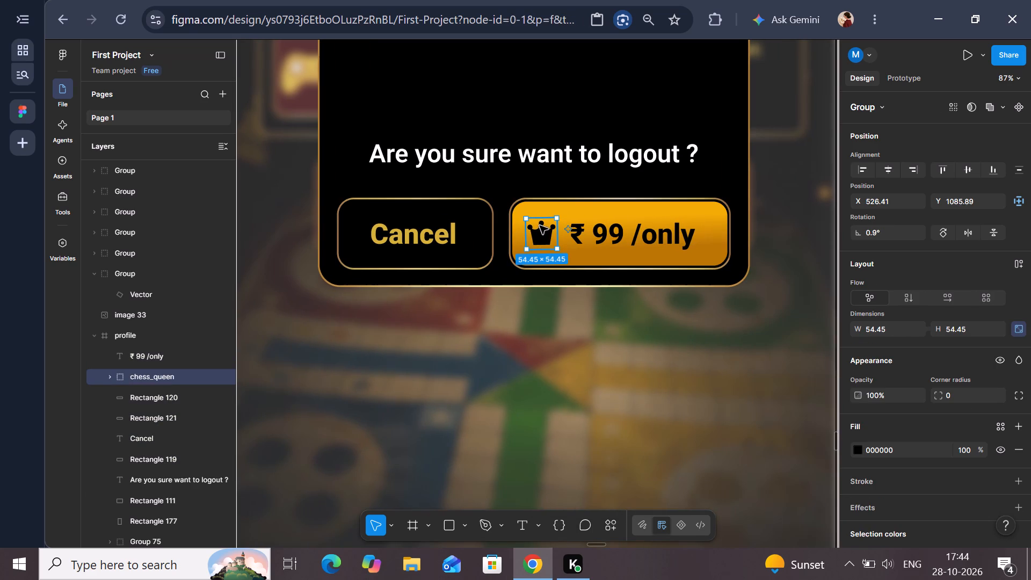
Replace the ₹ 99 /only label on the gold button with "Yes".
{"action": "double_click", "coordinate": [619, 229]}
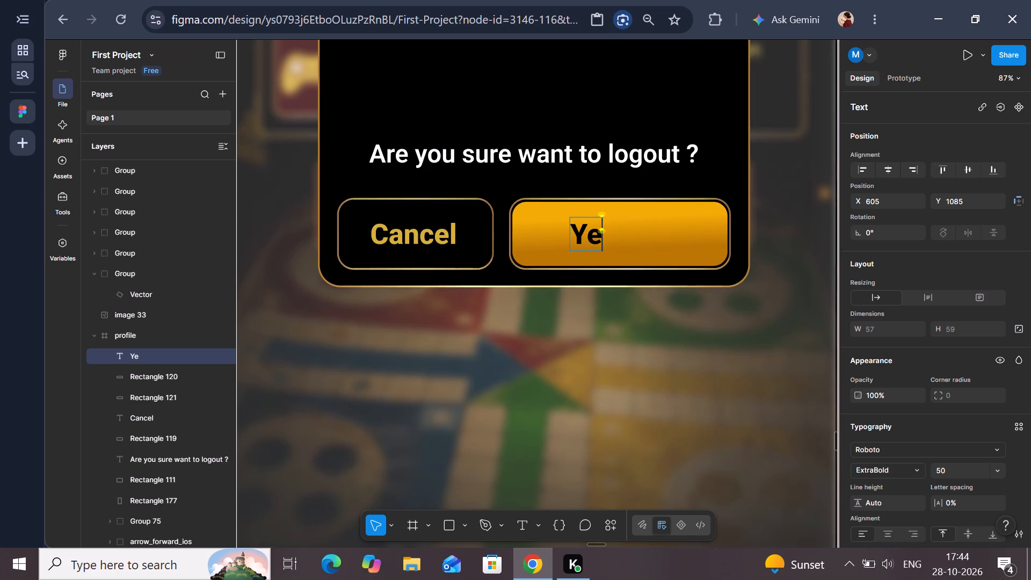
{"action": "scroll", "coordinate": [710, 244], "scroll_direction": "left", "scroll_amount": 1}
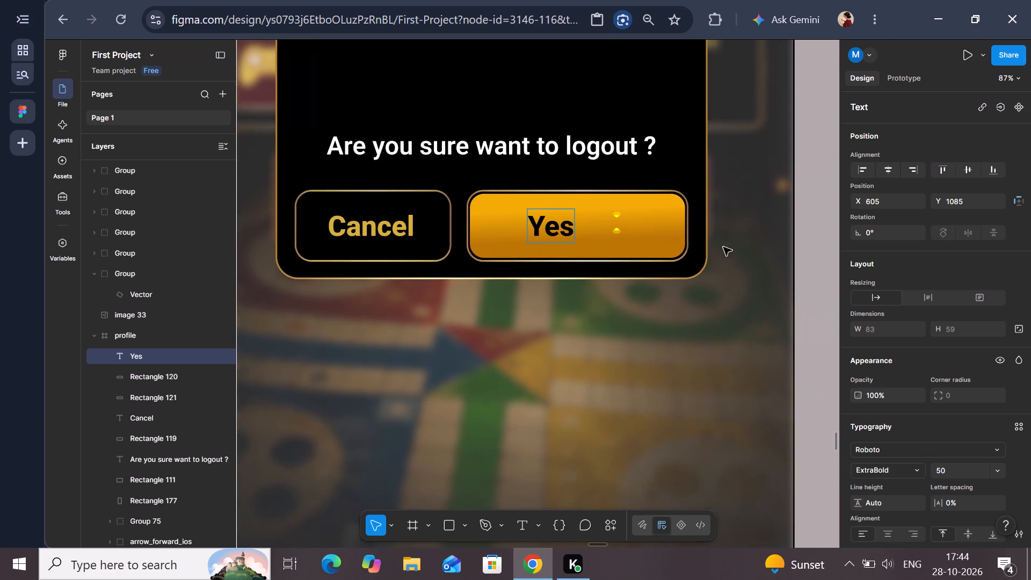
{"action": "scroll", "coordinate": [723, 247], "scroll_direction": "left", "scroll_amount": 1}
{"action": "left_click", "coordinate": [757, 258]}
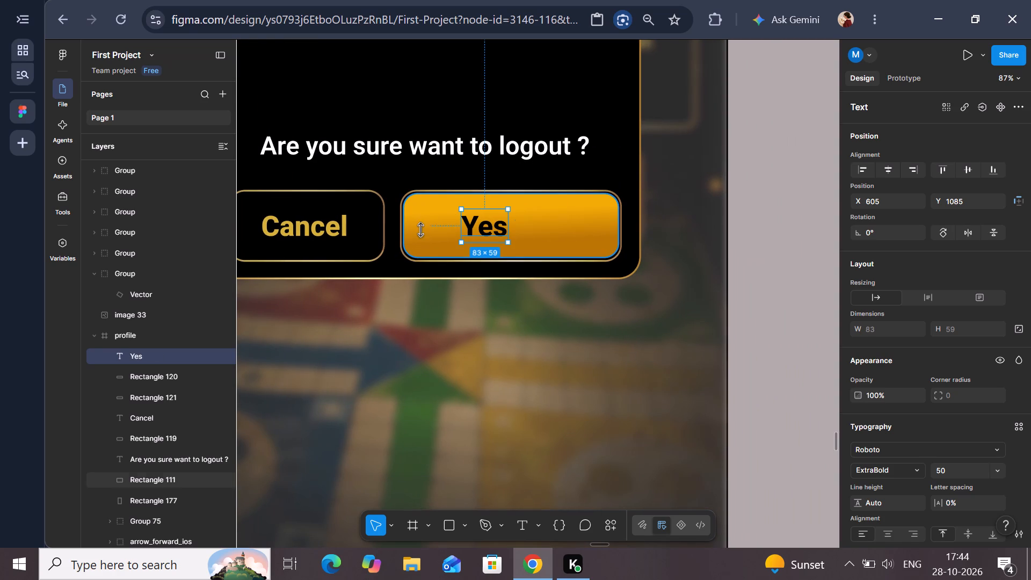
Narrow the gold Yes button's fill and outline together from their left edge, to about 290 wide overall.
{"action": "left_click", "coordinate": [431, 228]}
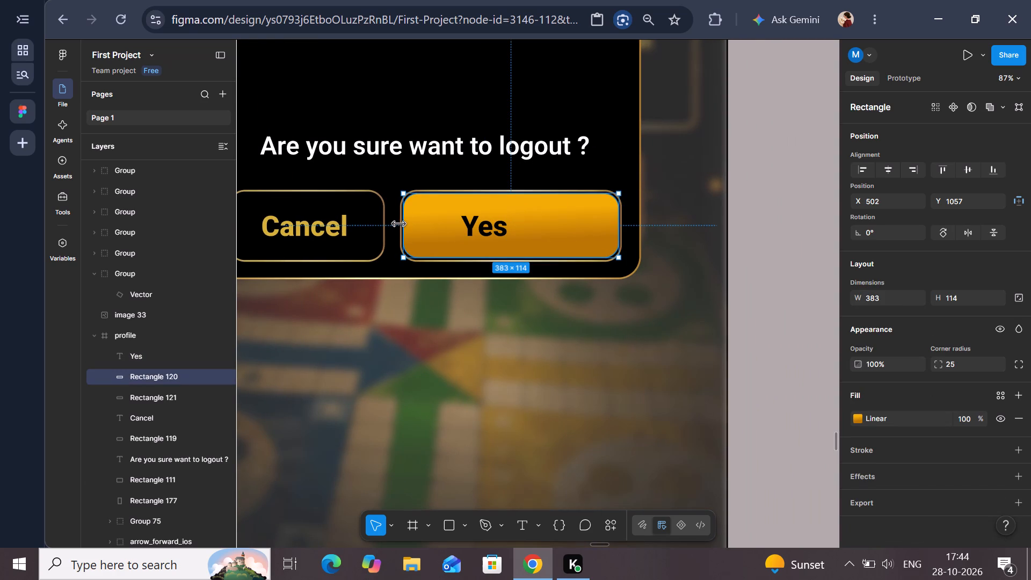
{"action": "scroll", "coordinate": [405, 222], "scroll_direction": "up", "scroll_amount": 1}
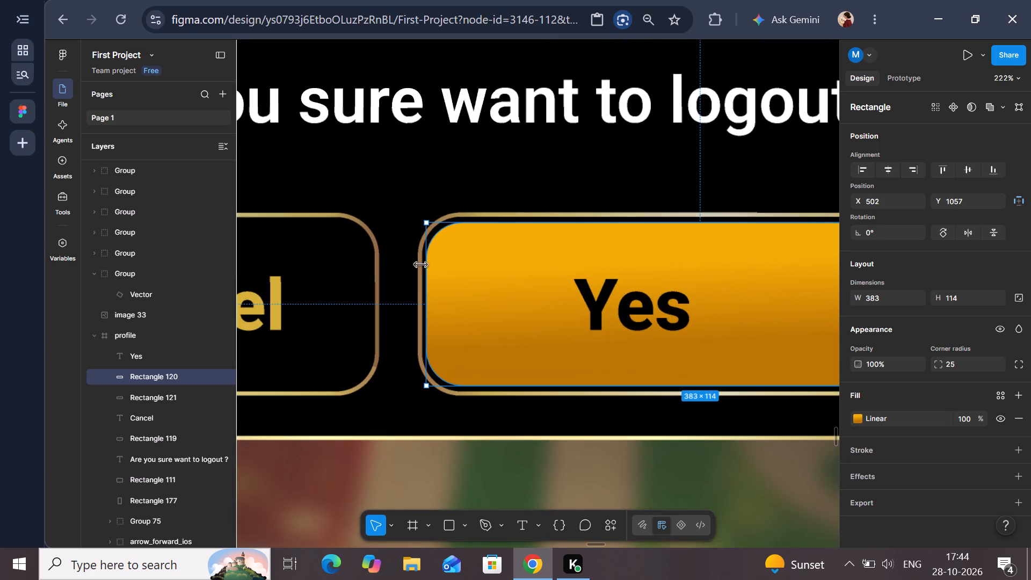
{"action": "left_click", "coordinate": [419, 272], "text": "shift"}
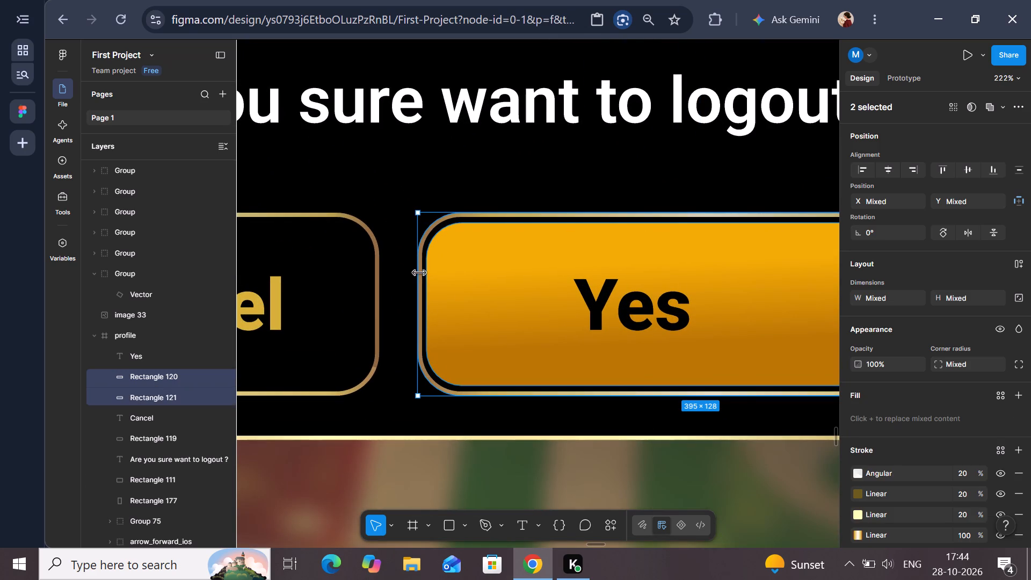
{"action": "left_click_drag", "start_coordinate": [417, 284], "coordinate": [458, 286]}
{"action": "scroll", "coordinate": [458, 286], "scroll_direction": "left", "scroll_amount": 1}
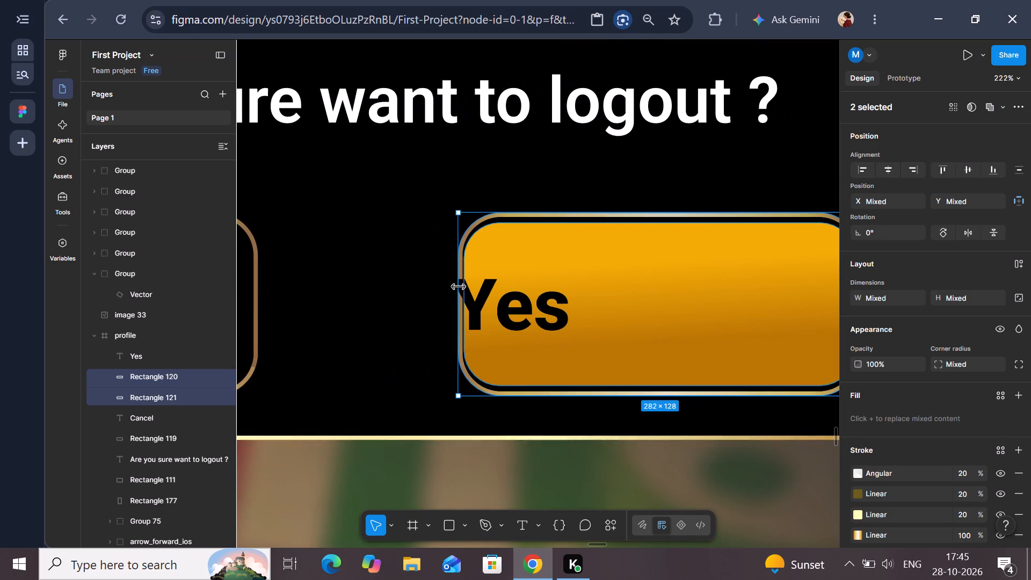
{"action": "left_click_drag", "start_coordinate": [458, 286], "coordinate": [446, 286]}
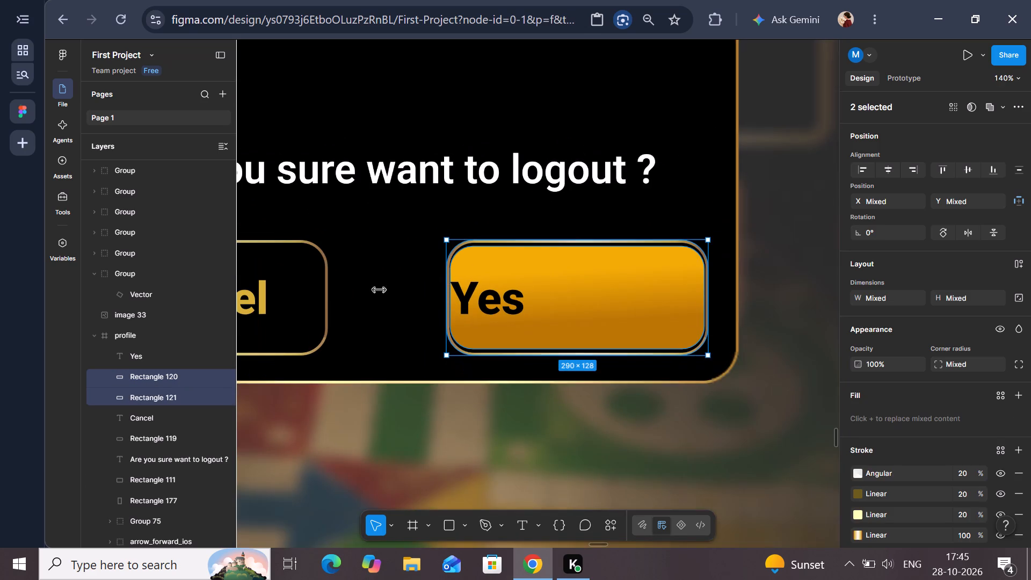
Compare the dimensions and positions of the Cancel button's outline with the Yes button's outline and gold fill.
{"action": "scroll", "coordinate": [365, 291], "scroll_direction": "right", "scroll_amount": 1}
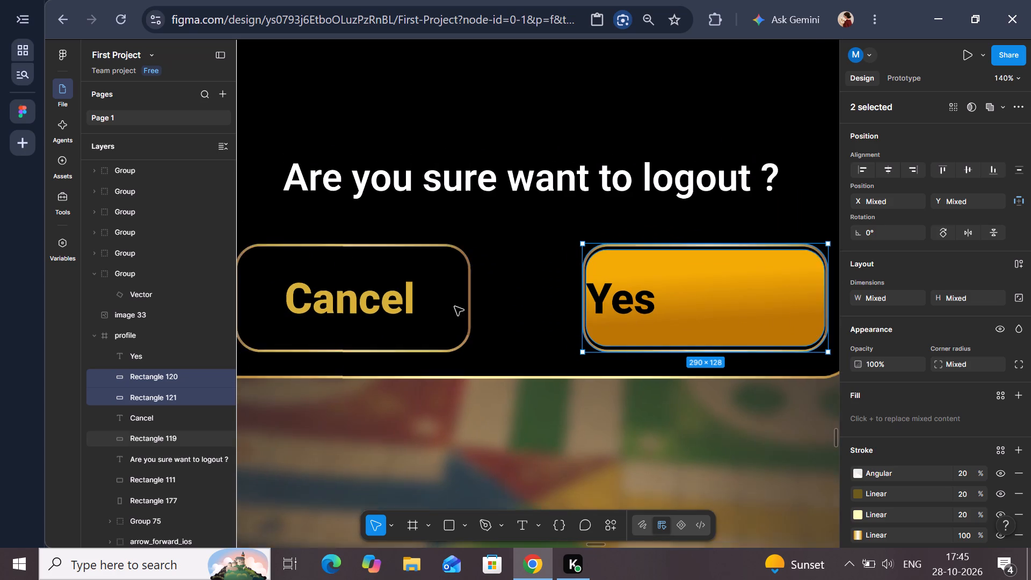
{"action": "left_click", "coordinate": [461, 308]}
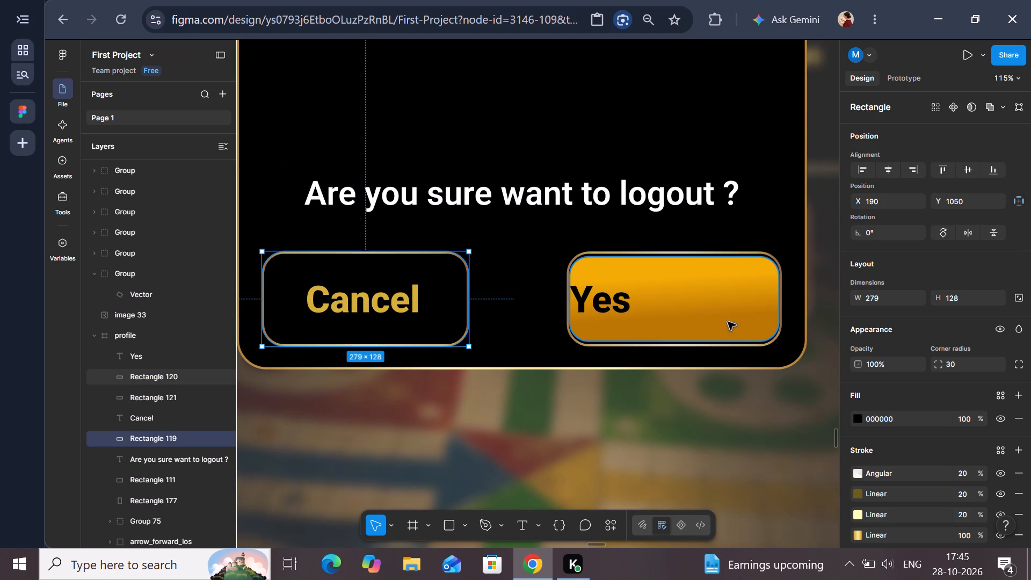
{"action": "scroll", "coordinate": [722, 322], "scroll_direction": "left", "scroll_amount": 1}
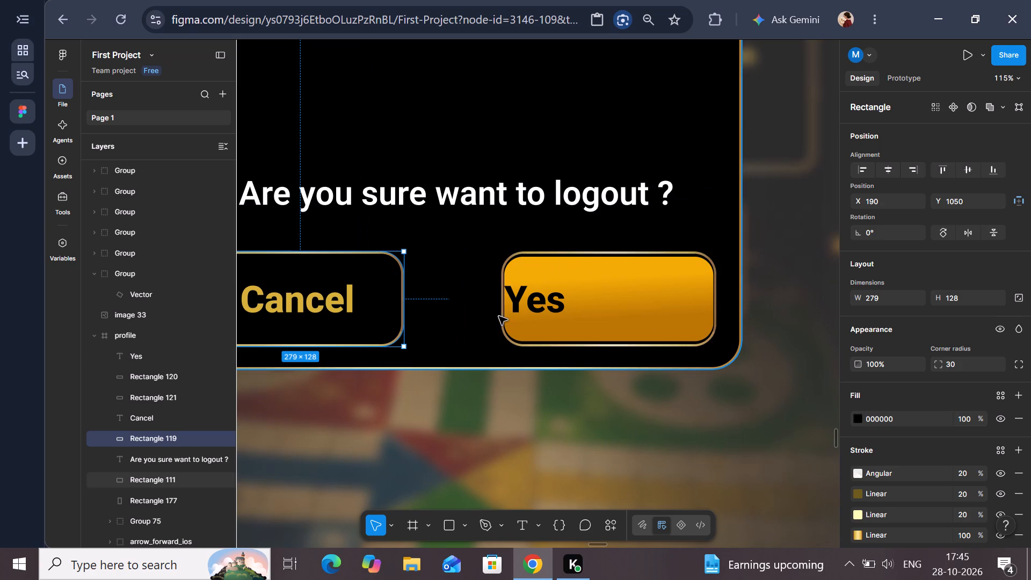
{"action": "left_click", "coordinate": [501, 316]}
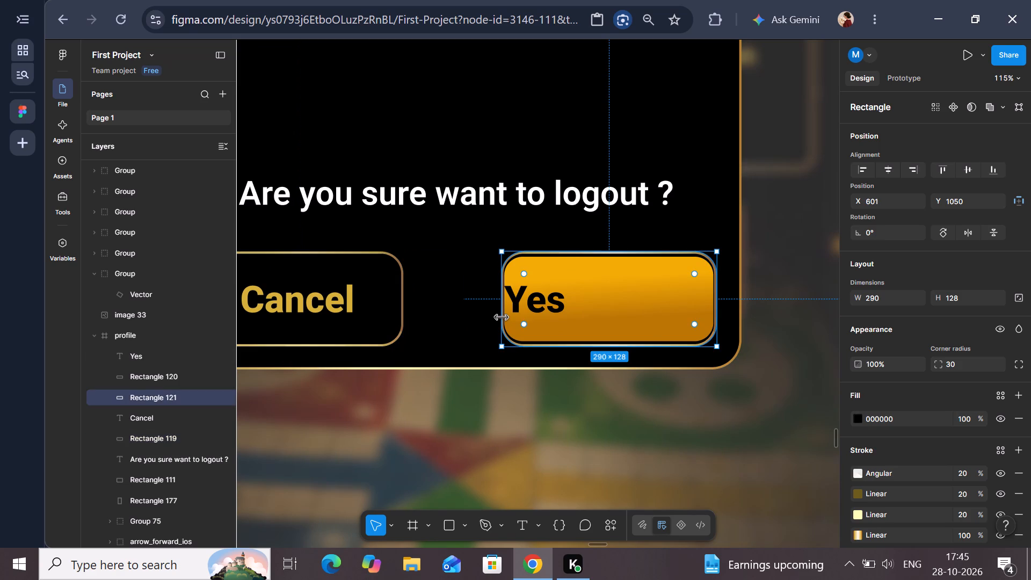
{"action": "left_click", "coordinate": [401, 318]}
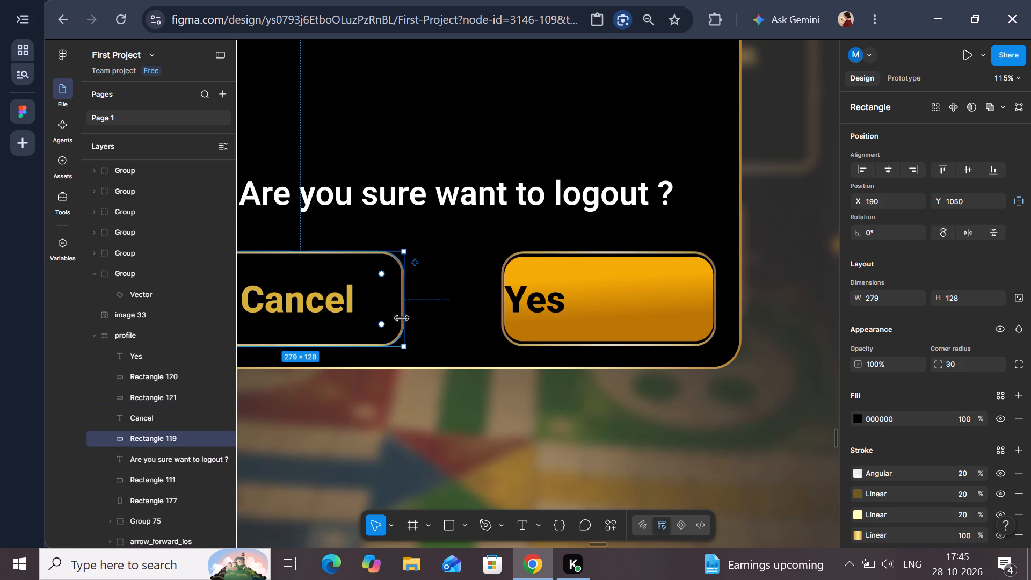
{"action": "left_click", "coordinate": [502, 309]}
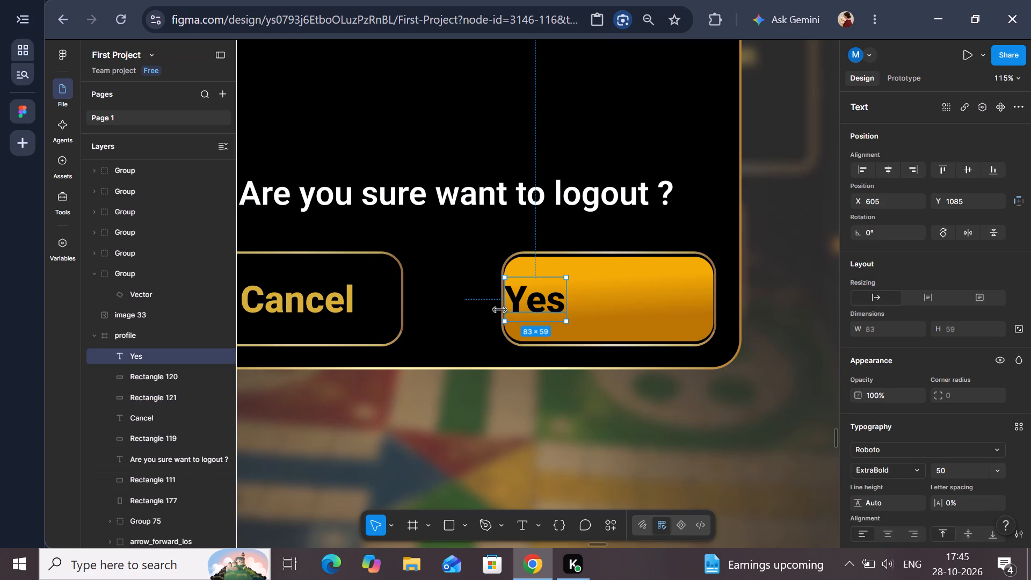
{"action": "left_click", "coordinate": [527, 251]}
{"action": "scroll", "coordinate": [725, 314], "scroll_direction": "left", "scroll_amount": 1}
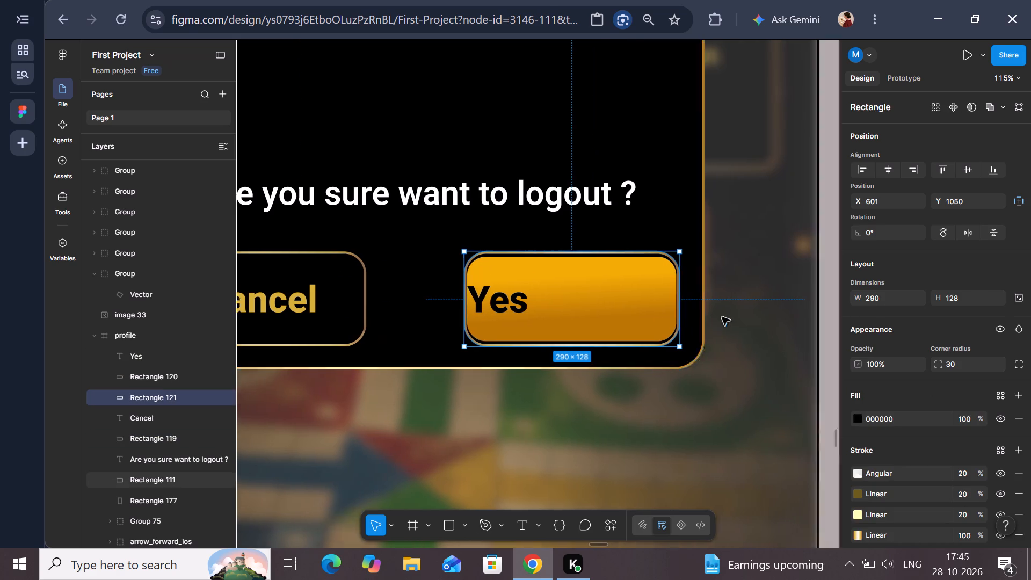
{"action": "scroll", "coordinate": [722, 317], "scroll_direction": "left", "scroll_amount": 2}
{"action": "left_click", "coordinate": [727, 322]}
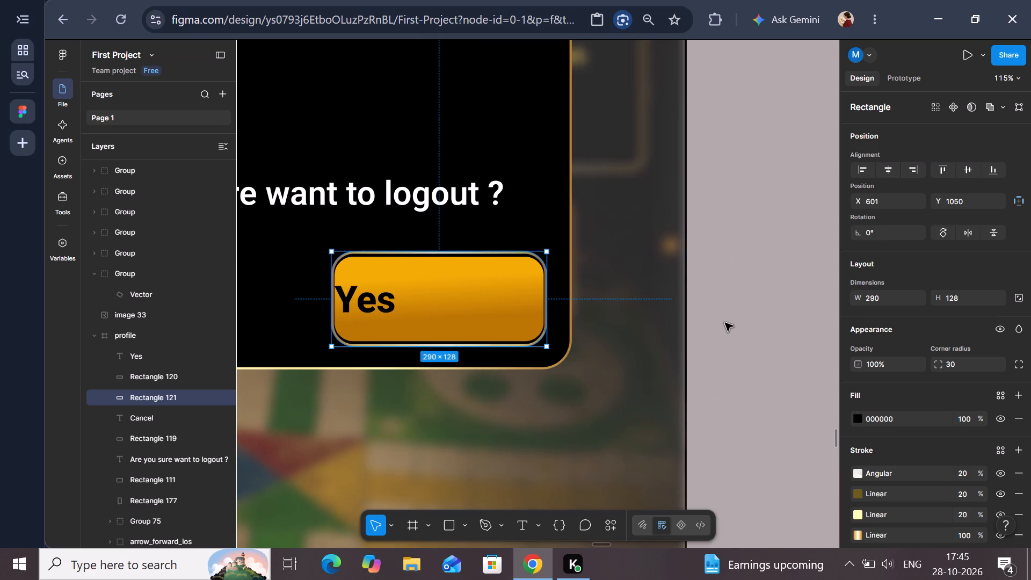
{"action": "left_click", "coordinate": [533, 321]}
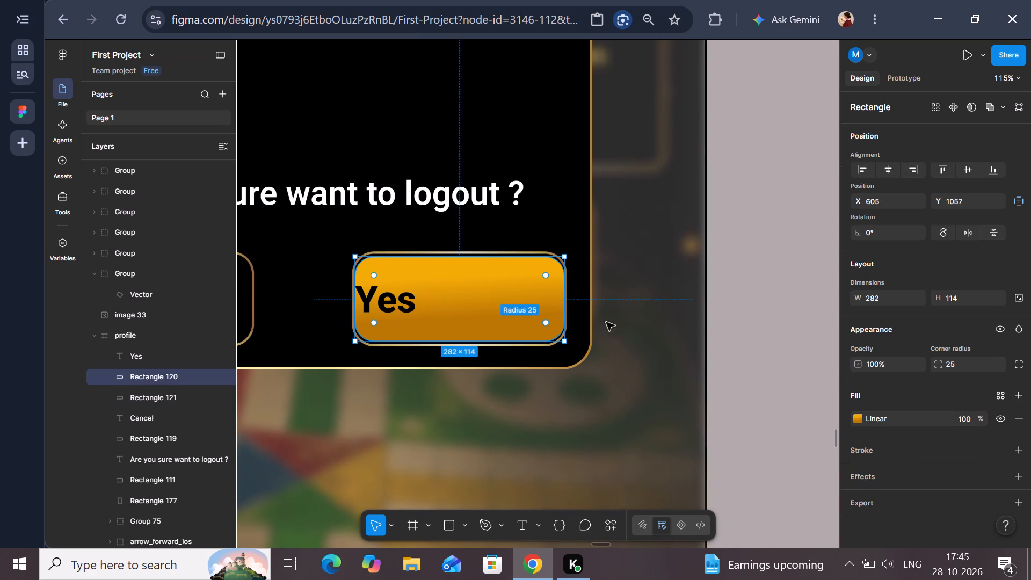
{"action": "scroll", "coordinate": [792, 328], "scroll_direction": "right", "scroll_amount": 1}
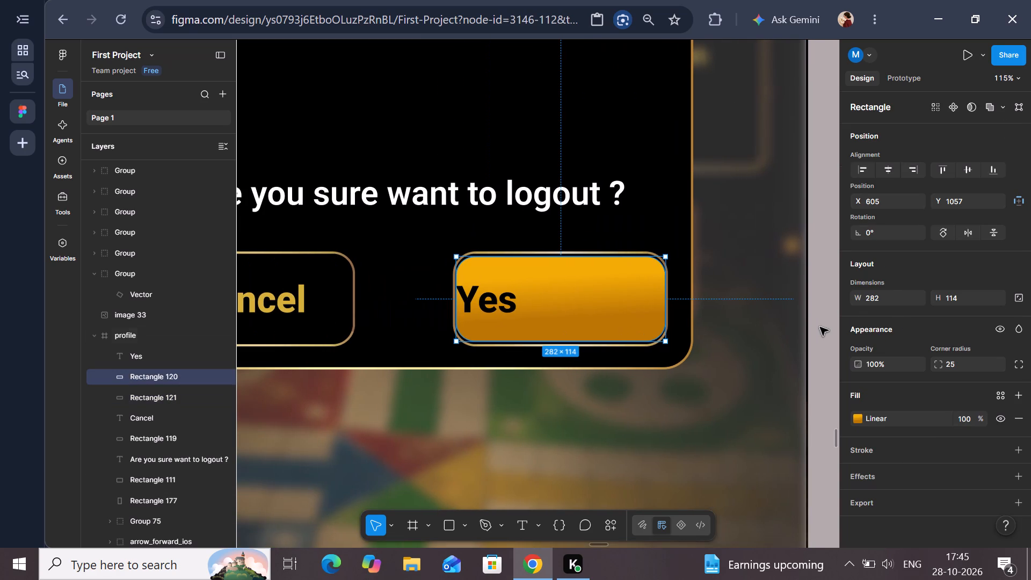
{"action": "left_click", "coordinate": [820, 327]}
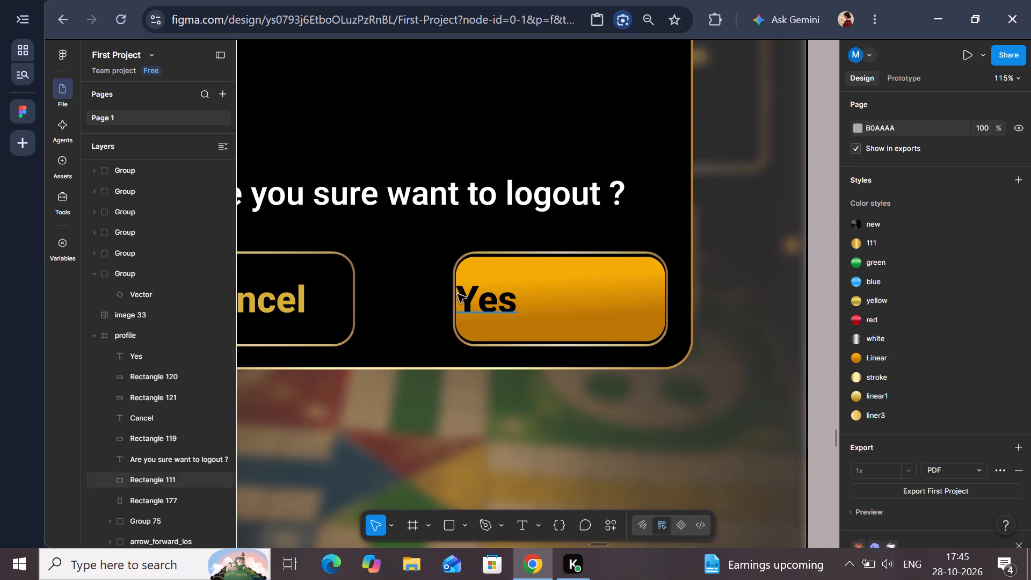
Move the Yes label to the middle of the narrowed gold button, at about X 691, Y 1092.
{"action": "left_click_drag", "start_coordinate": [489, 299], "coordinate": [553, 302]}
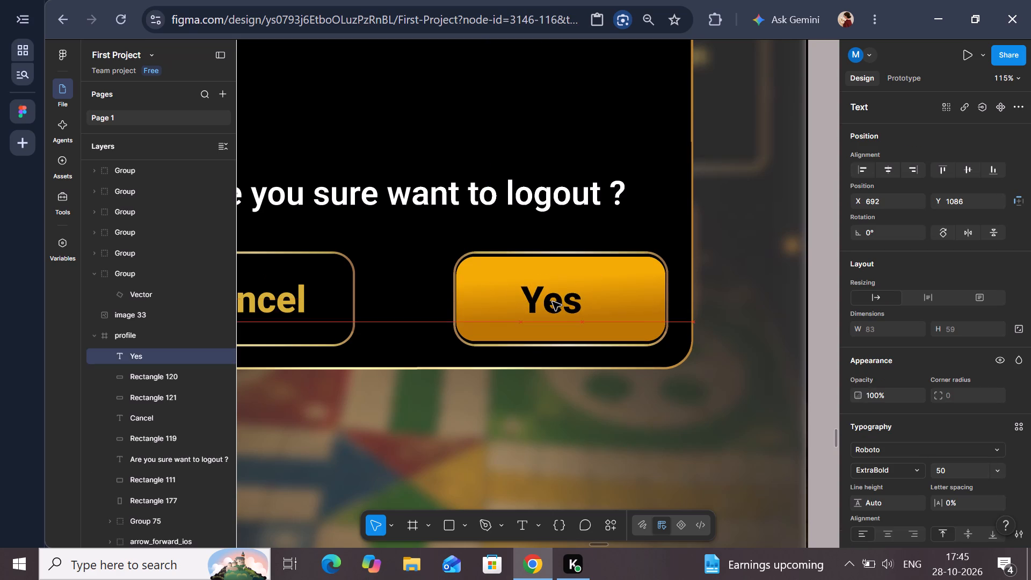
{"action": "left_click_drag", "start_coordinate": [553, 302], "coordinate": [553, 302]}
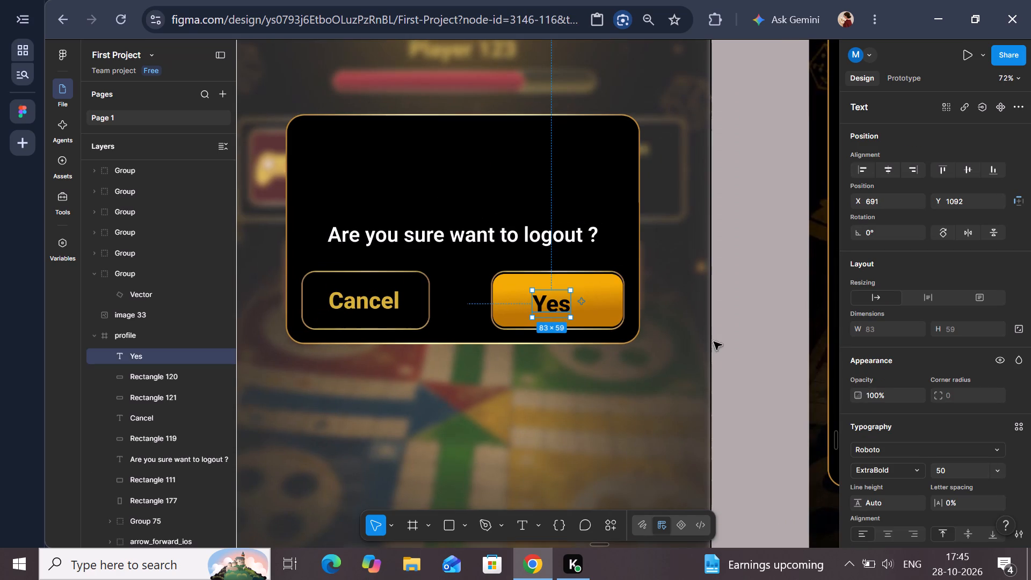
{"action": "left_click", "coordinate": [744, 316]}
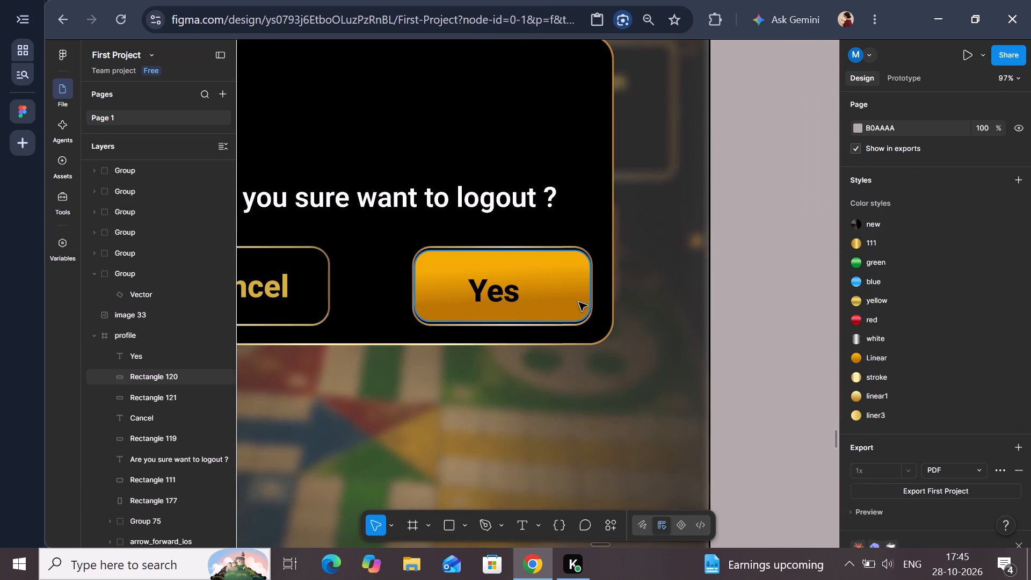
Set the gold Yes fill's width to 279 and shift it to X 606 inside its outline.
{"action": "left_click", "coordinate": [579, 302]}
{"action": "left_click", "coordinate": [877, 298]}
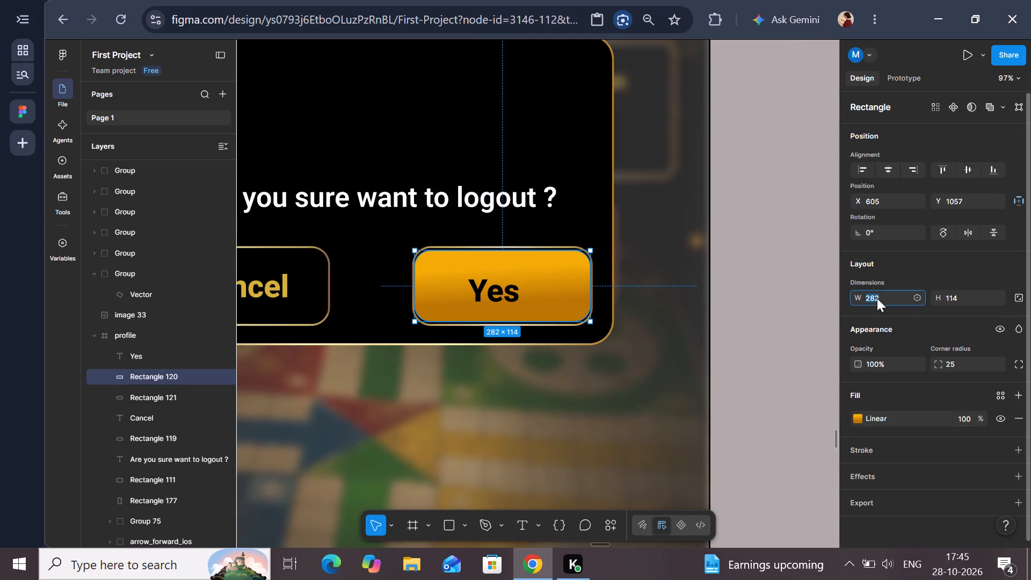
{"action": "key", "text": "BackSpace"}
{"action": "key", "text": "2"}
{"action": "type", "text": "79"}
{"action": "key", "text": "Return"}
{"action": "left_click", "coordinate": [757, 275]}
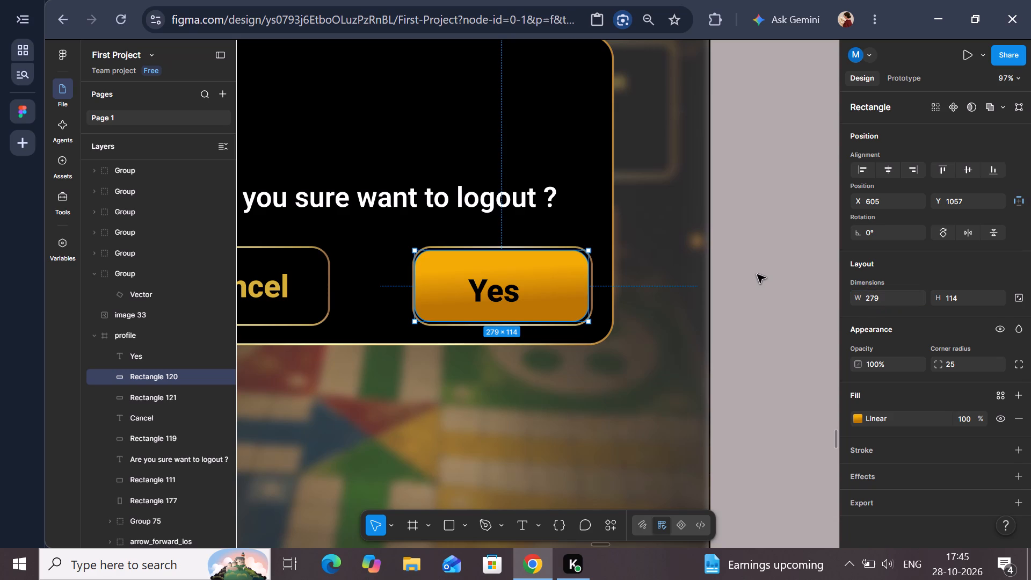
{"action": "scroll", "coordinate": [757, 274], "scroll_direction": "right", "scroll_amount": 1}
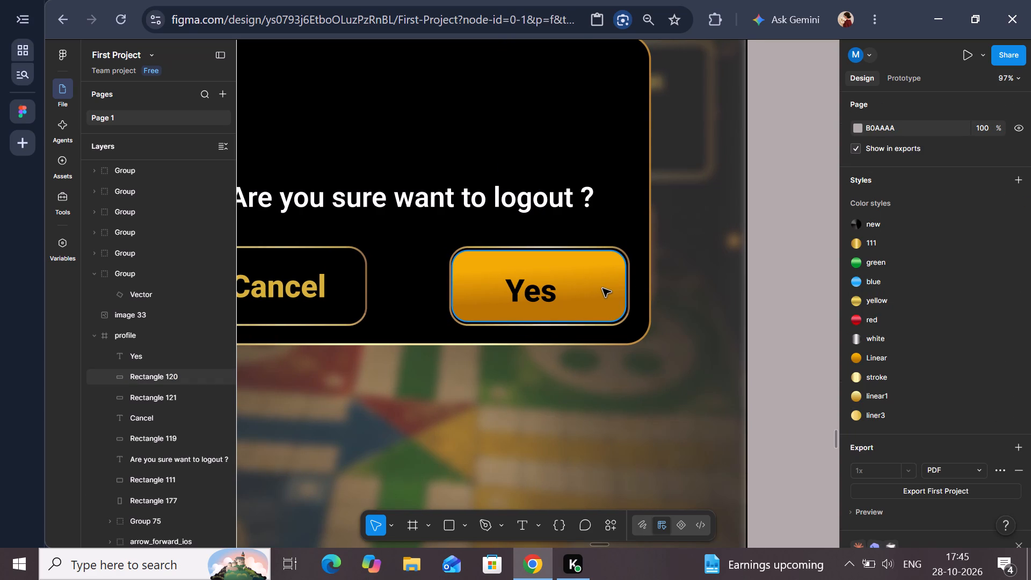
{"action": "left_click", "coordinate": [593, 288]}
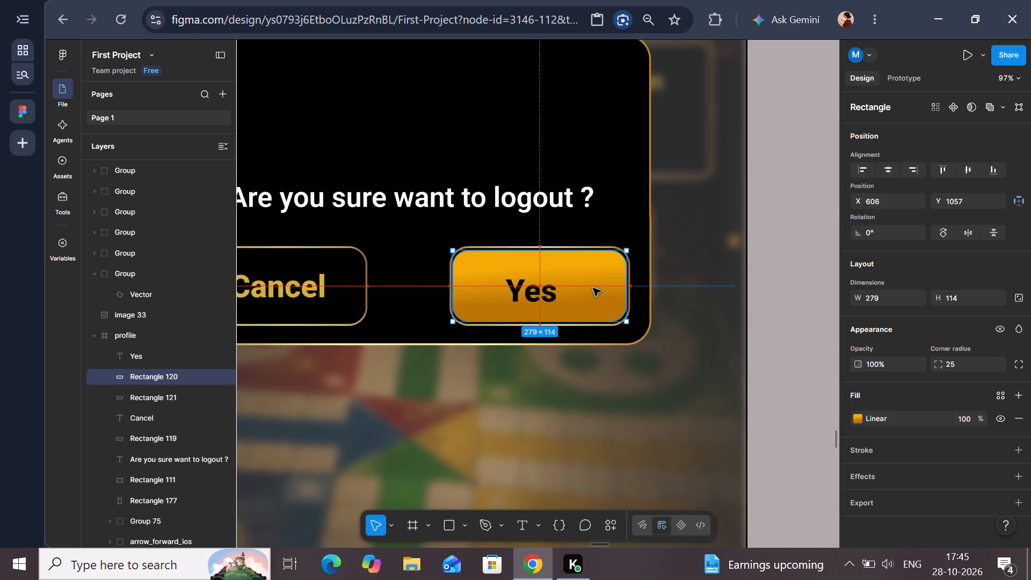
{"action": "left_click", "coordinate": [778, 284]}
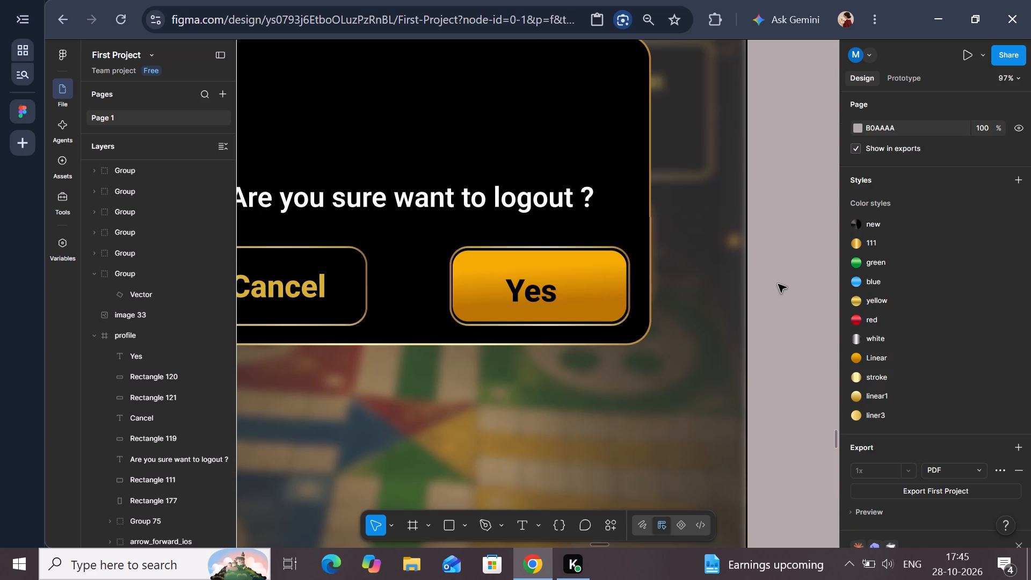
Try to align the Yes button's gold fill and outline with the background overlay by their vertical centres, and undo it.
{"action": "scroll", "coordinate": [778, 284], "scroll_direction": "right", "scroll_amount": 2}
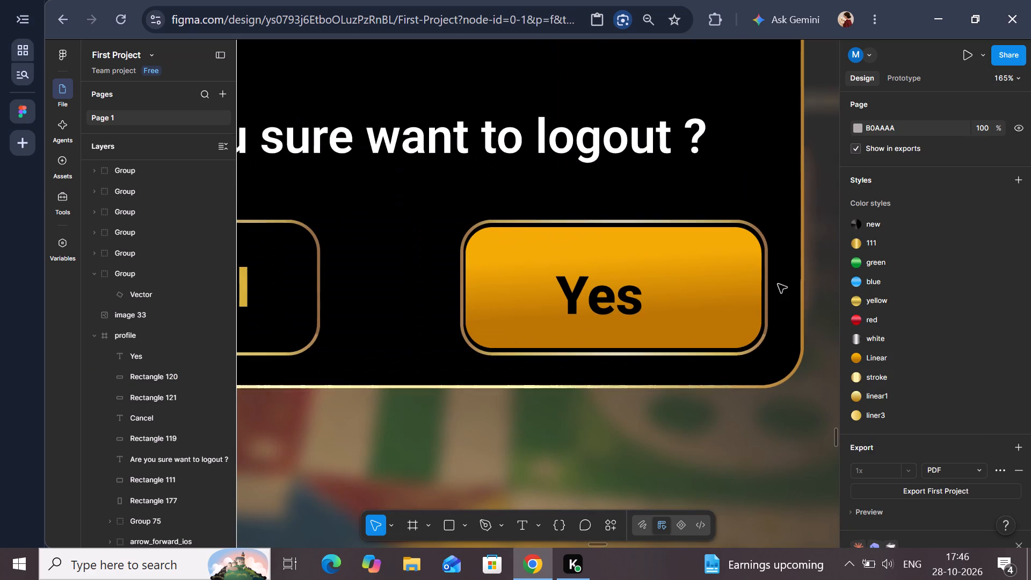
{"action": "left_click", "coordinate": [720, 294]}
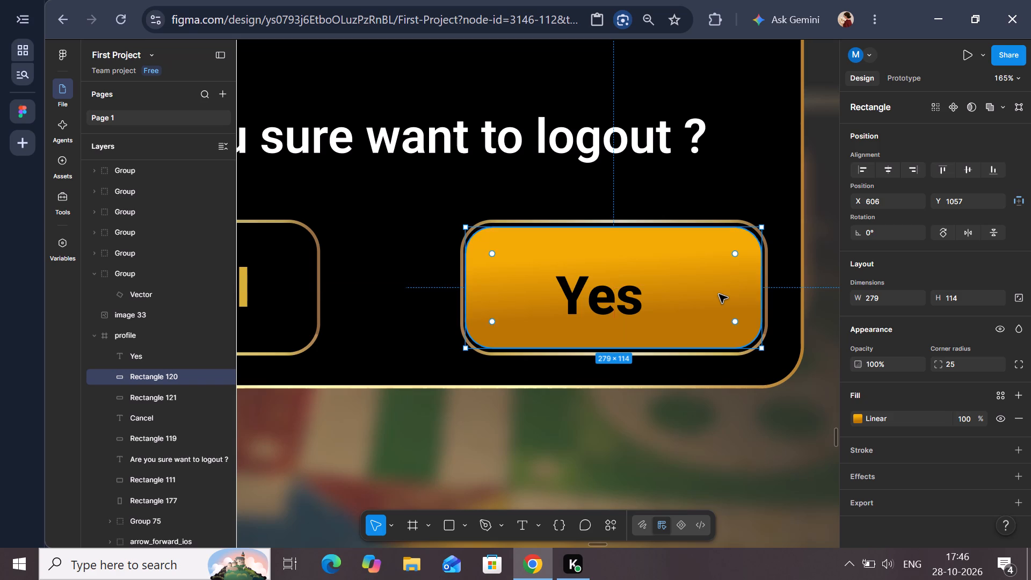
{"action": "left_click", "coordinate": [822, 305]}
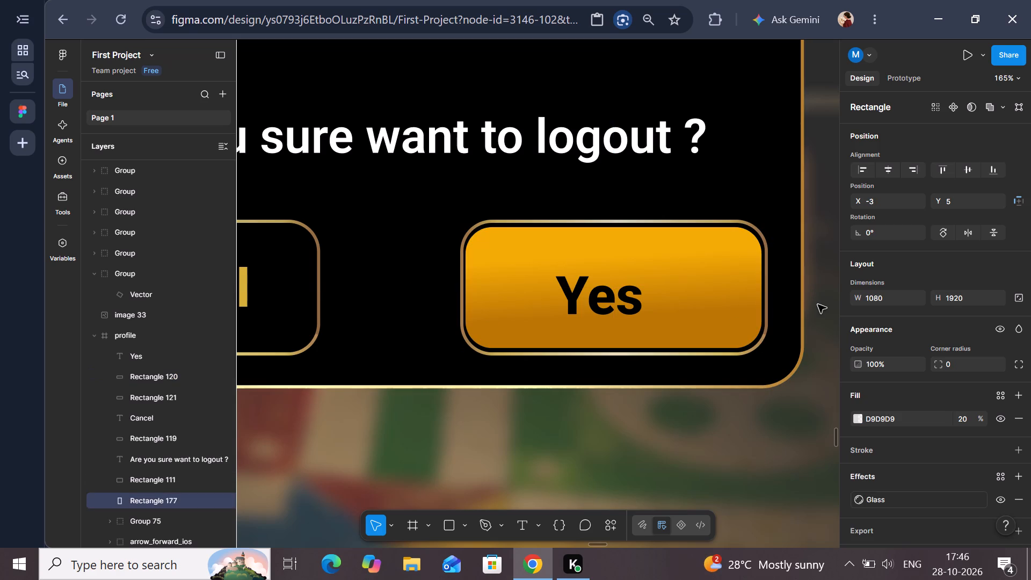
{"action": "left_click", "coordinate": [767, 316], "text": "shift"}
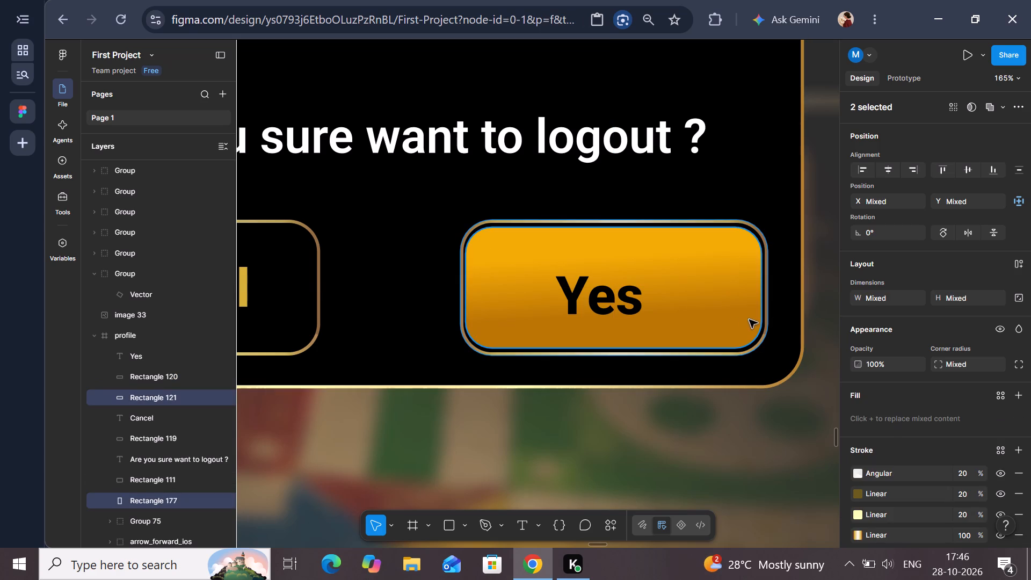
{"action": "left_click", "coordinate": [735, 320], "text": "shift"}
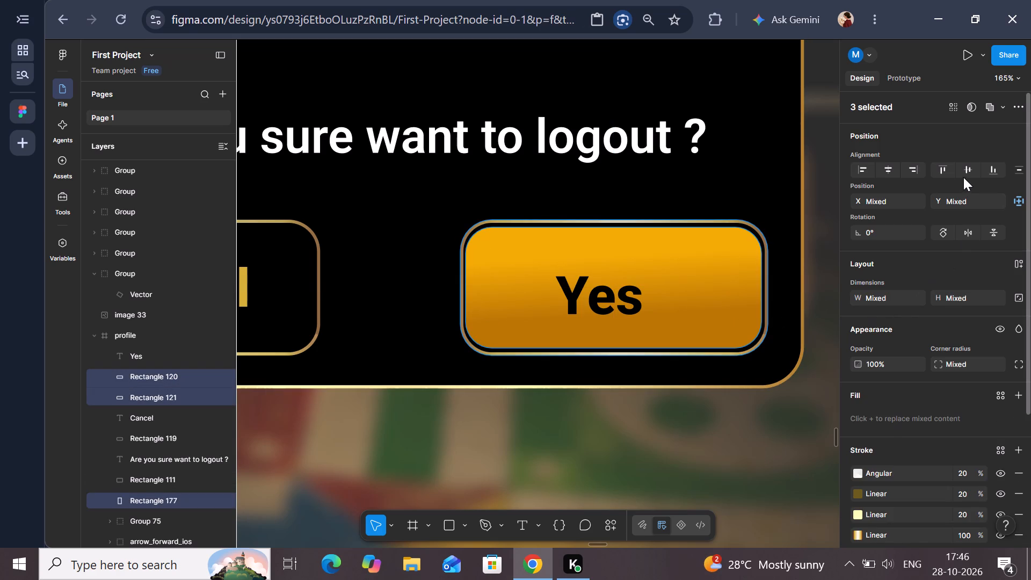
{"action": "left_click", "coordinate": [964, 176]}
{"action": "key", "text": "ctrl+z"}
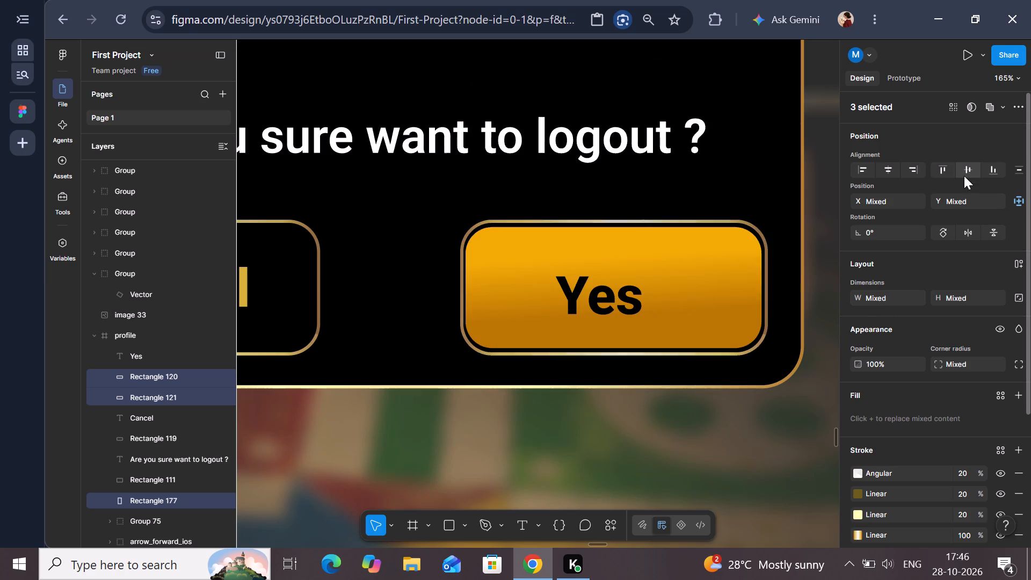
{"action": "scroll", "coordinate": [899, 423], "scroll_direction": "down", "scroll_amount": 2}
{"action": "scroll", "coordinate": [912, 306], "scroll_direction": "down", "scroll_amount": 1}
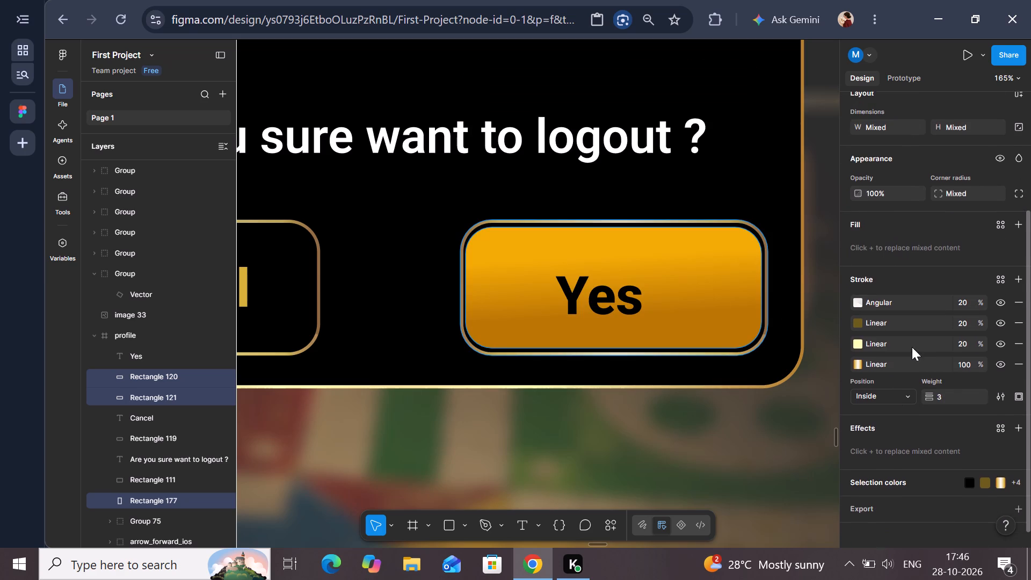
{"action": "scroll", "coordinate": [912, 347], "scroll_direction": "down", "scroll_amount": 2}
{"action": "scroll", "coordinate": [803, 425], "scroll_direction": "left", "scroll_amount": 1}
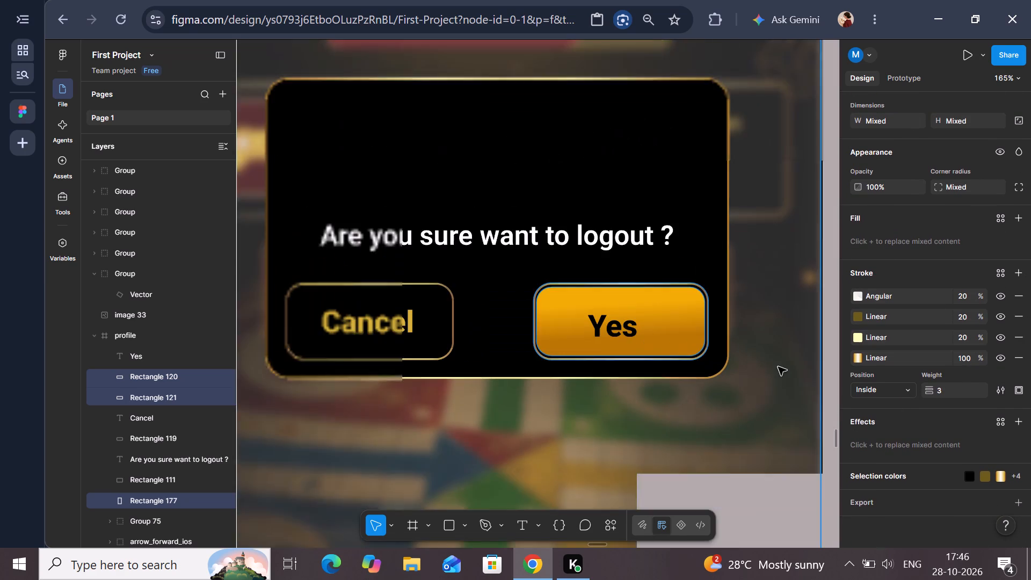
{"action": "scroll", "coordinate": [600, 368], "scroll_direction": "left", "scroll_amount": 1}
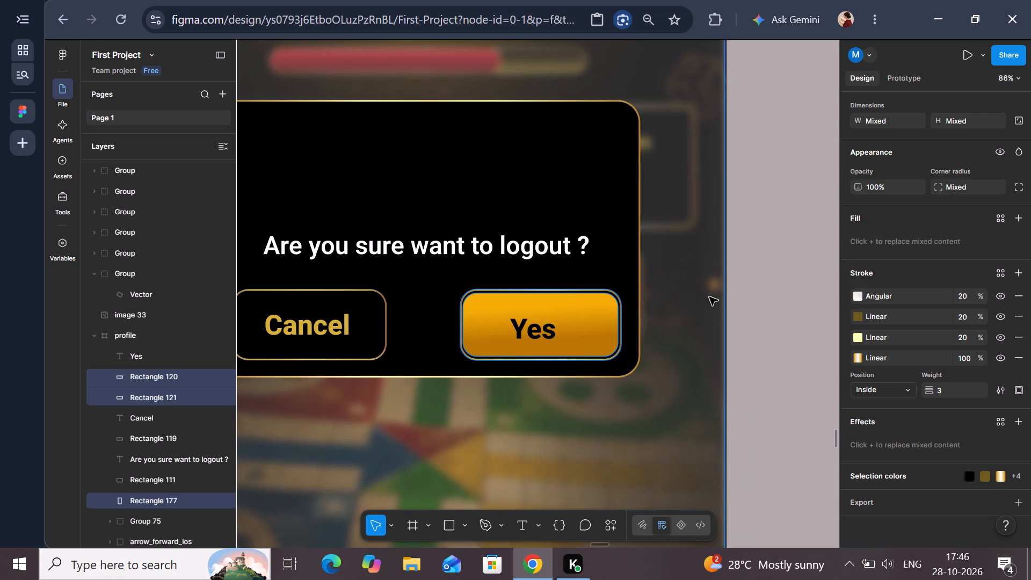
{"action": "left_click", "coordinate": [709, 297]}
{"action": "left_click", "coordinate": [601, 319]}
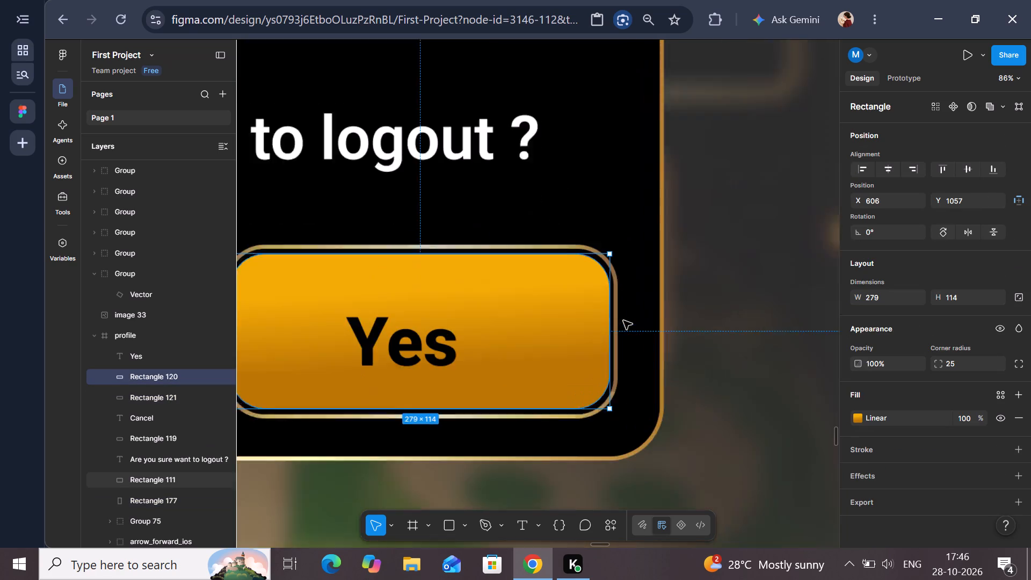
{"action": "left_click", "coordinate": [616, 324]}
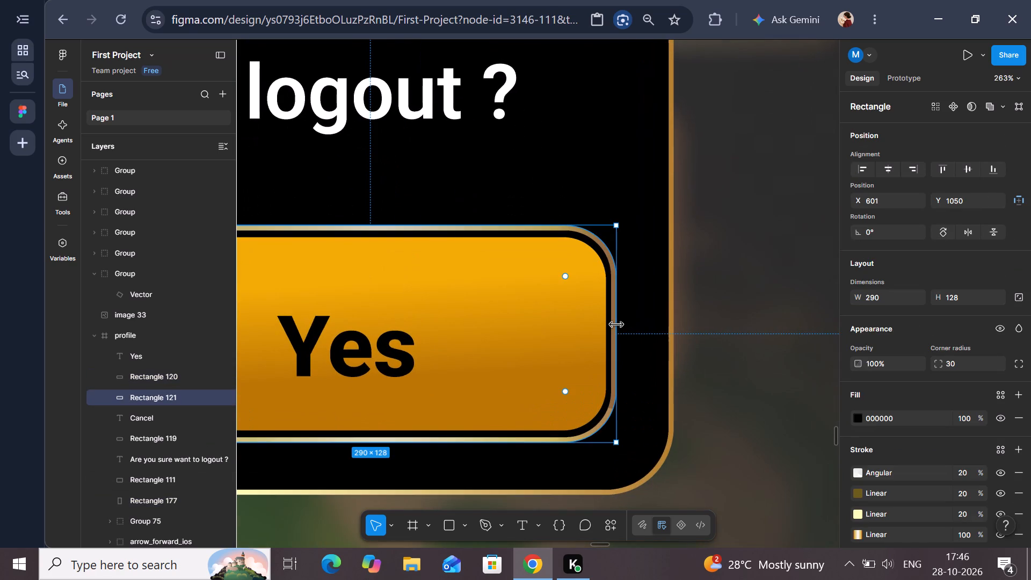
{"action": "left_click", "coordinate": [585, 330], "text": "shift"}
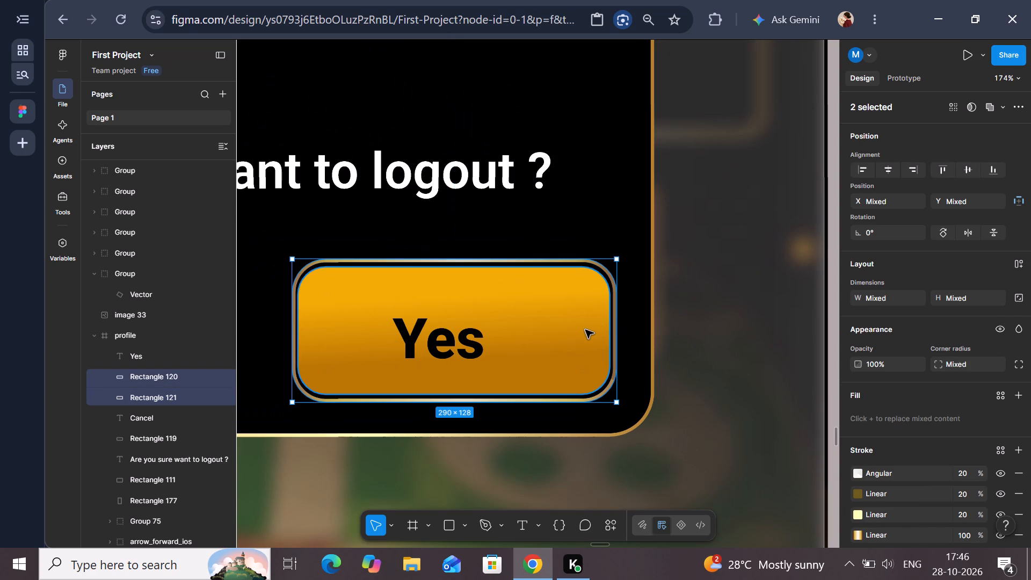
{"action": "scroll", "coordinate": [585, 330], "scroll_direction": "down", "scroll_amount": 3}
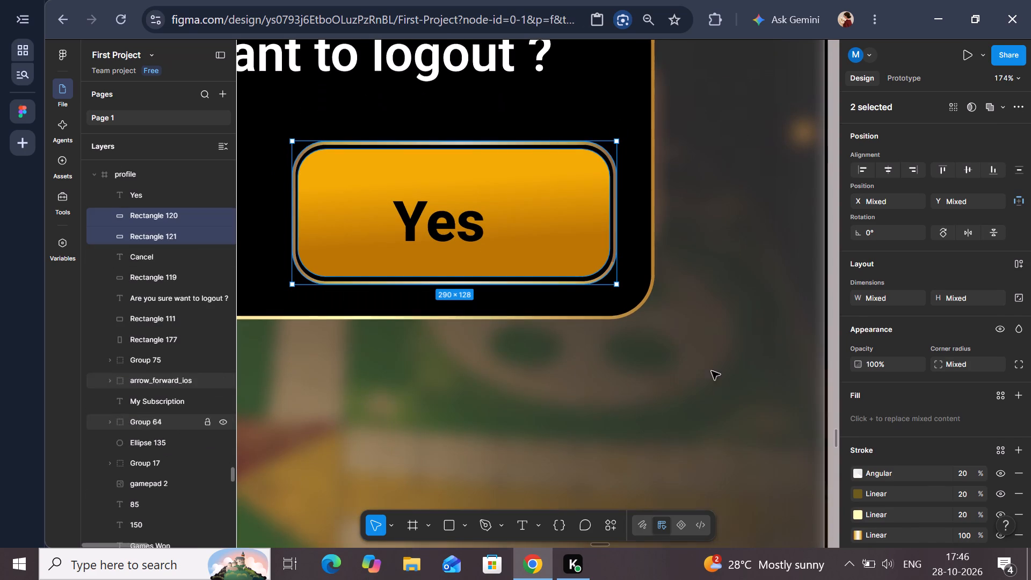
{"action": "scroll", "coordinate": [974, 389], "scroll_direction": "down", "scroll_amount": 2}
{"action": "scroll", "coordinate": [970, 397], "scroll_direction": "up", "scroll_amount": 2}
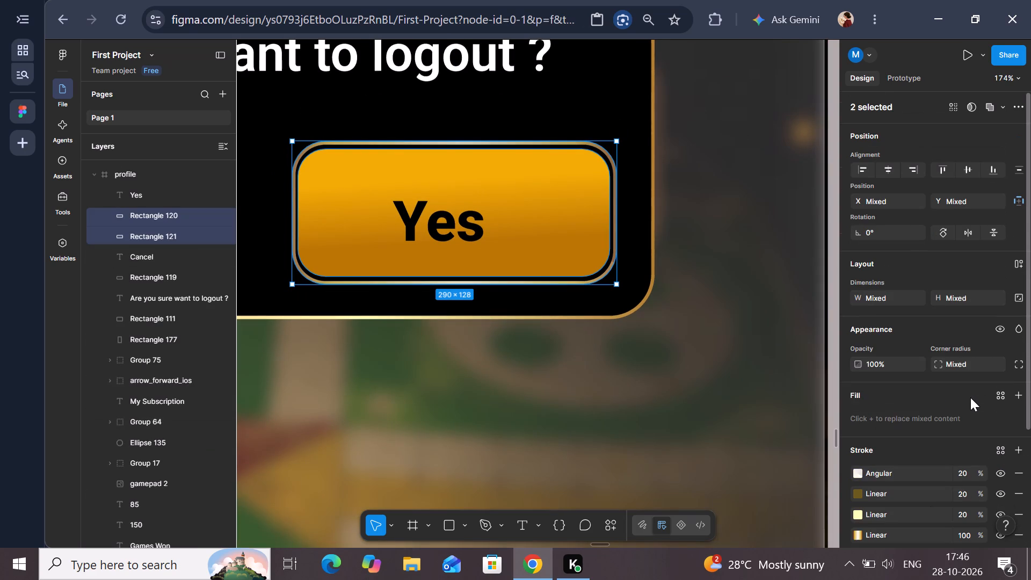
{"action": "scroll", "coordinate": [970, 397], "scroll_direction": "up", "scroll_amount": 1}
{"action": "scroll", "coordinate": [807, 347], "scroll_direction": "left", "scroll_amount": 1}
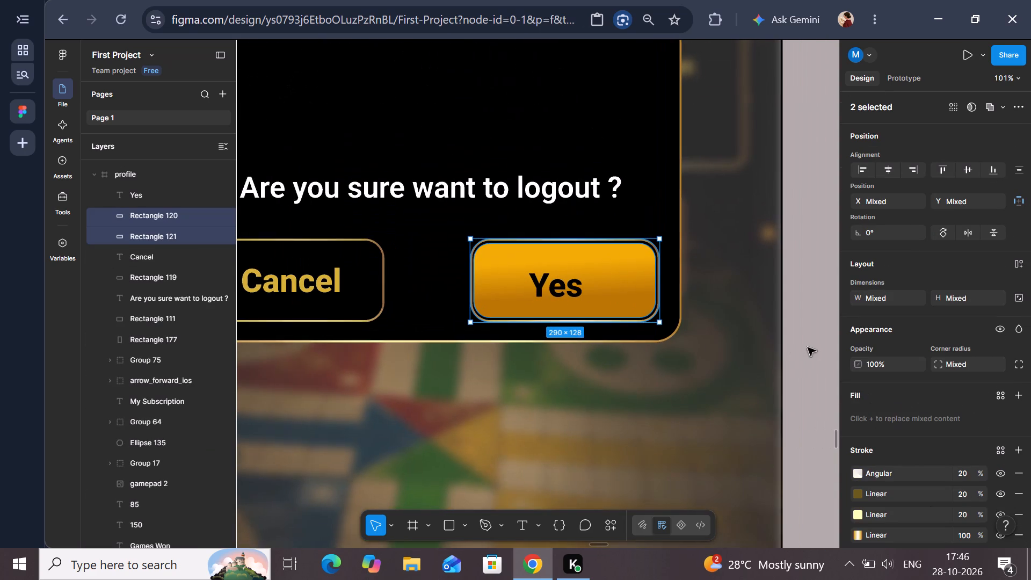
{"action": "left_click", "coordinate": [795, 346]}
Nudge the gold Yes fill sideways within its outline to X 607.
{"action": "scroll", "coordinate": [773, 345], "scroll_direction": "right", "scroll_amount": 1}
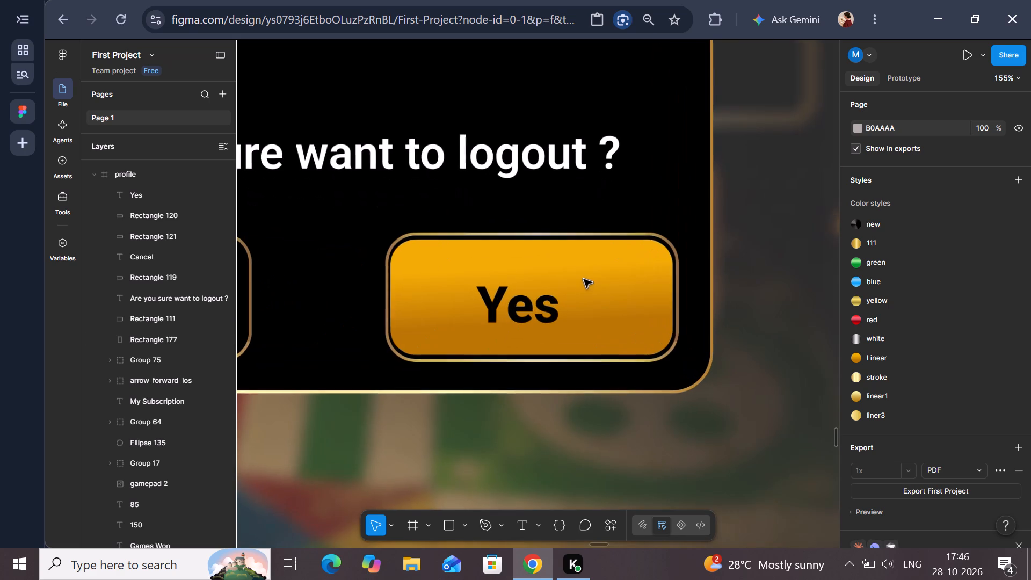
{"action": "left_click", "coordinate": [606, 279]}
{"action": "key", "text": "Right"}
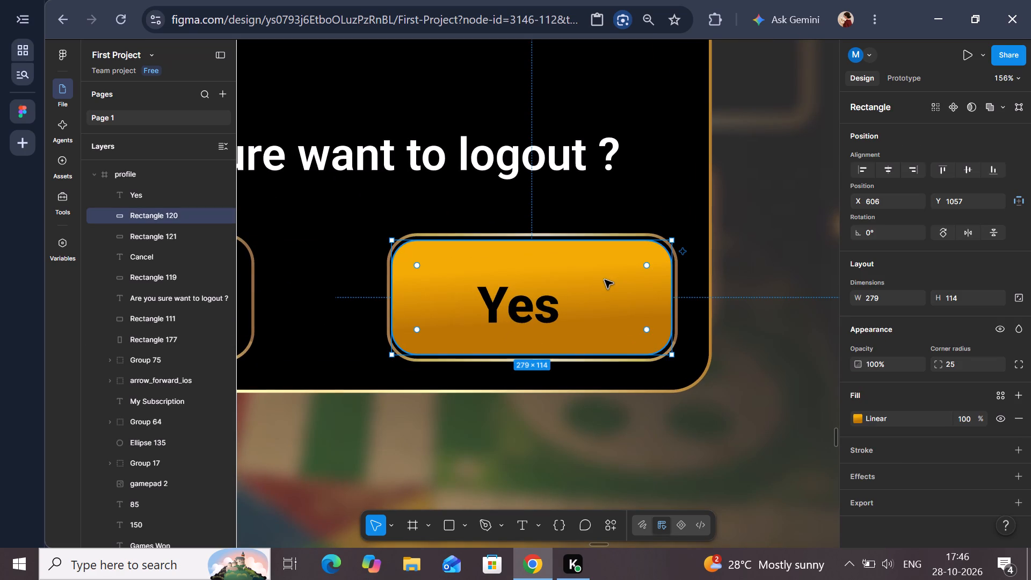
Centre the Yes label on the gold button, at about X 704, Y 1084.
{"action": "left_click", "coordinate": [523, 308]}
{"action": "left_click_drag", "start_coordinate": [526, 309], "coordinate": [547, 305]}
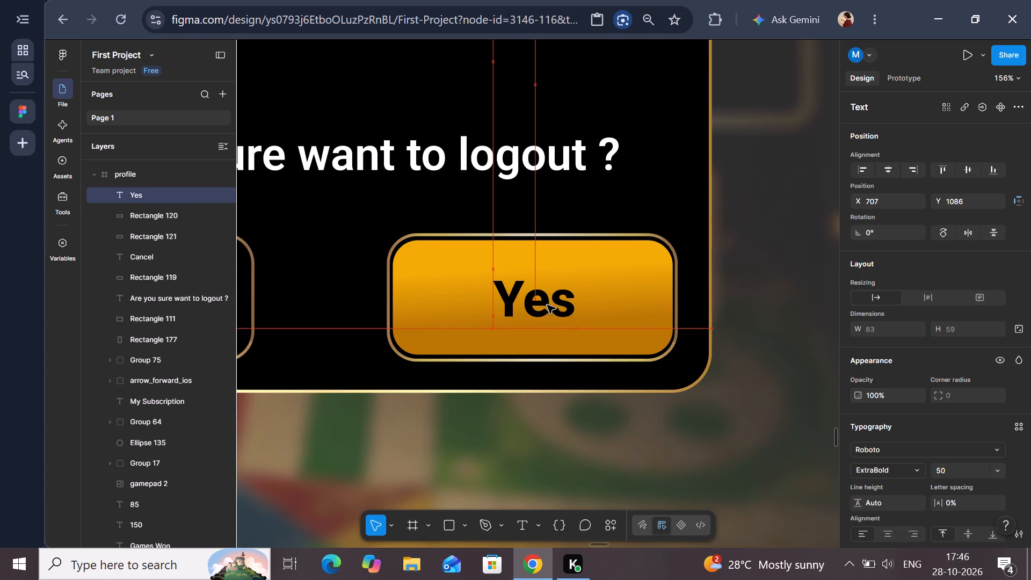
{"action": "left_click_drag", "start_coordinate": [547, 305], "coordinate": [538, 303]}
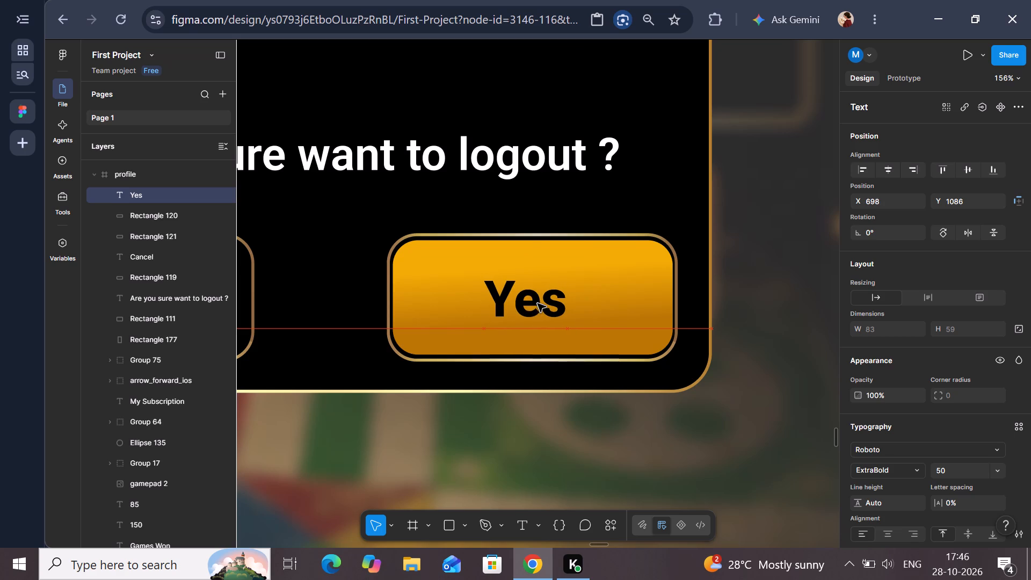
{"action": "left_click_drag", "start_coordinate": [538, 303], "coordinate": [538, 301]}
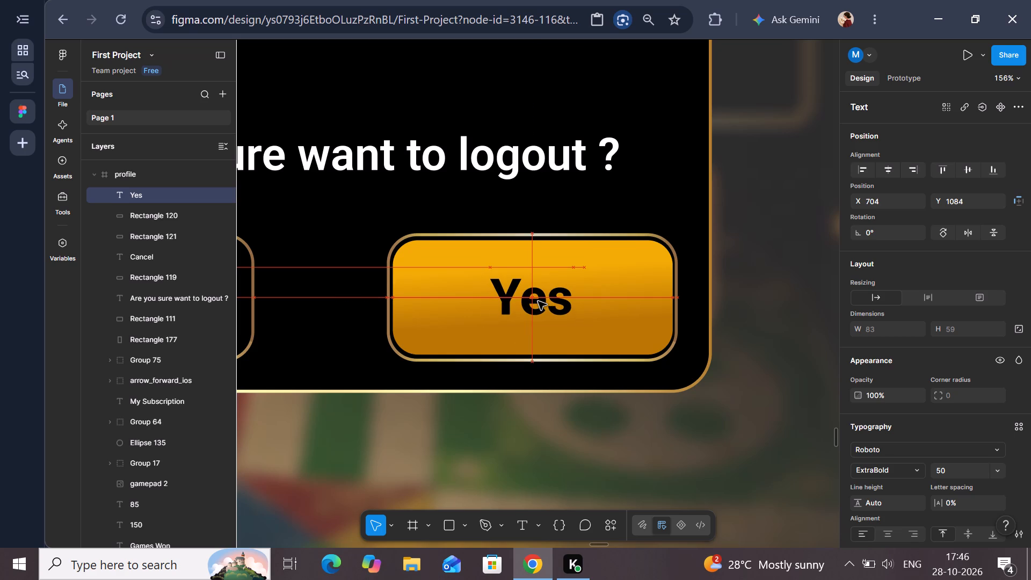
{"action": "left_click", "coordinate": [778, 313]}
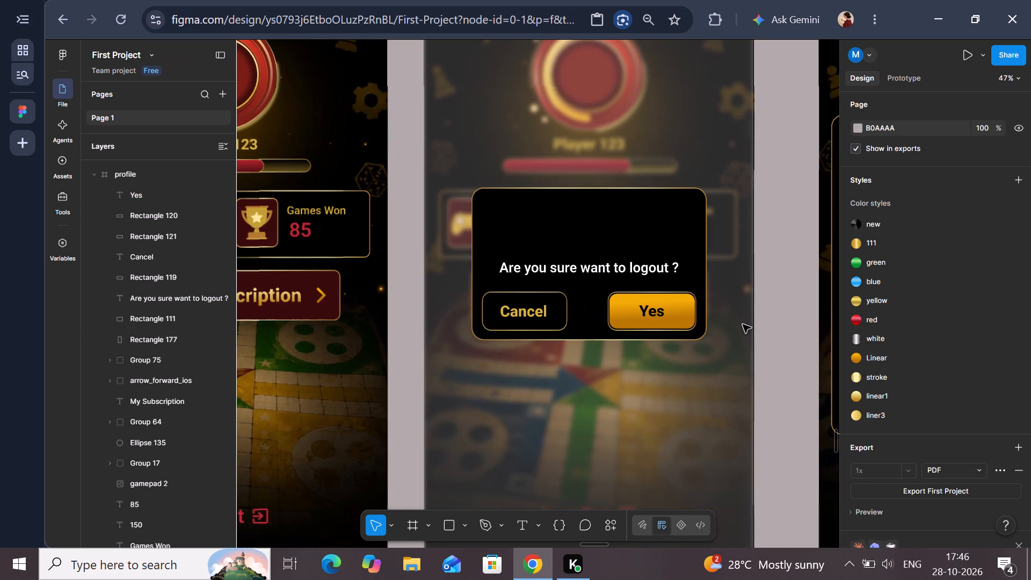
Review the logout pop-up's layout and compare it with the neighbouring No ads, profile and Subscription screens.
{"action": "scroll", "coordinate": [742, 324], "scroll_direction": "right", "scroll_amount": 1}
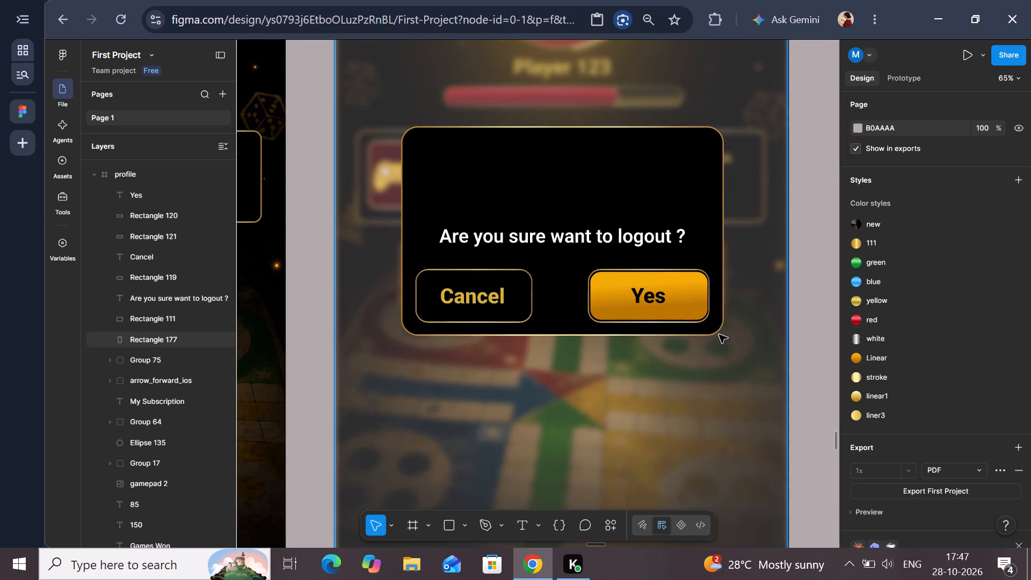
{"action": "scroll", "coordinate": [531, 291], "scroll_direction": "right", "scroll_amount": 1}
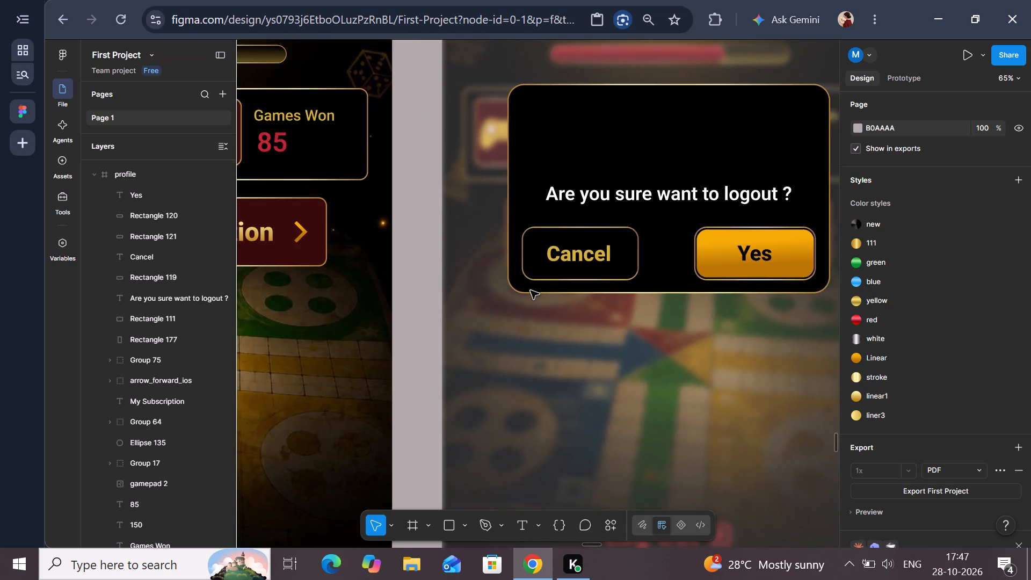
{"action": "scroll", "coordinate": [527, 303], "scroll_direction": "right", "scroll_amount": 1}
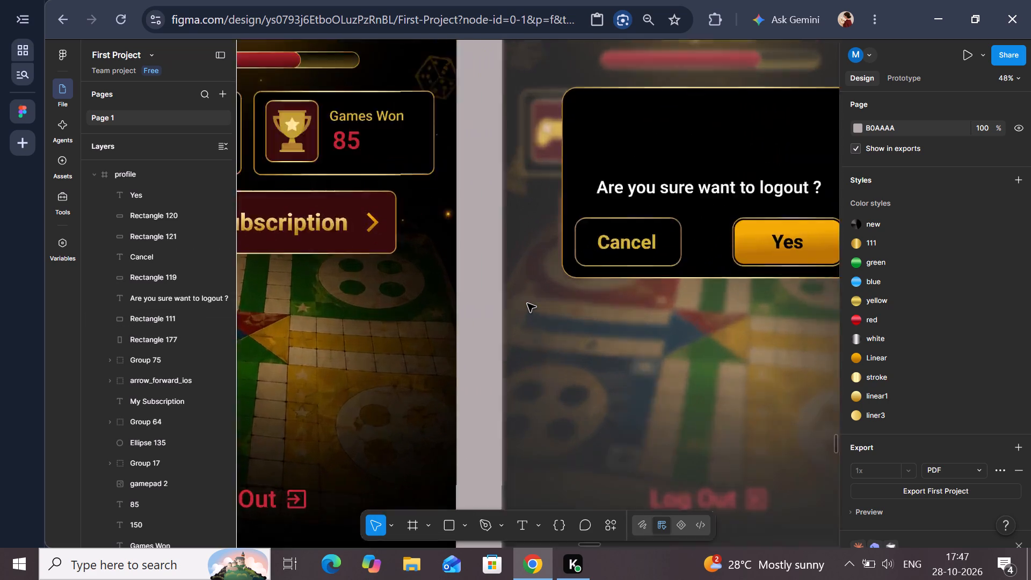
{"action": "scroll", "coordinate": [527, 303], "scroll_direction": "left", "scroll_amount": 2}
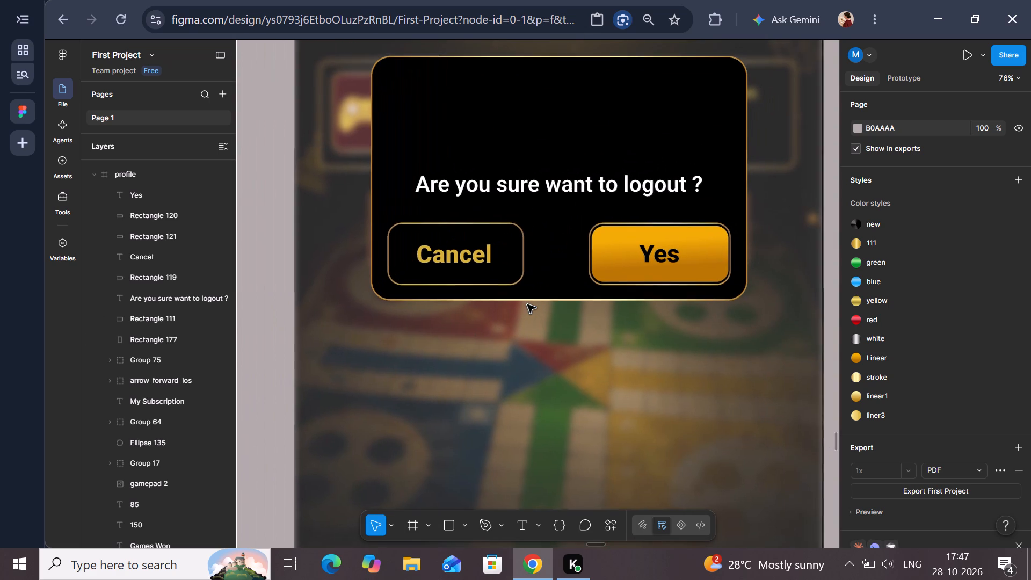
{"action": "scroll", "coordinate": [527, 305], "scroll_direction": "right", "scroll_amount": 5}
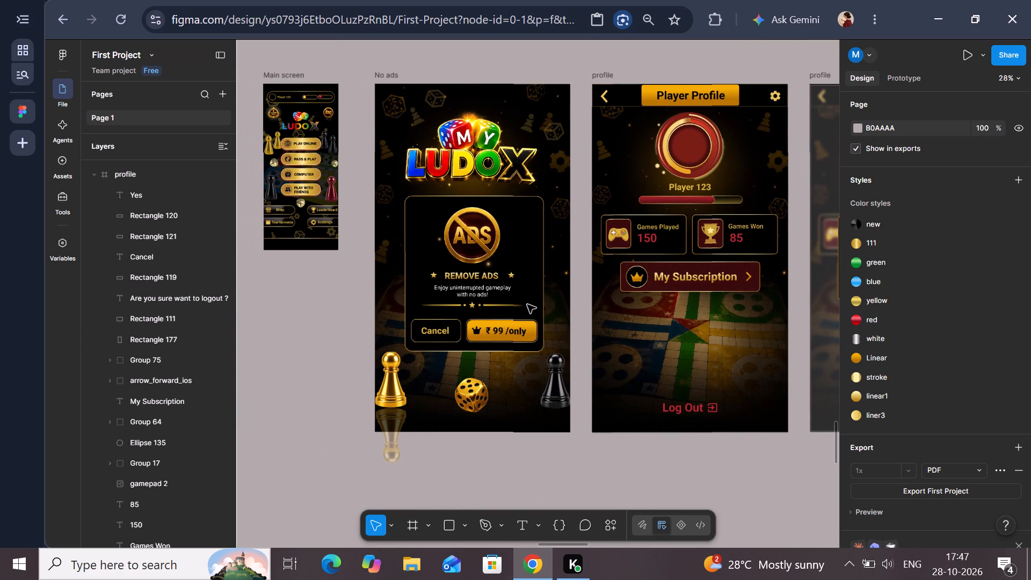
{"action": "scroll", "coordinate": [515, 359], "scroll_direction": "left", "scroll_amount": 6}
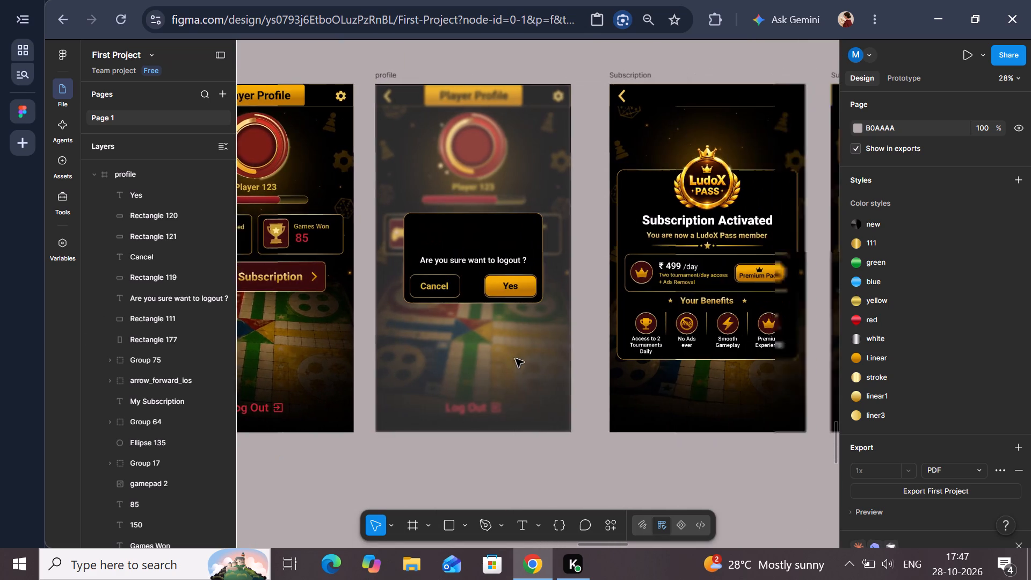
{"action": "scroll", "coordinate": [491, 302], "scroll_direction": "right", "scroll_amount": 1}
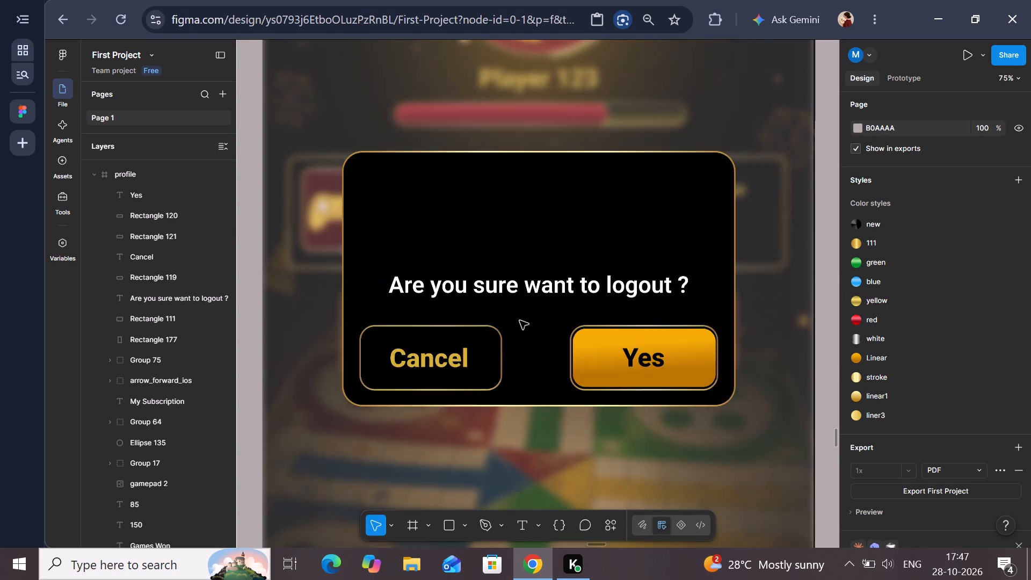
Set the Cancel button outline's width to 290 to match the Yes button's outline.
{"action": "scroll", "coordinate": [541, 336], "scroll_direction": "left", "scroll_amount": 1}
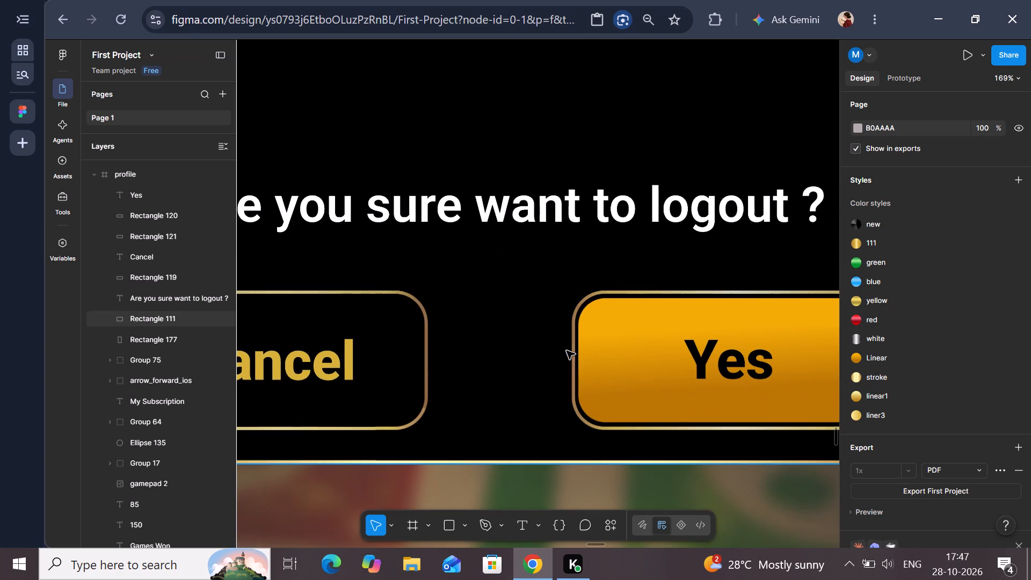
{"action": "left_click", "coordinate": [570, 350]}
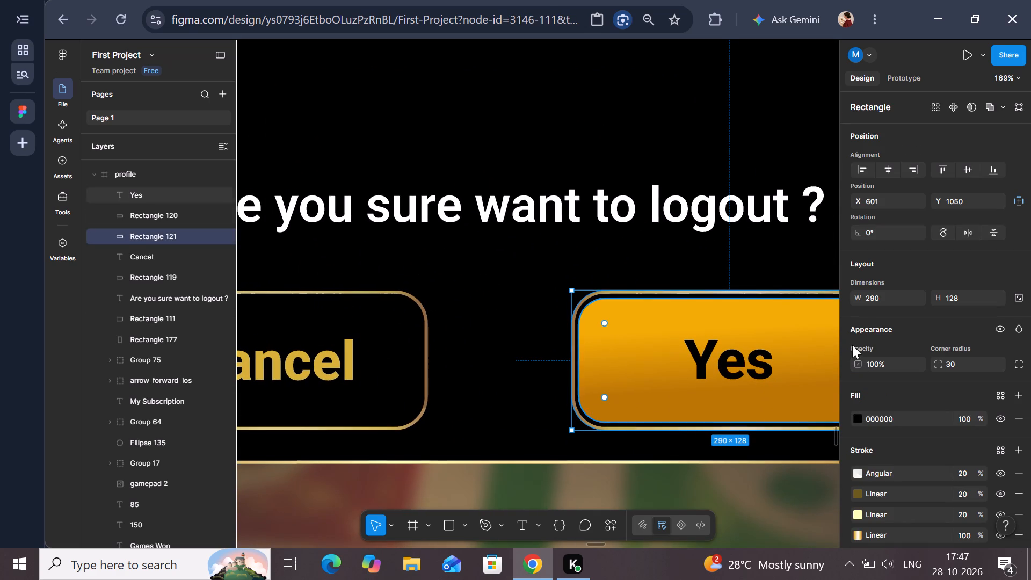
{"action": "left_click", "coordinate": [620, 361]}
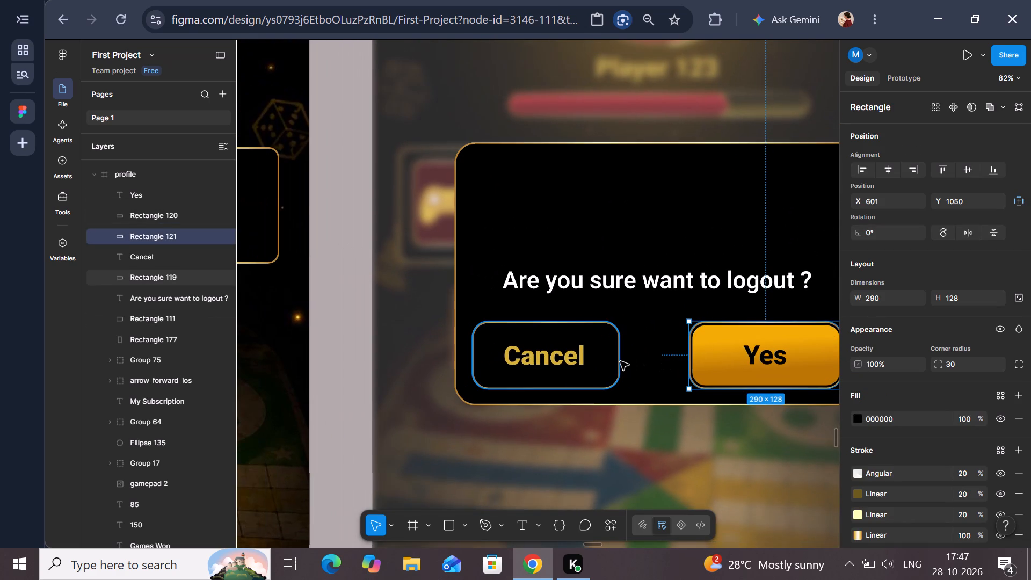
{"action": "left_click", "coordinate": [687, 351]}
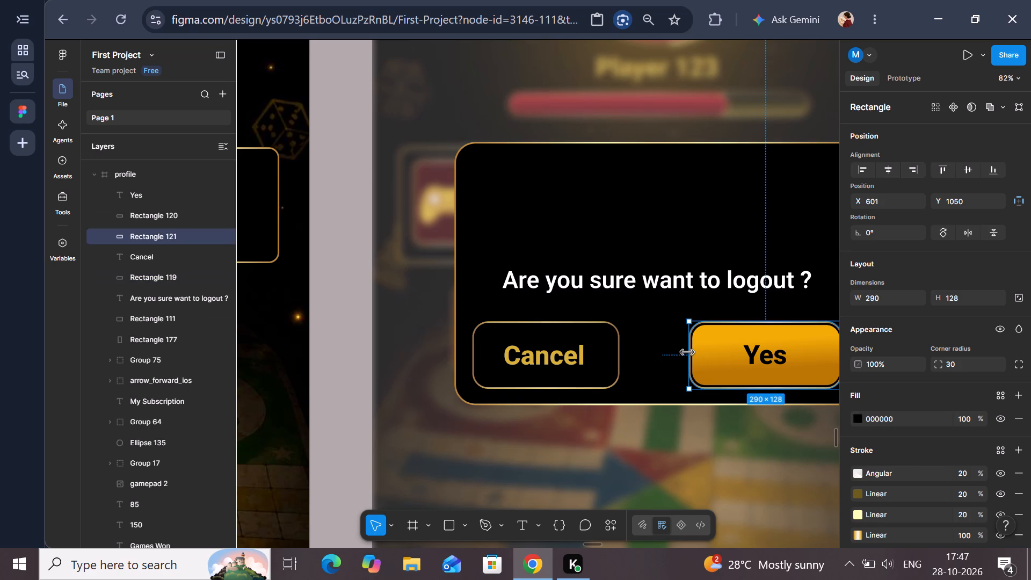
{"action": "scroll", "coordinate": [687, 351], "scroll_direction": "left", "scroll_amount": 1}
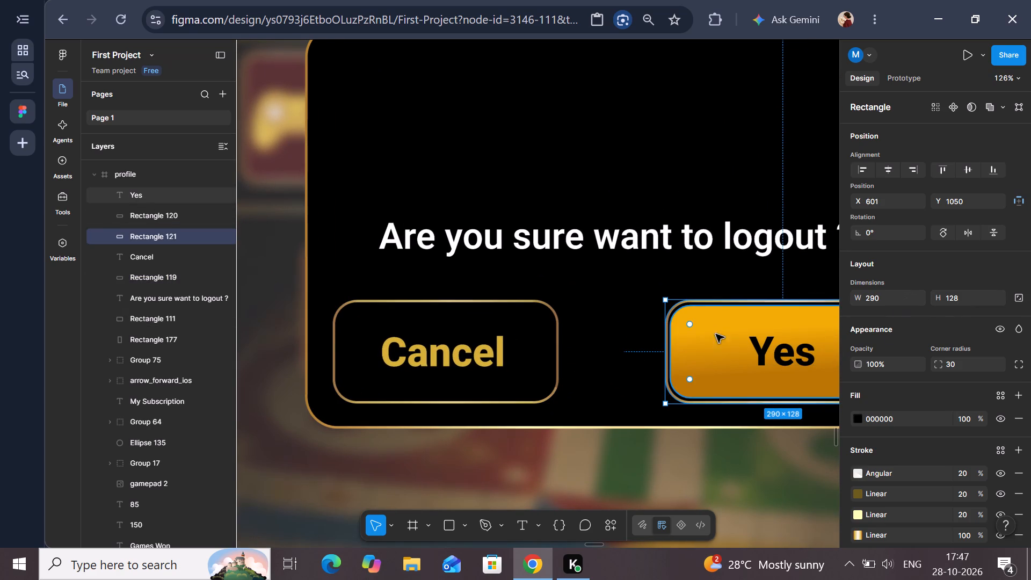
{"action": "left_click", "coordinate": [556, 356]}
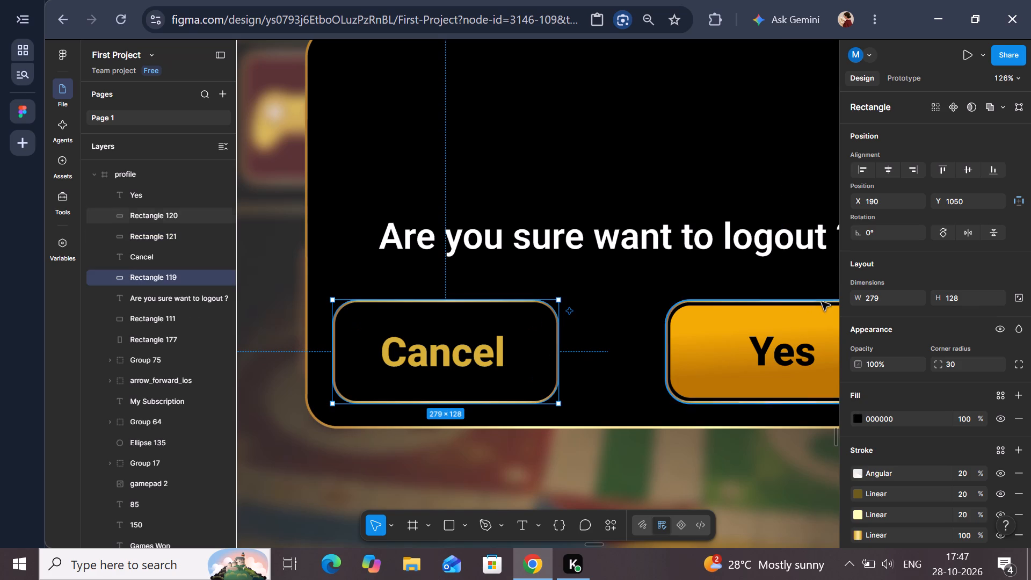
{"action": "left_click", "coordinate": [885, 296]}
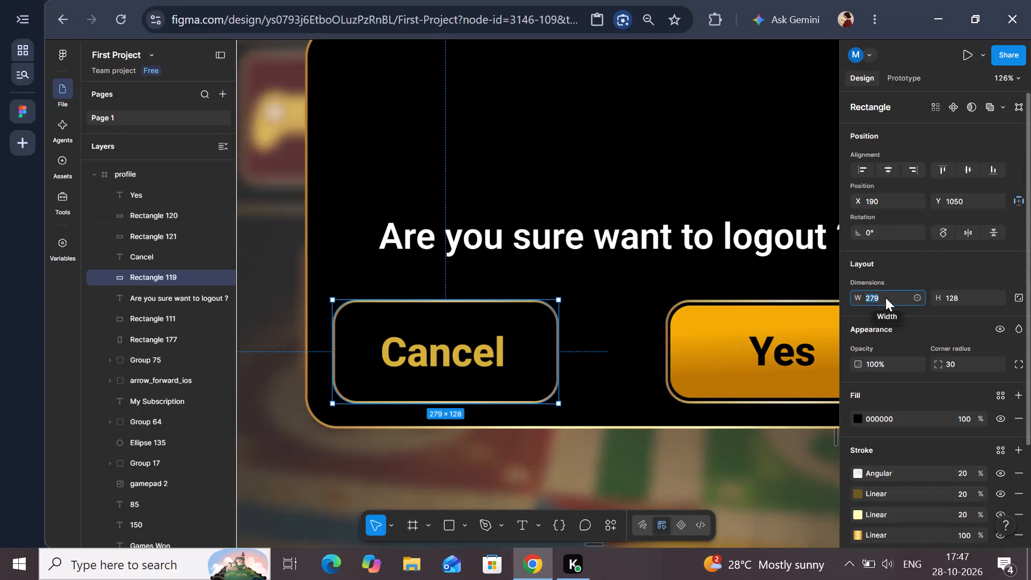
{"action": "key", "text": "BackSpace"}
{"action": "key", "text": "2"}
{"action": "type", "text": "90"}
{"action": "key", "text": "Return"}
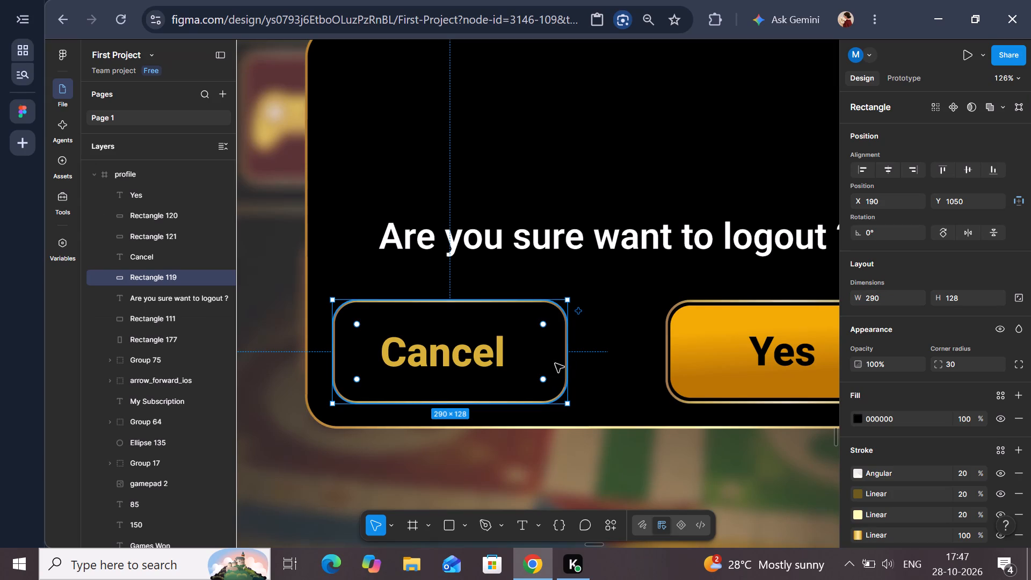
Move the widened Cancel outline sideways towards the Yes button, to X 222, Y 1050.
{"action": "left_click_drag", "start_coordinate": [552, 364], "coordinate": [565, 364]}
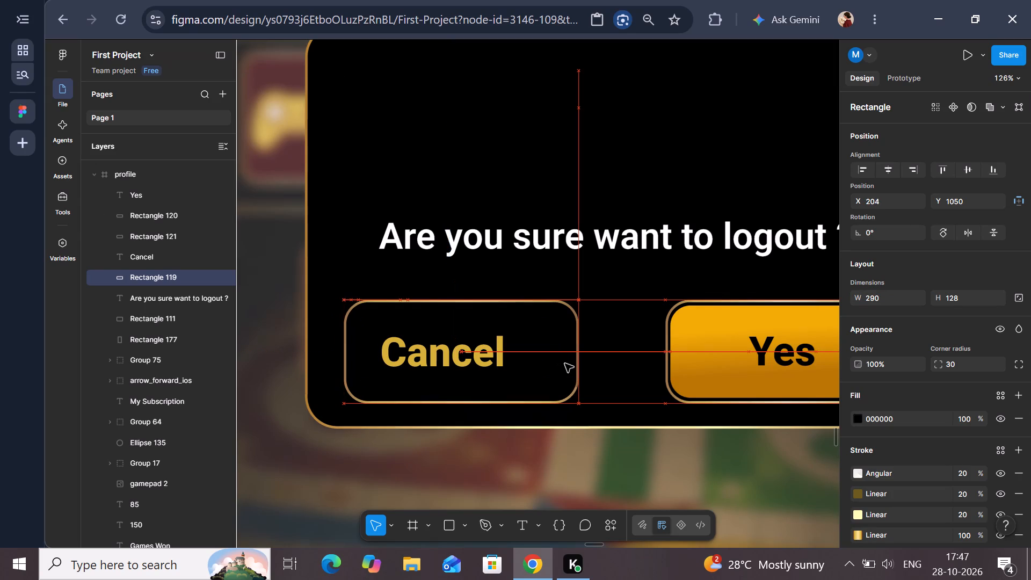
{"action": "left_click_drag", "start_coordinate": [565, 364], "coordinate": [578, 364]}
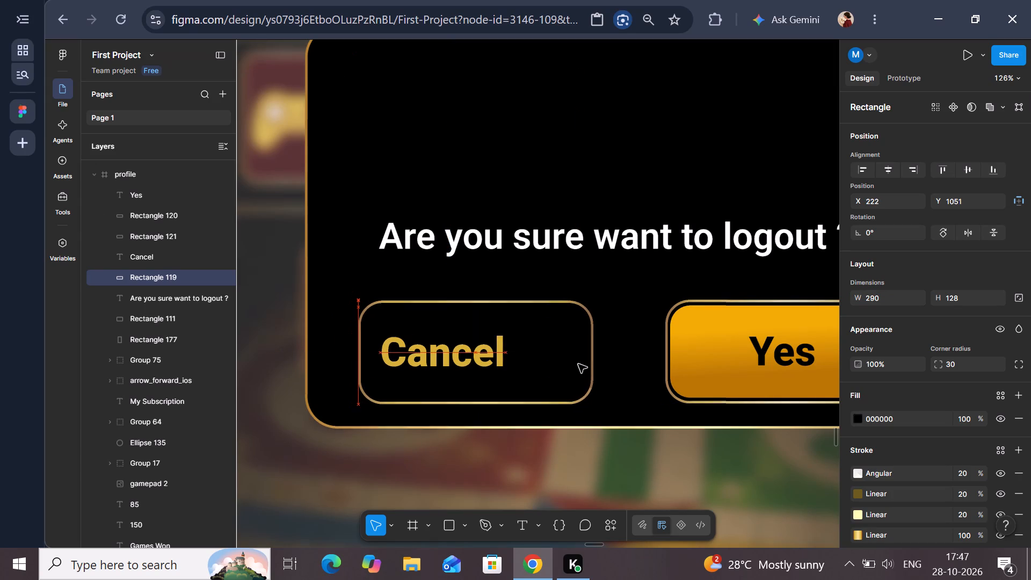
{"action": "left_click_drag", "start_coordinate": [578, 364], "coordinate": [578, 365]}
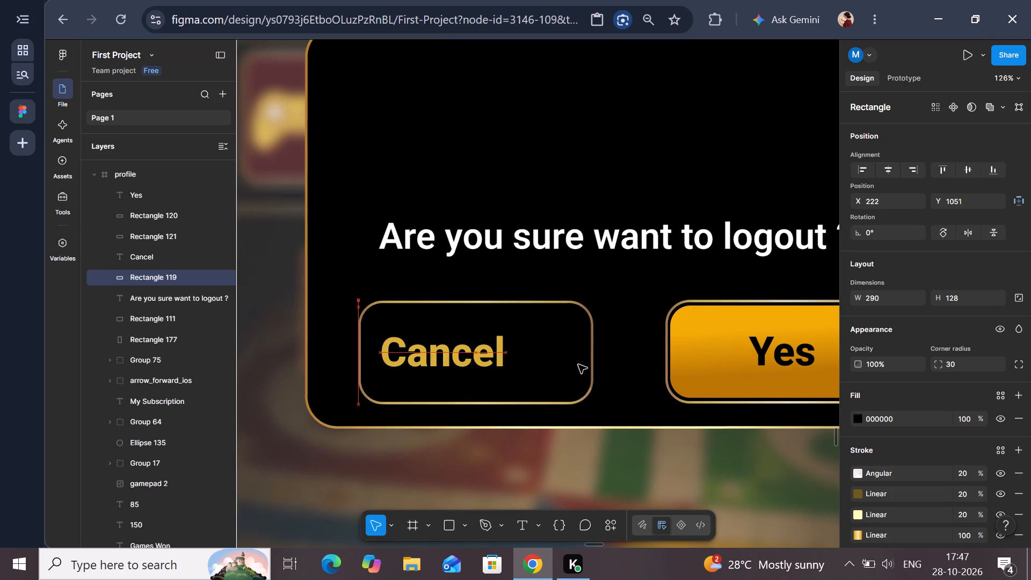
{"action": "left_click_drag", "start_coordinate": [578, 365], "coordinate": [578, 363]}
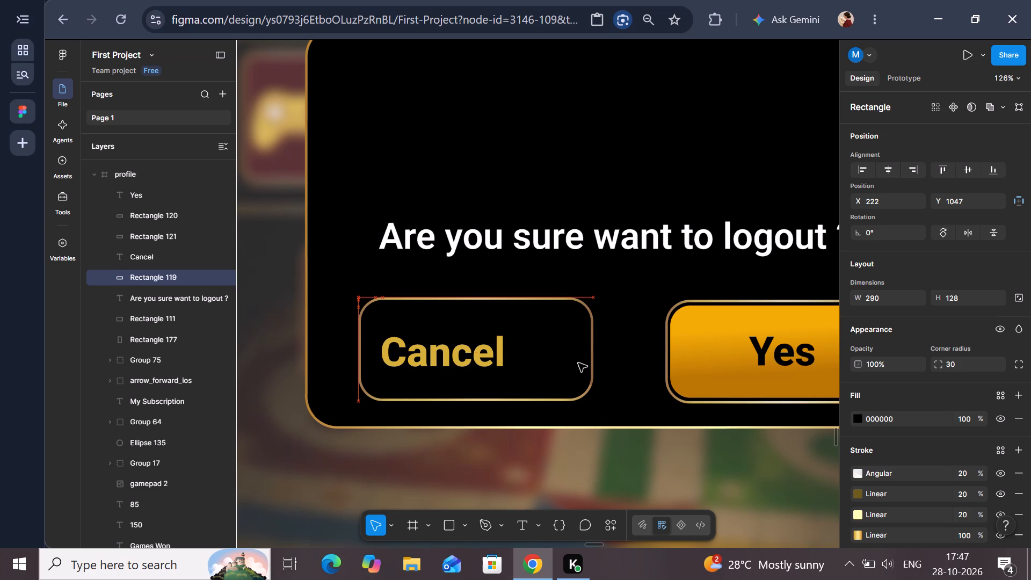
{"action": "left_click_drag", "start_coordinate": [578, 363], "coordinate": [578, 364]}
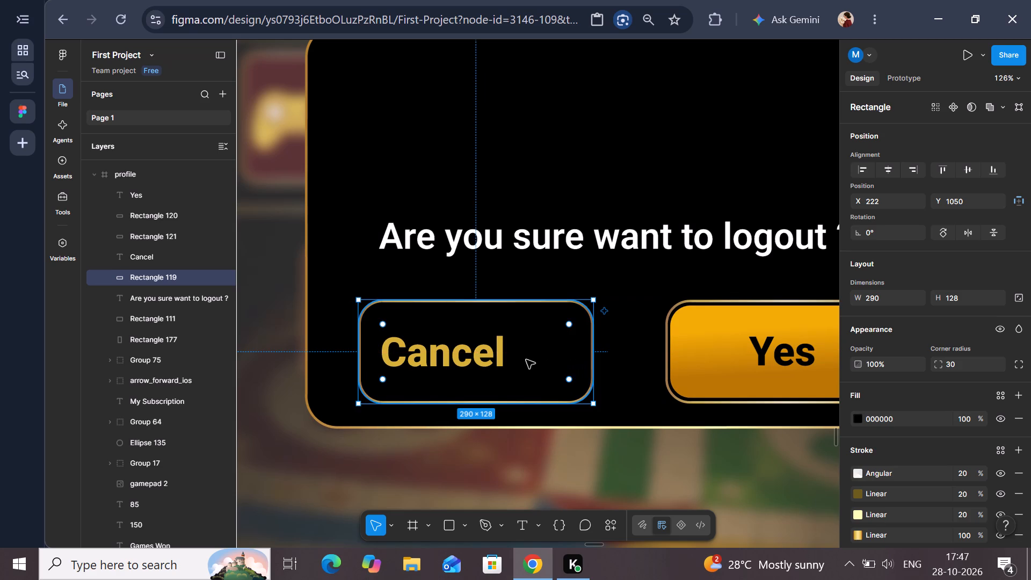
Centre the Cancel label inside its outline at X 287, Y 1084, and check it against the Yes label's position.
{"action": "left_click", "coordinate": [475, 359]}
{"action": "left_click_drag", "start_coordinate": [467, 360], "coordinate": [483, 360]}
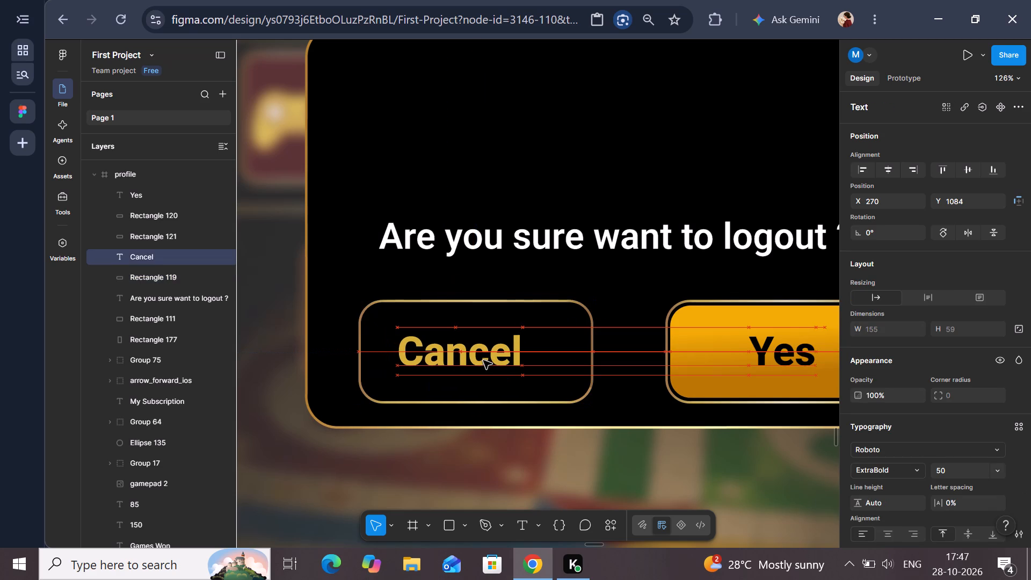
{"action": "left_click_drag", "start_coordinate": [483, 360], "coordinate": [487, 360]}
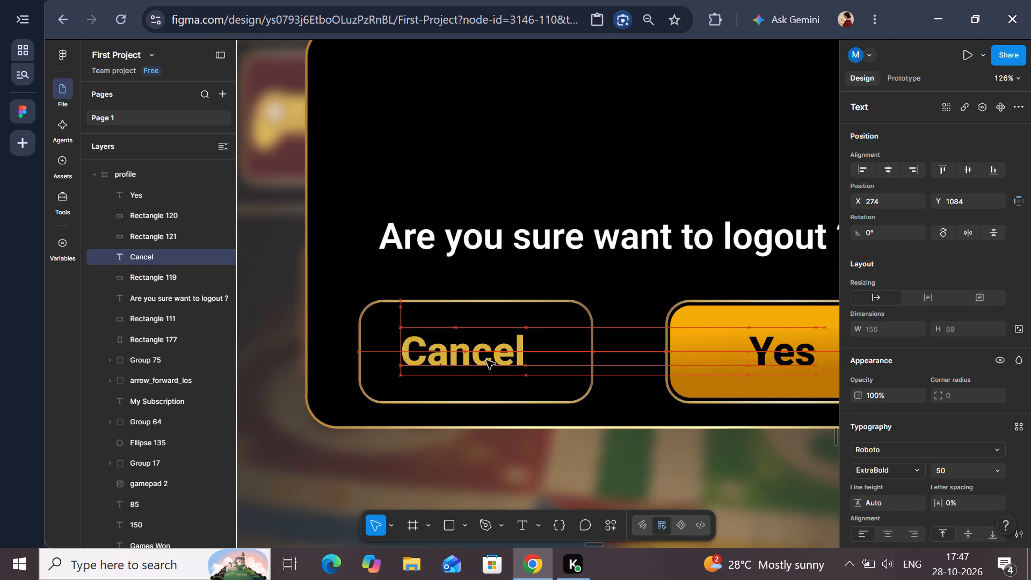
{"action": "left_click_drag", "start_coordinate": [487, 360], "coordinate": [490, 360]}
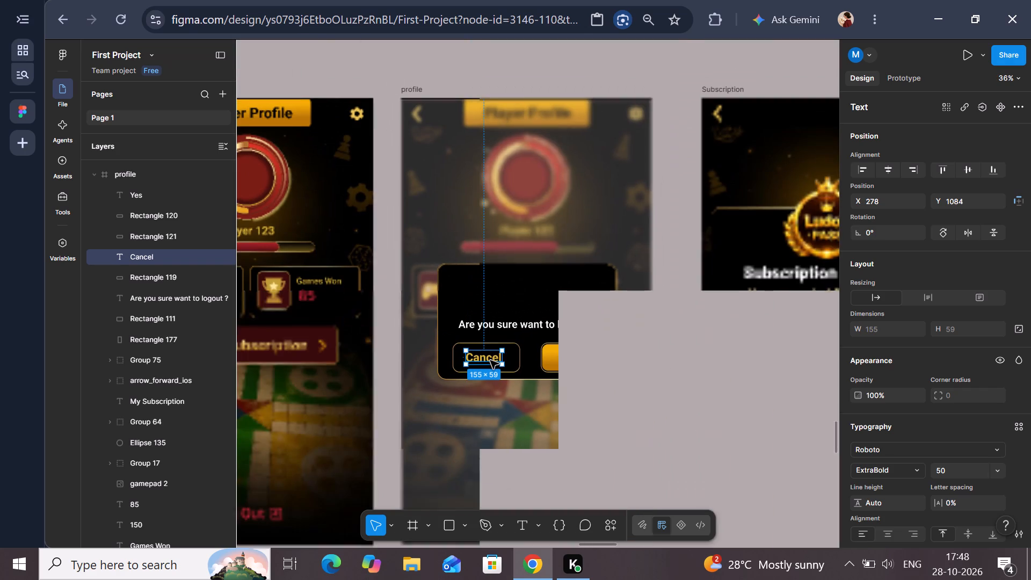
{"action": "left_click", "coordinate": [679, 364]}
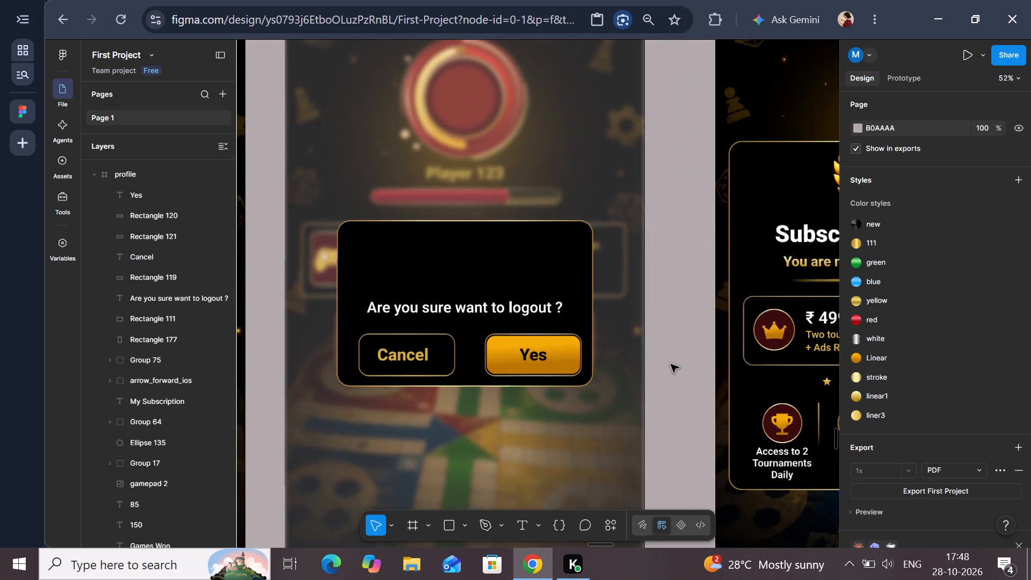
{"action": "scroll", "coordinate": [653, 365], "scroll_direction": "right", "scroll_amount": 1}
{"action": "left_click_drag", "start_coordinate": [410, 347], "coordinate": [412, 347]}
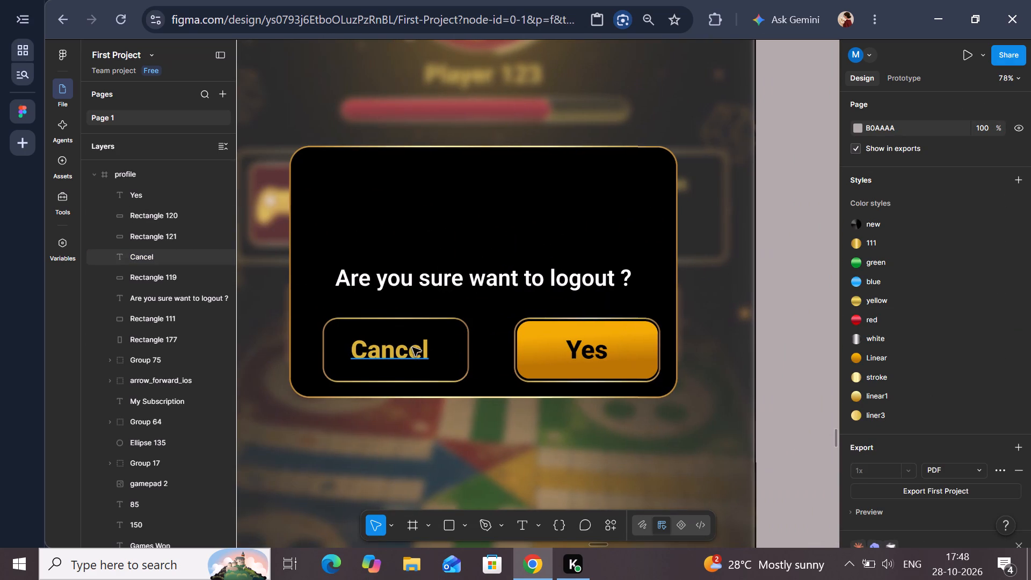
{"action": "left_click_drag", "start_coordinate": [412, 347], "coordinate": [420, 347]}
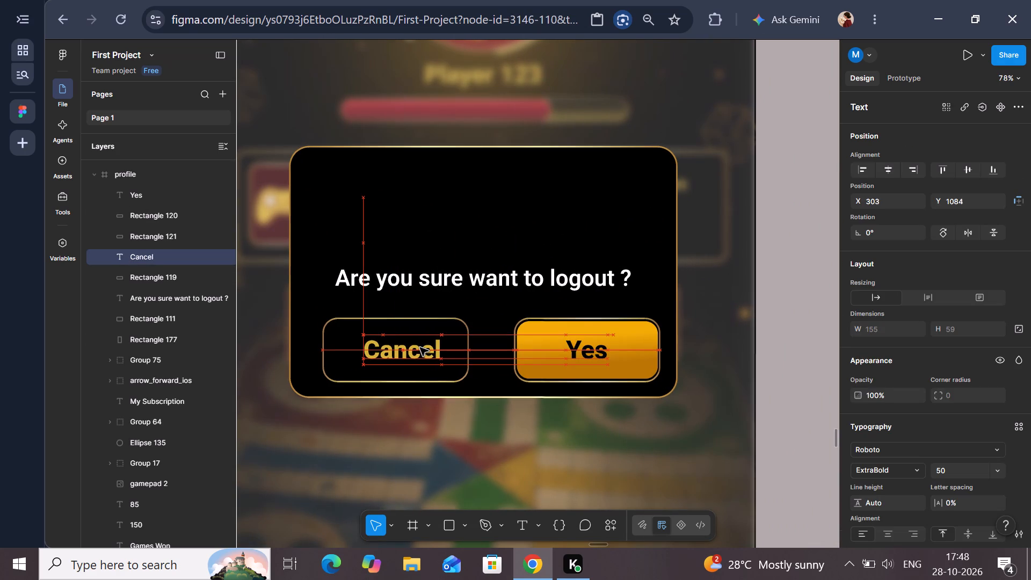
{"action": "left_click_drag", "start_coordinate": [420, 347], "coordinate": [418, 348]}
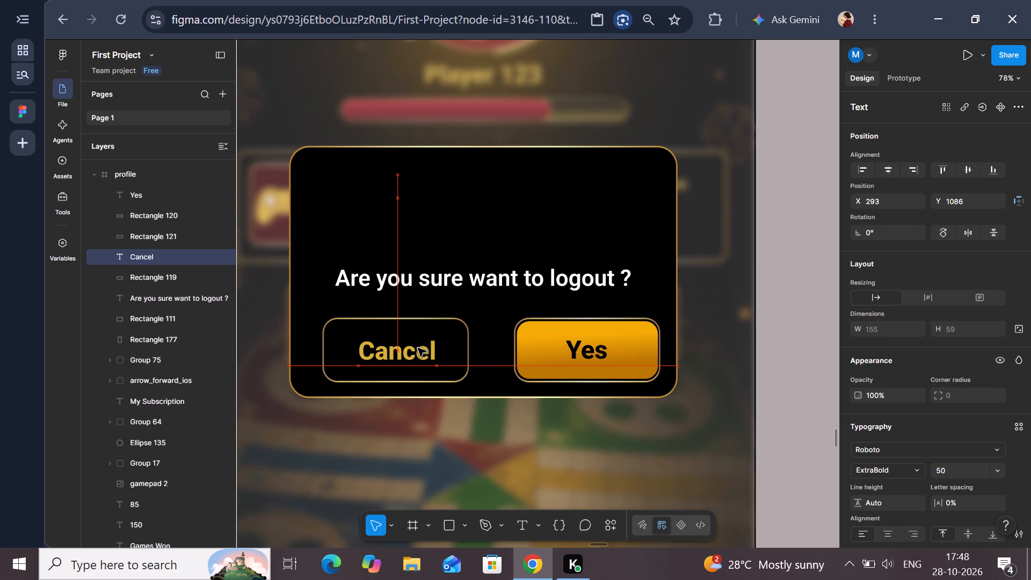
{"action": "left_click_drag", "start_coordinate": [418, 348], "coordinate": [415, 352]}
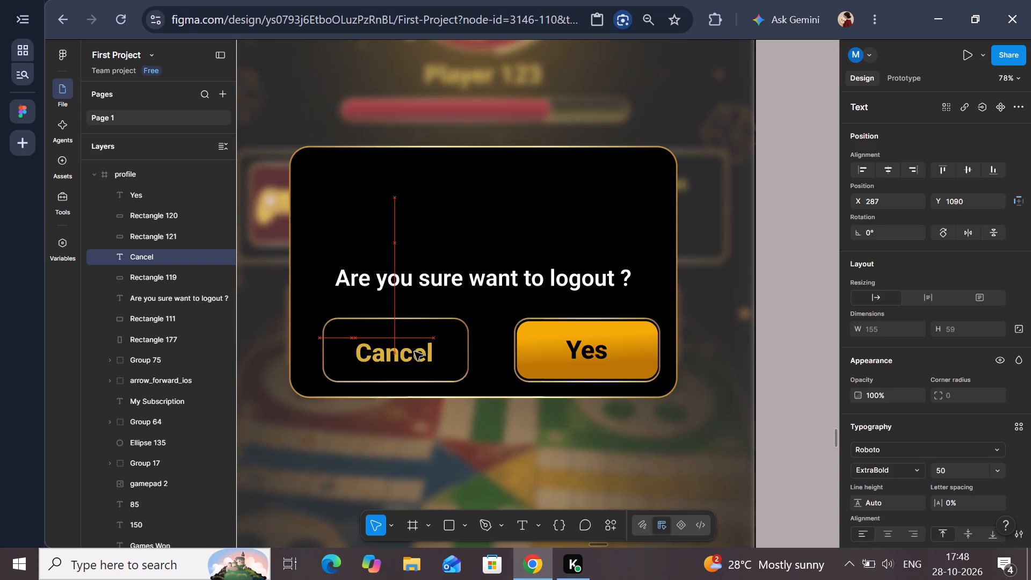
{"action": "left_click_drag", "start_coordinate": [415, 352], "coordinate": [415, 347]}
{"action": "left_click", "coordinate": [797, 344]}
{"action": "scroll", "coordinate": [797, 344], "scroll_direction": "down", "scroll_amount": 1}
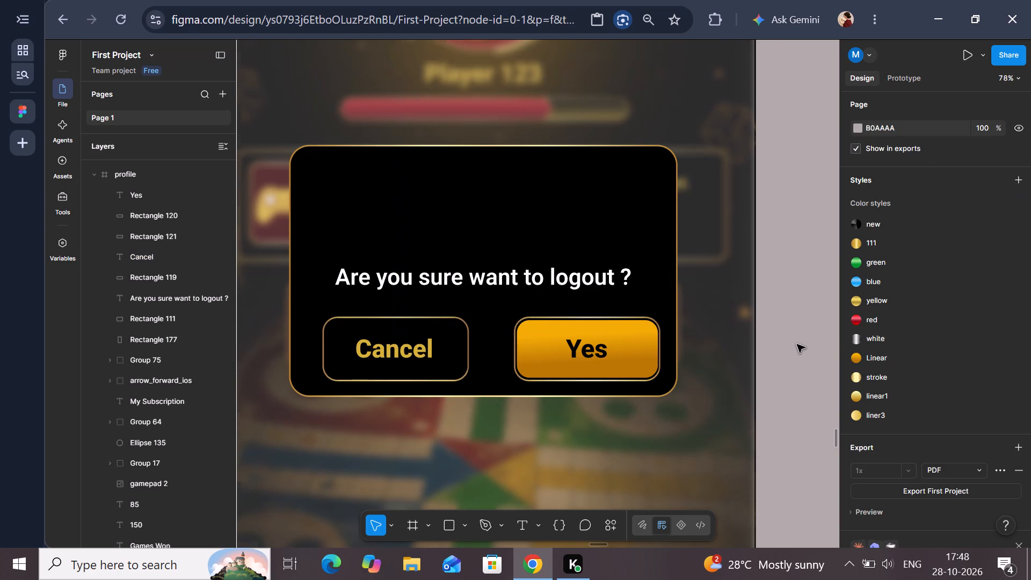
{"action": "scroll", "coordinate": [797, 344], "scroll_direction": "down", "scroll_amount": 1}
{"action": "left_click", "coordinate": [601, 293]}
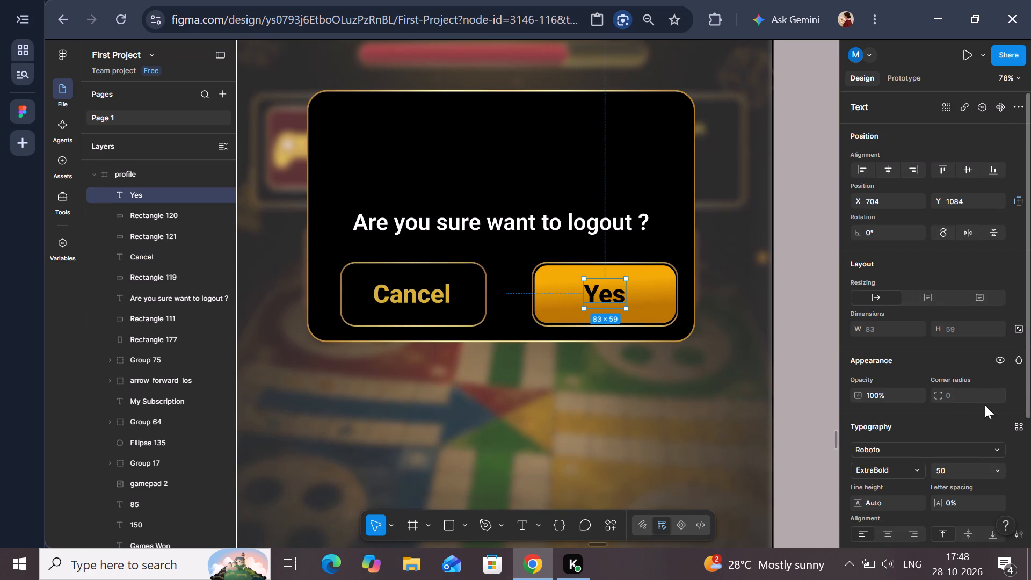
{"action": "left_click", "coordinate": [418, 298]}
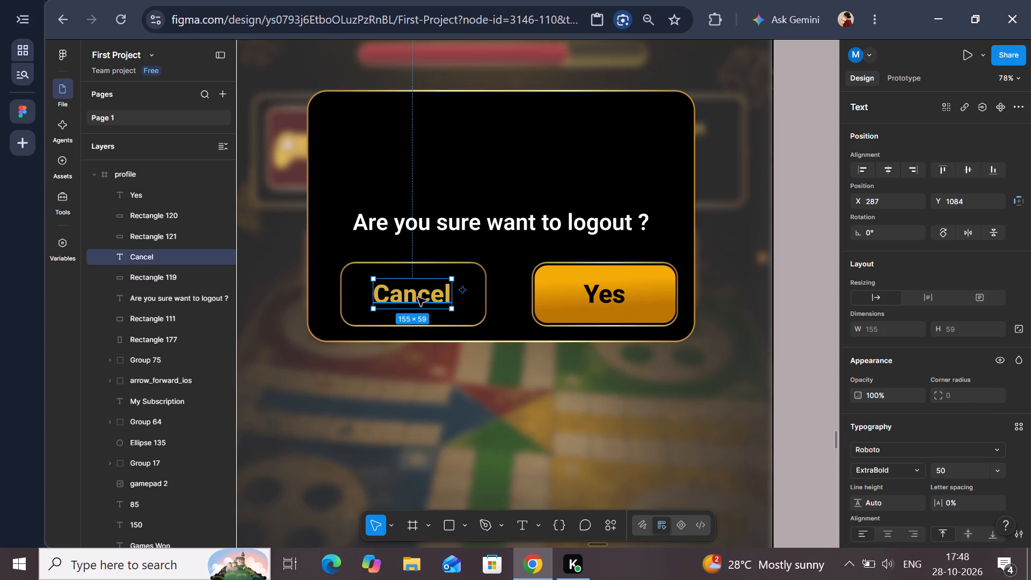
Move the complete Cancel and Yes buttons together, without the background overlay, so they sit slightly higher and centred horizontally in the pop-up.
{"action": "left_click", "coordinate": [747, 287]}
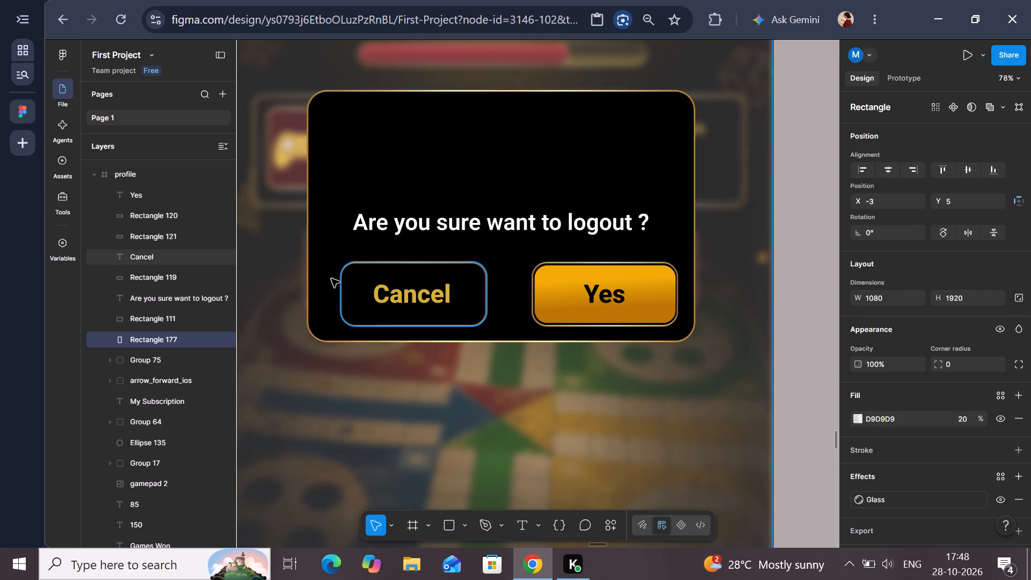
{"action": "left_click", "coordinate": [342, 279], "text": "shift"}
{"action": "left_click", "coordinate": [377, 299], "text": "shift"}
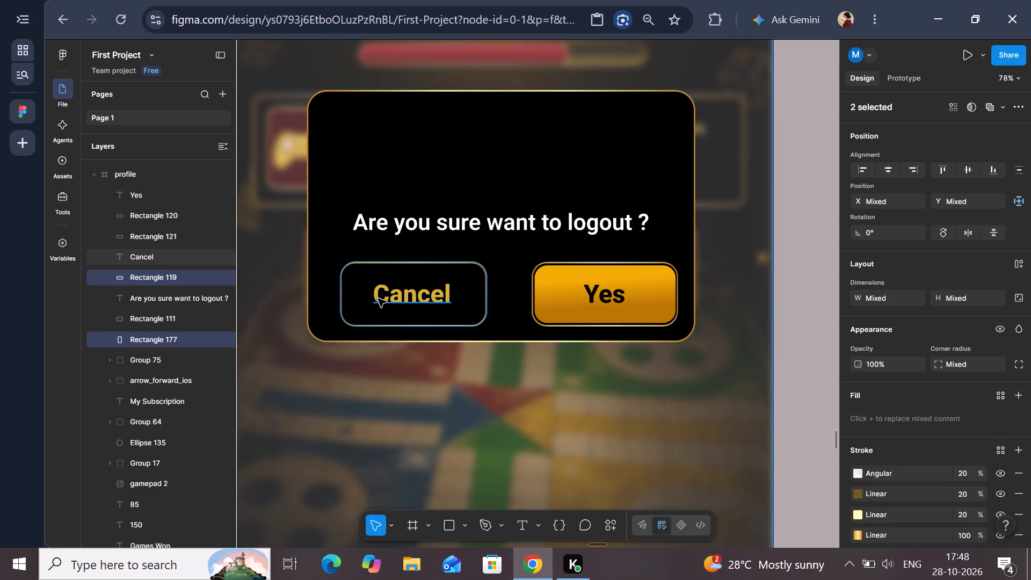
{"action": "left_click", "coordinate": [532, 278], "text": "shift"}
{"action": "left_click", "coordinate": [552, 283], "text": "shift"}
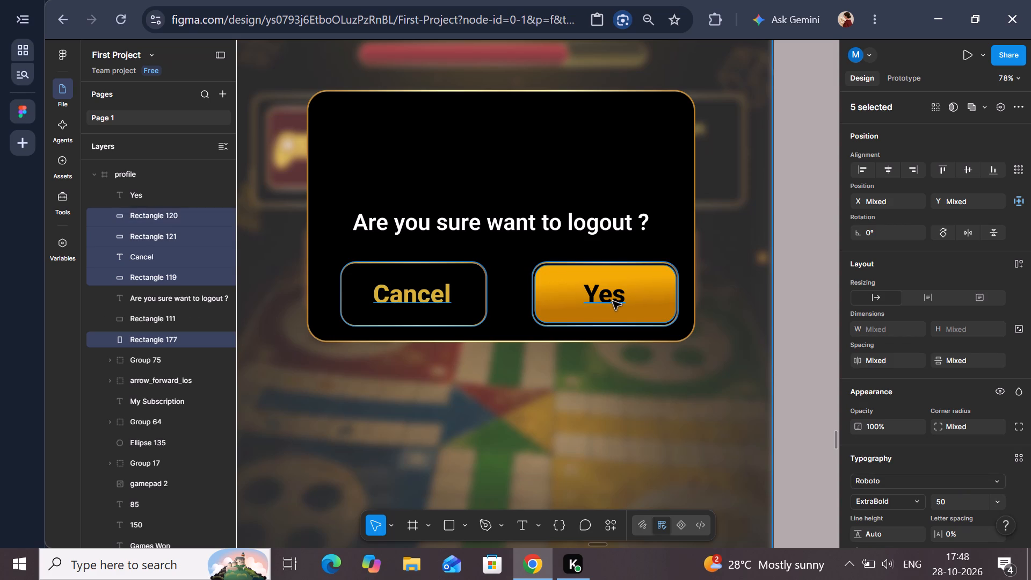
{"action": "left_click", "coordinate": [613, 301], "text": "shift"}
{"action": "left_click_drag", "start_coordinate": [522, 301], "coordinate": [521, 300]}
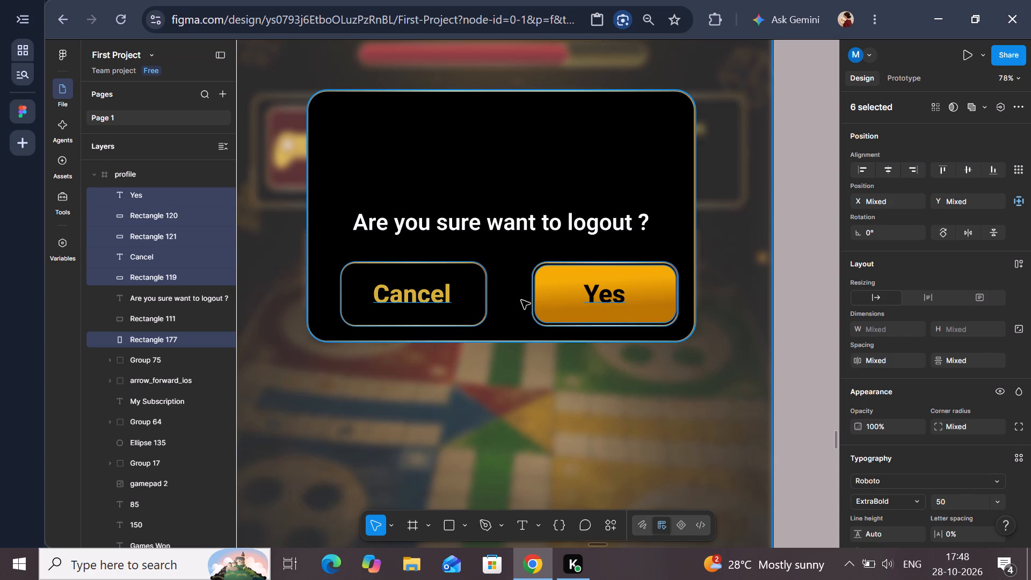
{"action": "left_click_drag", "start_coordinate": [521, 300], "coordinate": [502, 298]}
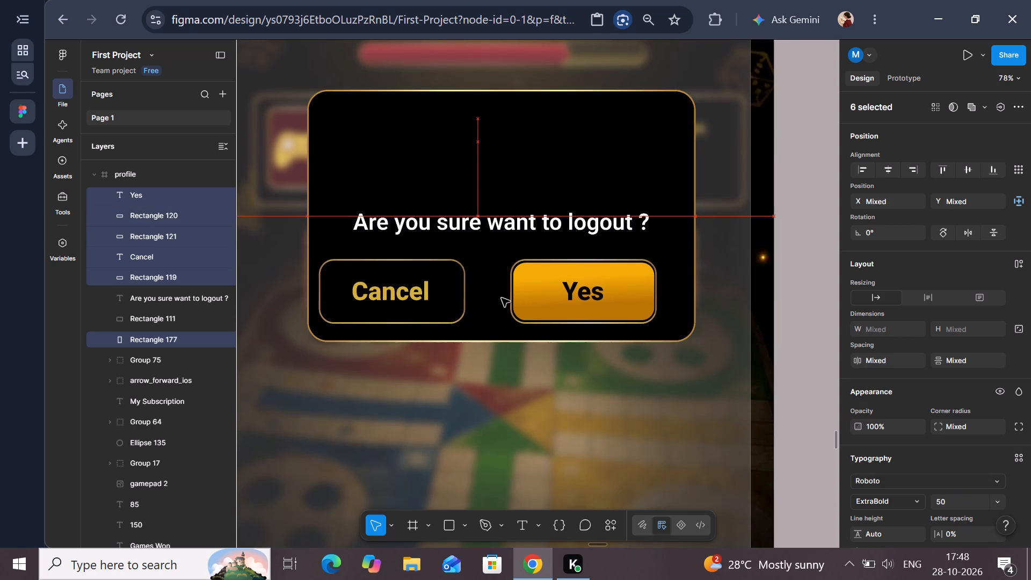
{"action": "key", "text": "ctrl+z"}
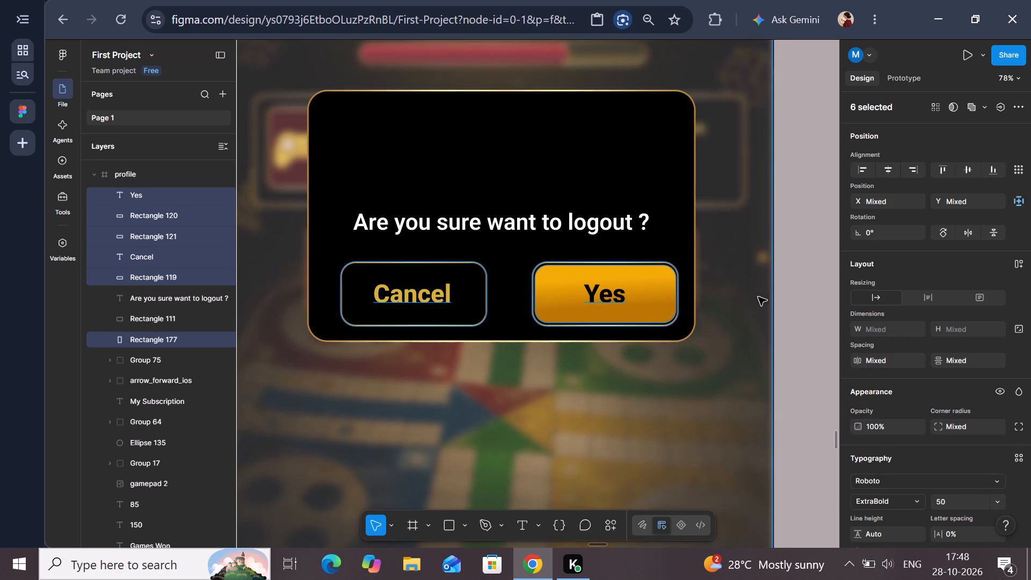
{"action": "left_click", "coordinate": [753, 297], "text": "shift"}
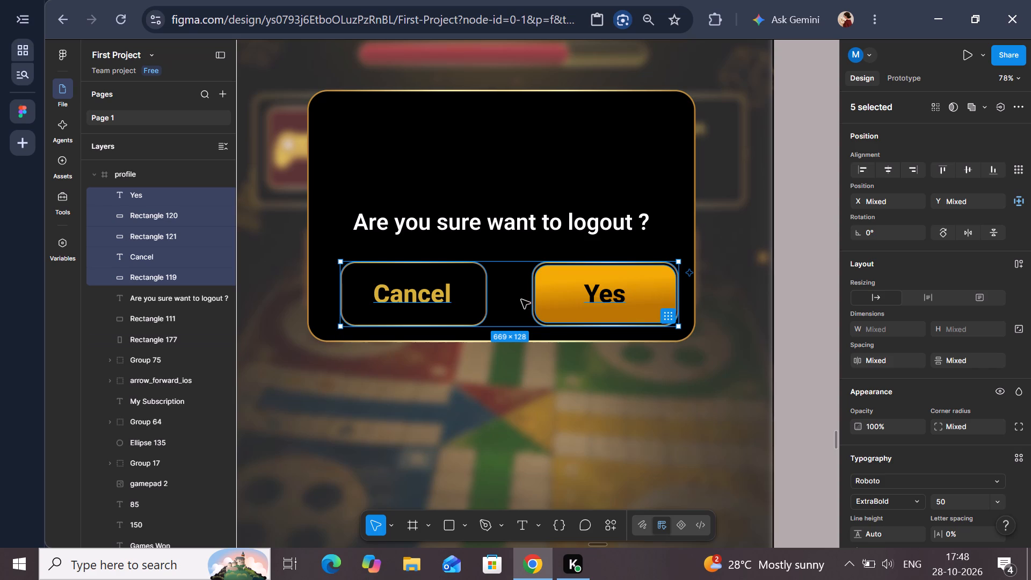
{"action": "left_click_drag", "start_coordinate": [520, 300], "coordinate": [504, 297]}
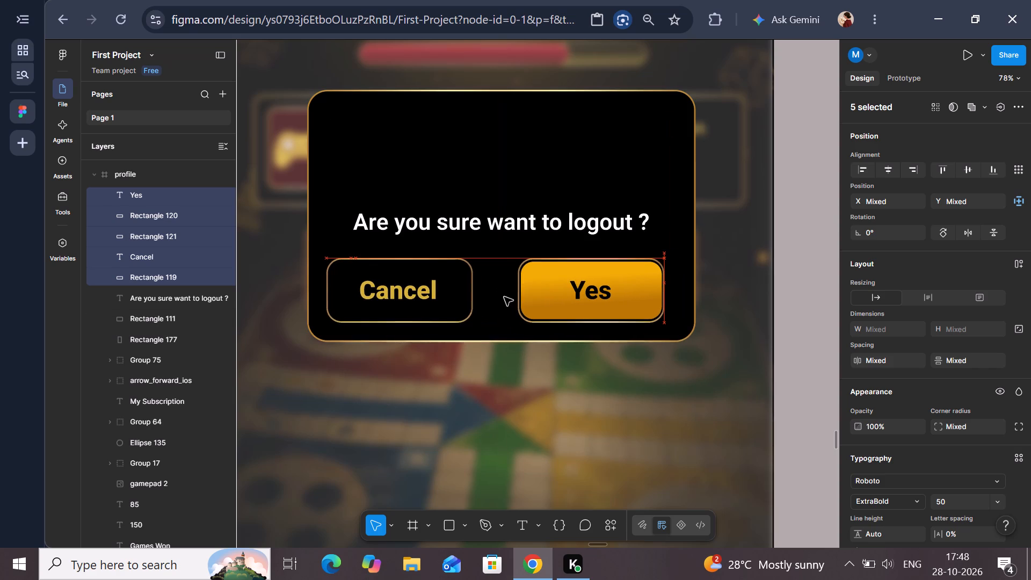
{"action": "left_click_drag", "start_coordinate": [504, 297], "coordinate": [506, 297]}
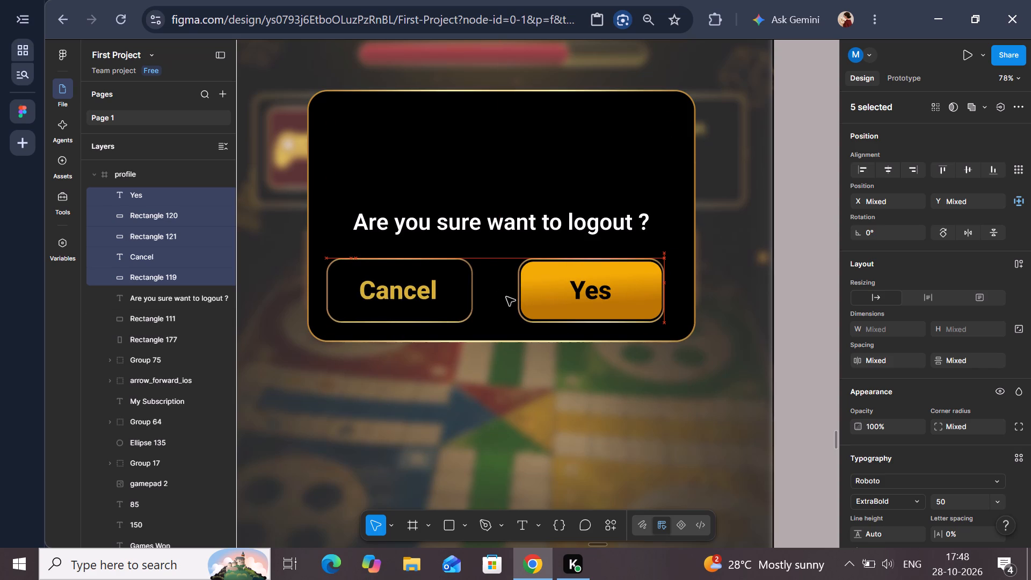
{"action": "left_click_drag", "start_coordinate": [506, 297], "coordinate": [512, 297]}
{"action": "left_click", "coordinate": [805, 293]}
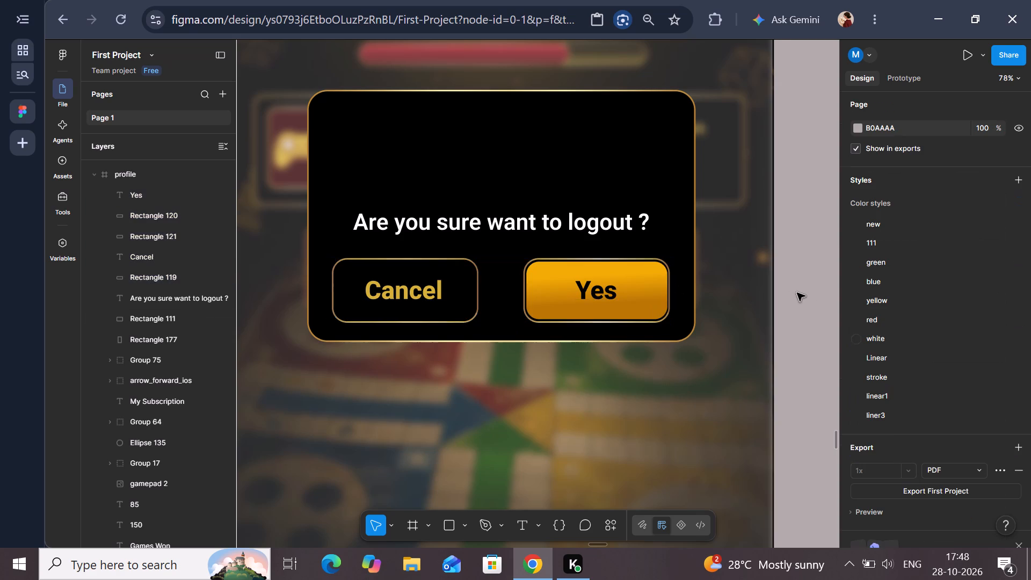
Select the Cancel button outline in the logout pop-up and check its dimensions.
{"action": "scroll", "coordinate": [792, 293], "scroll_direction": "left", "scroll_amount": 1}
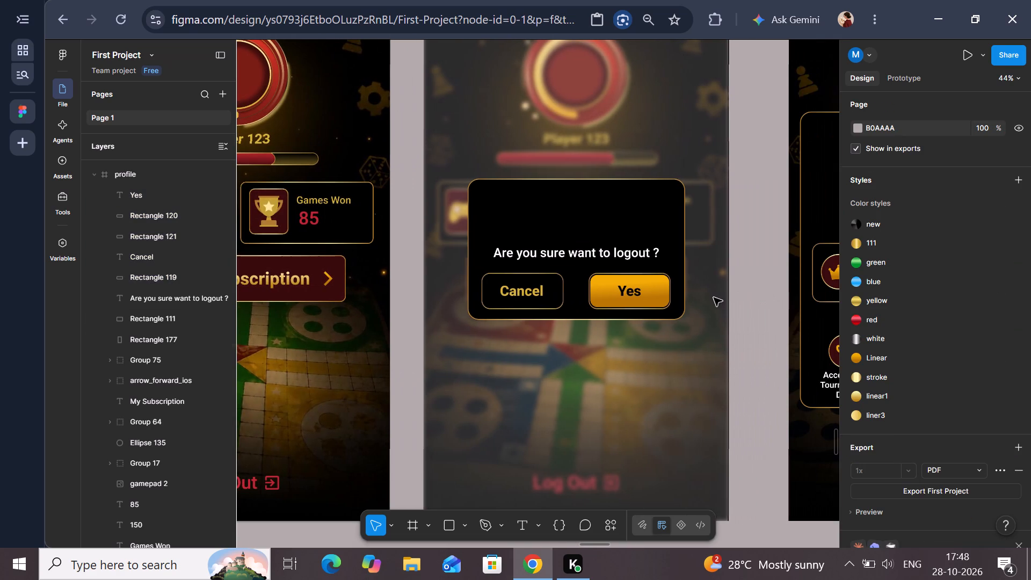
{"action": "scroll", "coordinate": [714, 298], "scroll_direction": "left", "scroll_amount": 1}
{"action": "scroll", "coordinate": [677, 299], "scroll_direction": "down", "scroll_amount": 1}
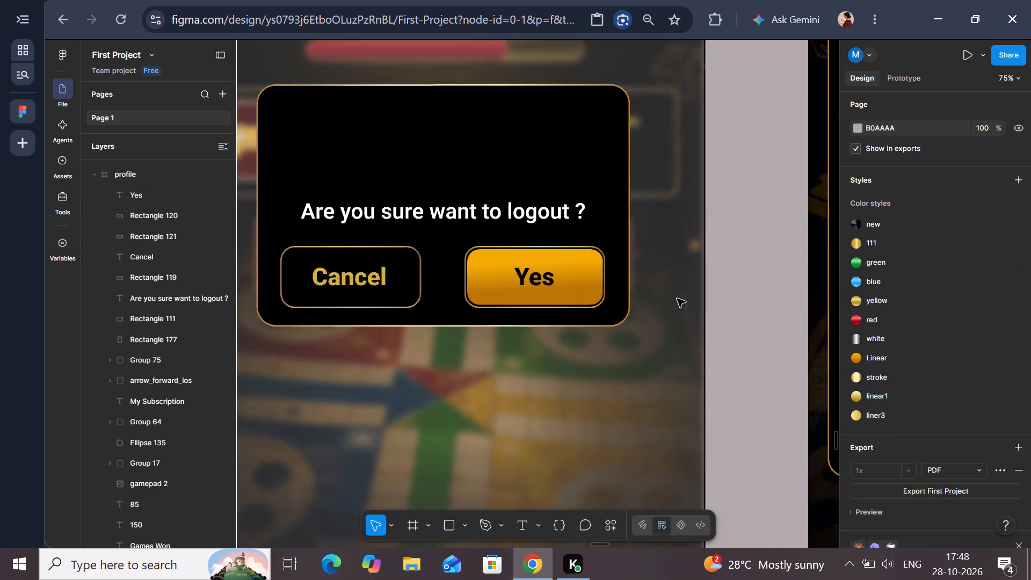
{"action": "scroll", "coordinate": [677, 299], "scroll_direction": "down", "scroll_amount": 1}
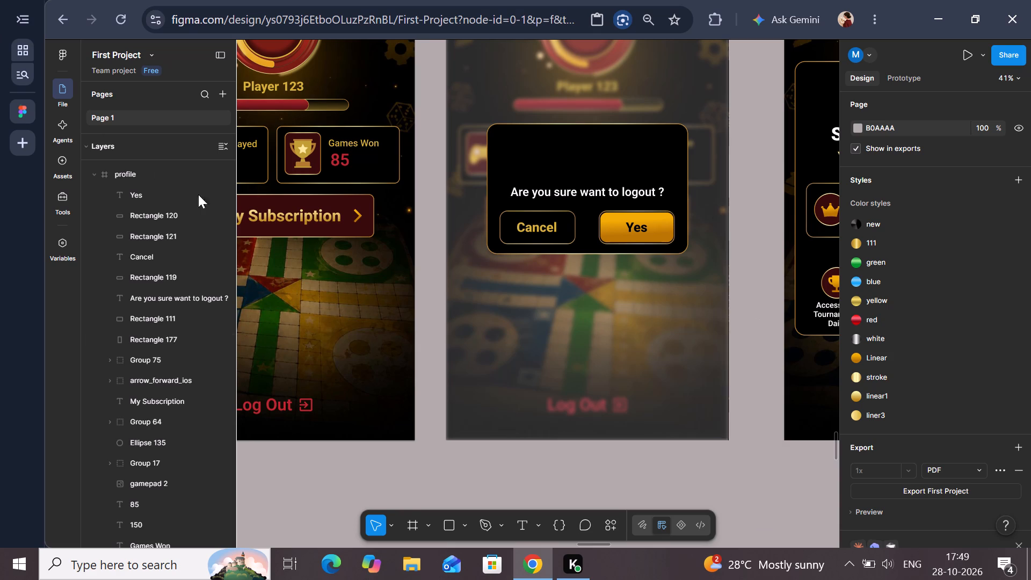
{"action": "scroll", "coordinate": [720, 271], "scroll_direction": "left", "scroll_amount": 3}
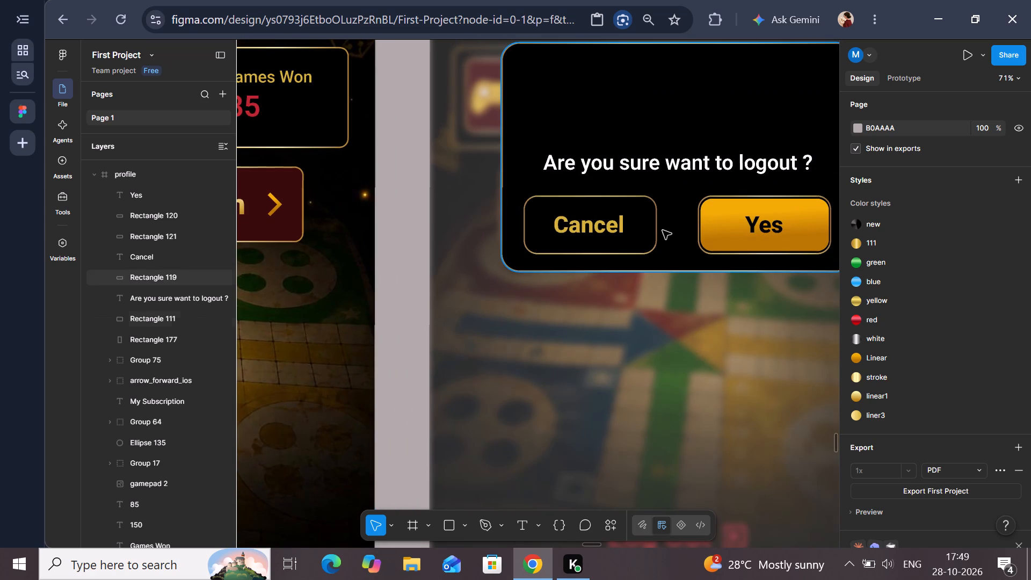
{"action": "left_click", "coordinate": [660, 225]}
{"action": "left_click", "coordinate": [651, 226]}
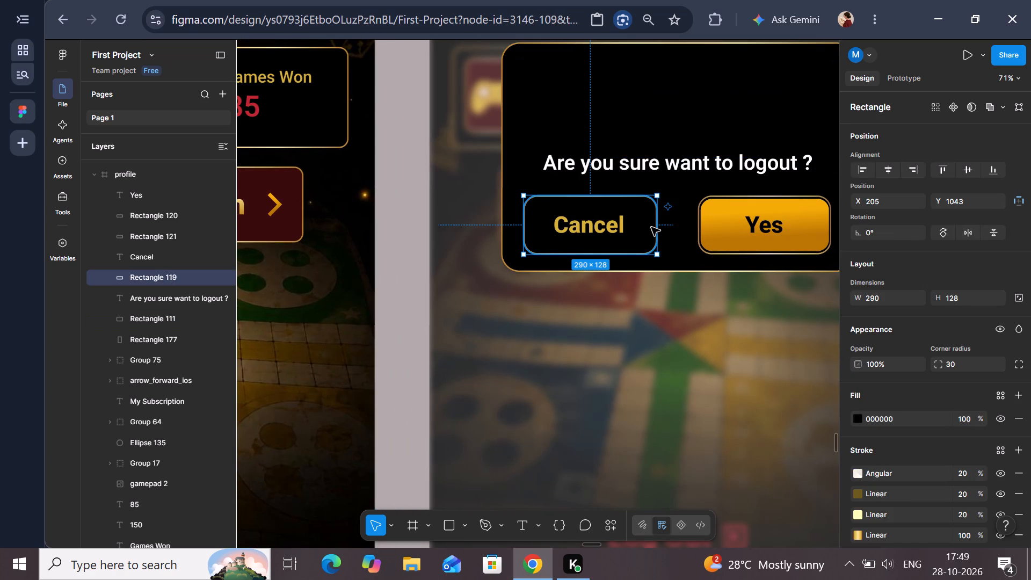
Inspect the dimensions of the ₹ 99 /only button's fill and outline in the Remove Ads pop-up for comparison.
{"action": "scroll", "coordinate": [651, 227], "scroll_direction": "right", "scroll_amount": 4}
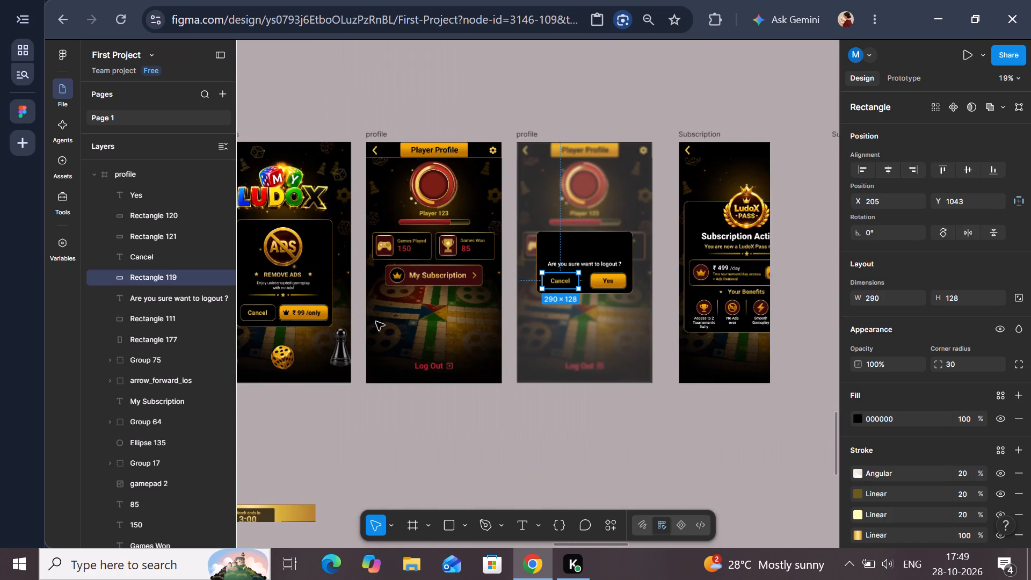
{"action": "scroll", "coordinate": [390, 337], "scroll_direction": "left", "scroll_amount": 3}
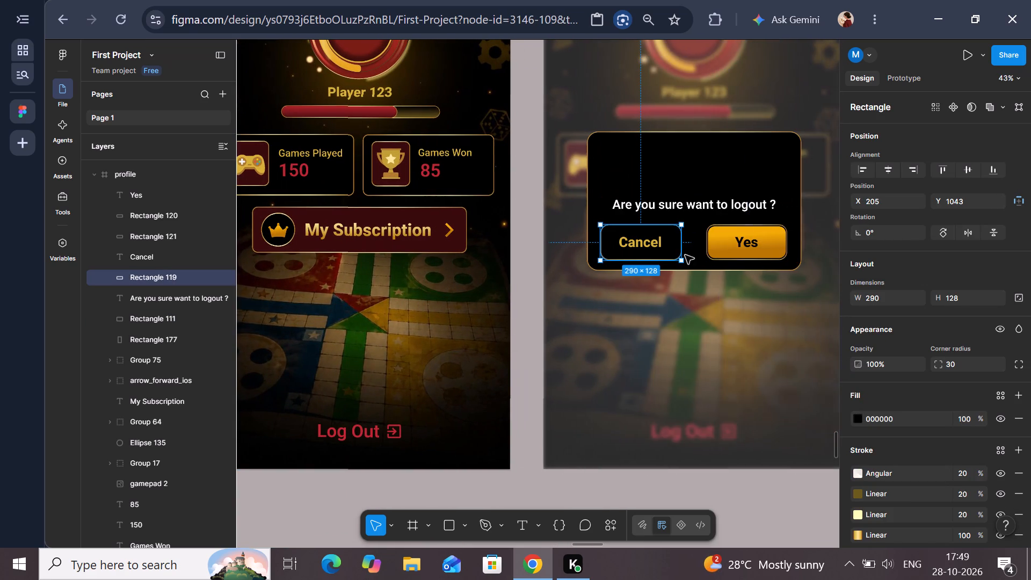
{"action": "scroll", "coordinate": [470, 328], "scroll_direction": "right", "scroll_amount": 3}
{"action": "scroll", "coordinate": [310, 304], "scroll_direction": "right", "scroll_amount": 2}
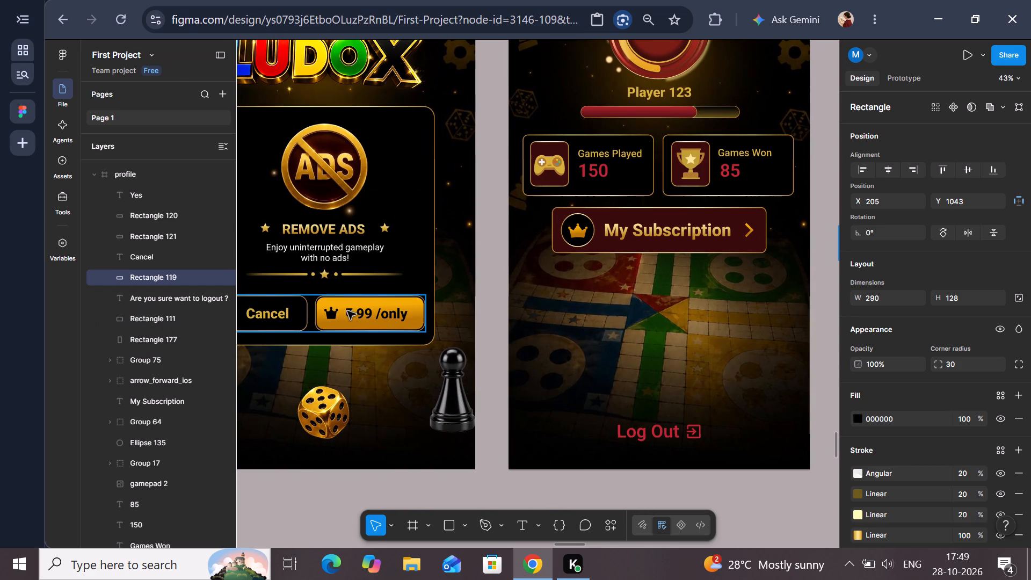
{"action": "scroll", "coordinate": [582, 329], "scroll_direction": "down", "scroll_amount": 1}
{"action": "scroll", "coordinate": [560, 324], "scroll_direction": "left", "scroll_amount": 4}
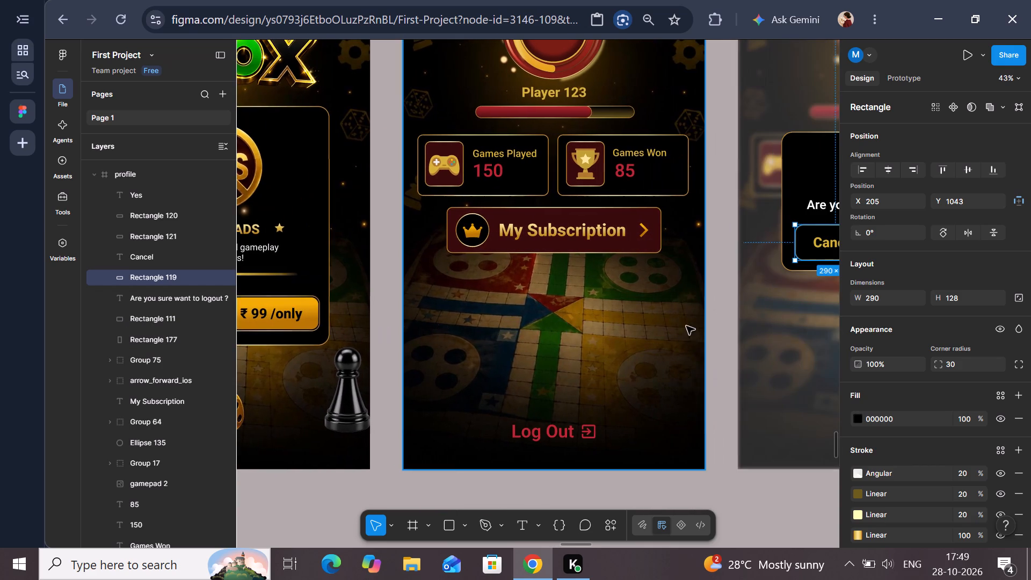
{"action": "scroll", "coordinate": [680, 327], "scroll_direction": "right", "scroll_amount": 3}
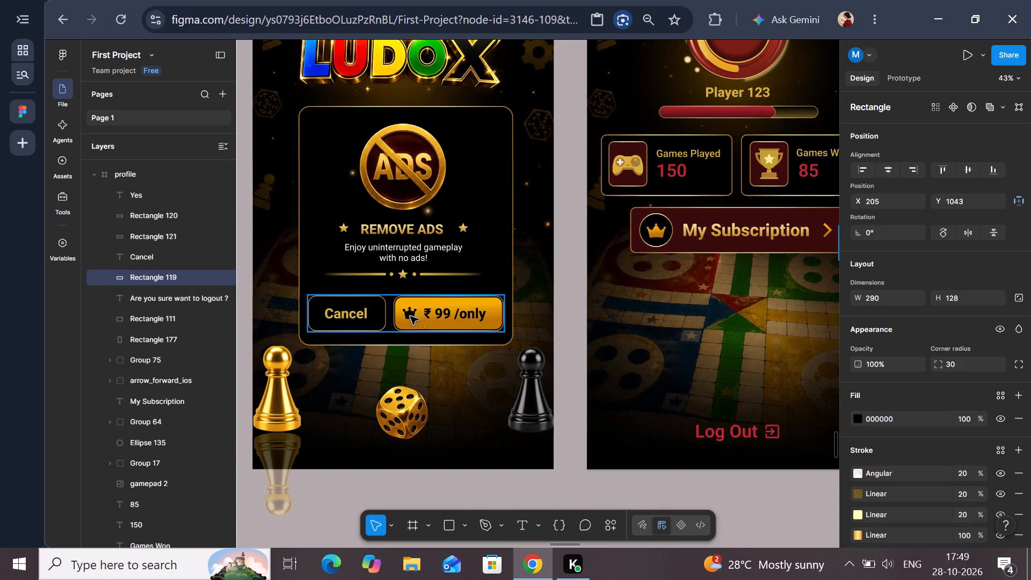
{"action": "left_click", "coordinate": [411, 314]}
{"action": "left_click", "coordinate": [411, 314]}
{"action": "left_click", "coordinate": [411, 314]}
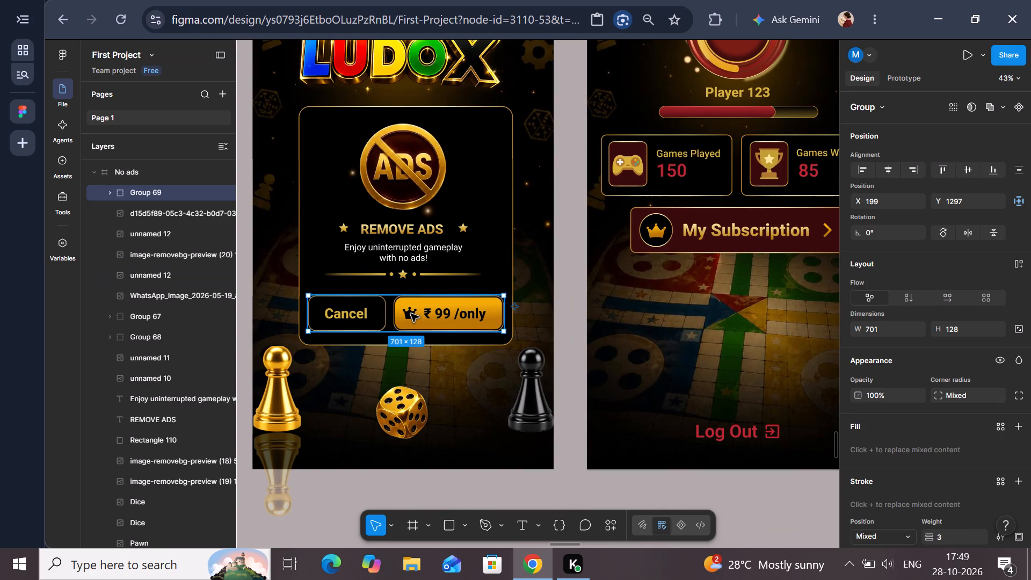
{"action": "left_click", "coordinate": [411, 314]}
{"action": "double_click", "coordinate": [411, 314]}
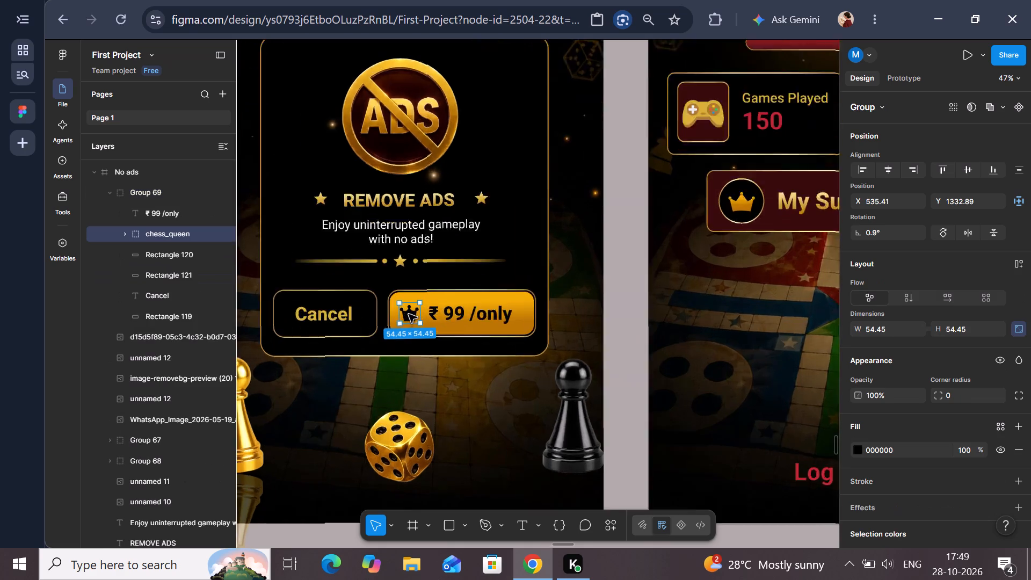
{"action": "left_click", "coordinate": [393, 278]}
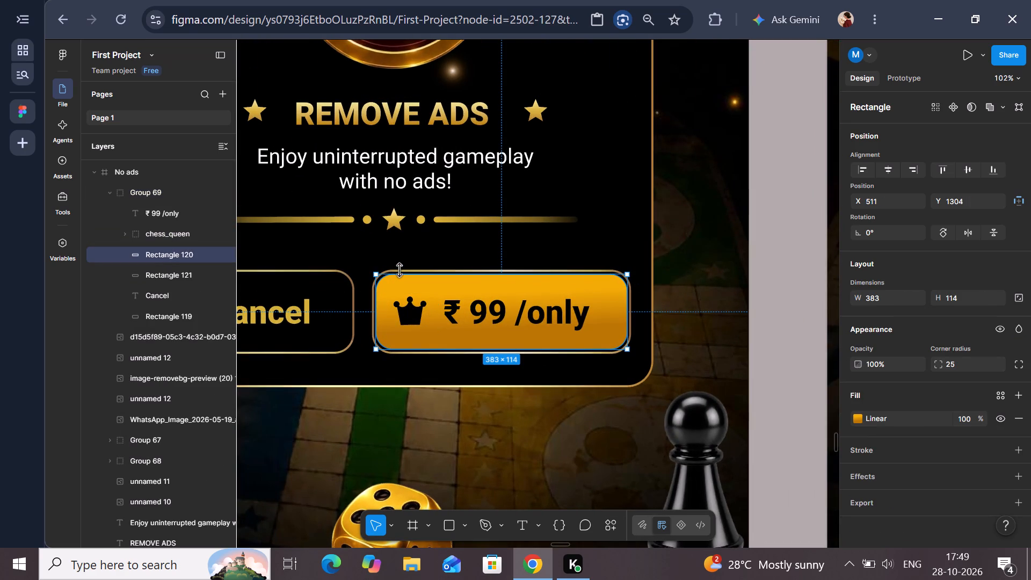
{"action": "left_click", "coordinate": [397, 269]}
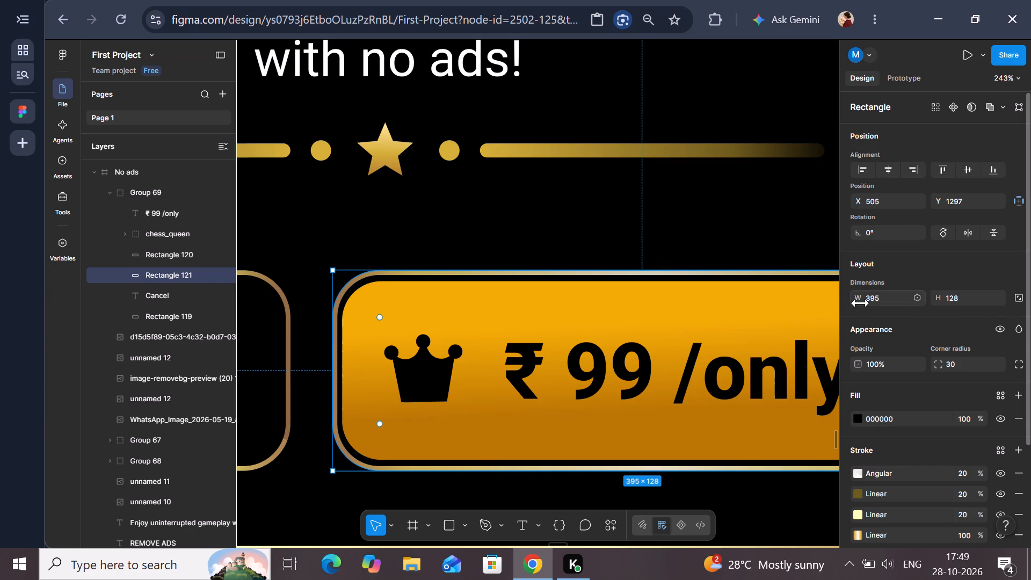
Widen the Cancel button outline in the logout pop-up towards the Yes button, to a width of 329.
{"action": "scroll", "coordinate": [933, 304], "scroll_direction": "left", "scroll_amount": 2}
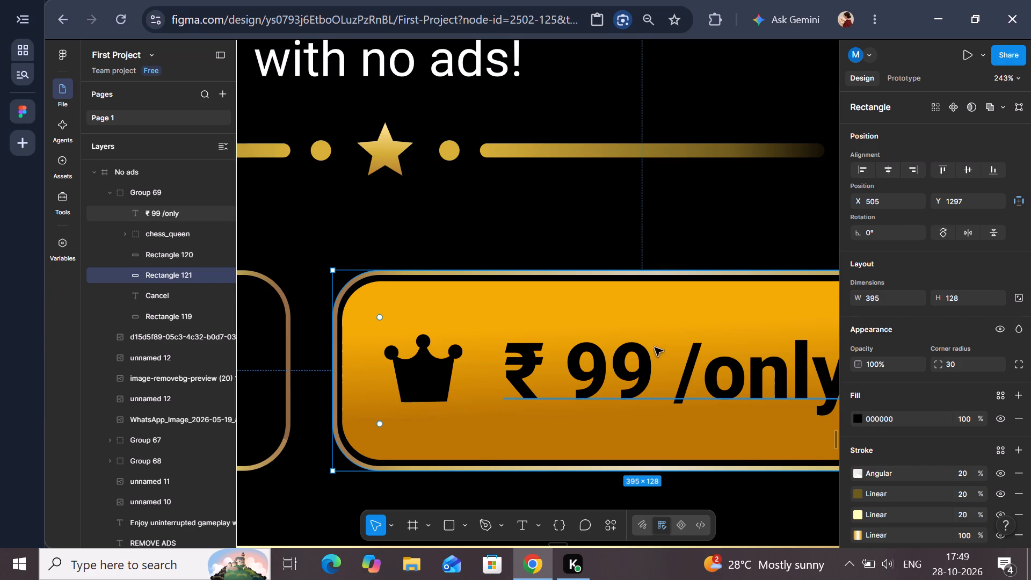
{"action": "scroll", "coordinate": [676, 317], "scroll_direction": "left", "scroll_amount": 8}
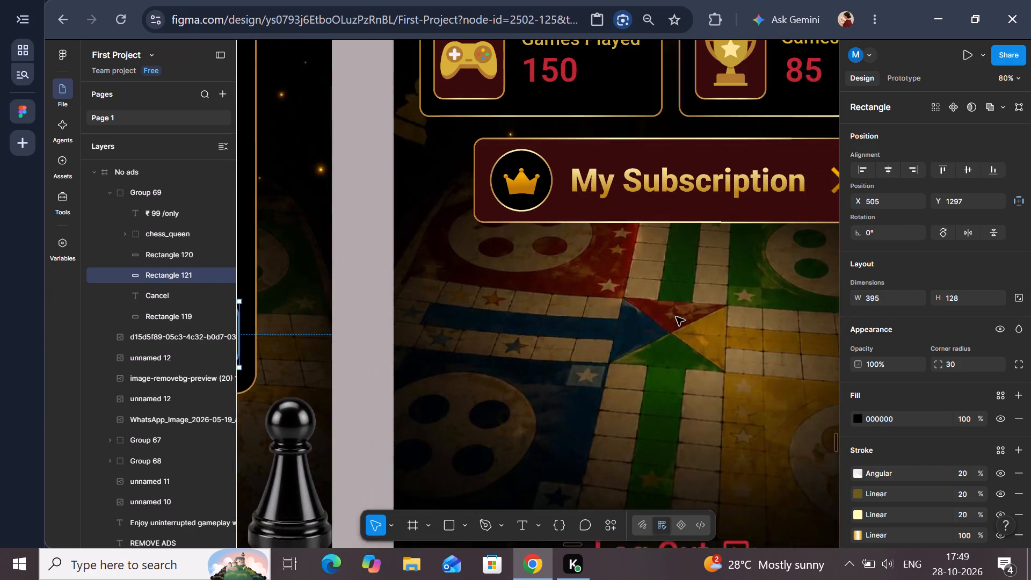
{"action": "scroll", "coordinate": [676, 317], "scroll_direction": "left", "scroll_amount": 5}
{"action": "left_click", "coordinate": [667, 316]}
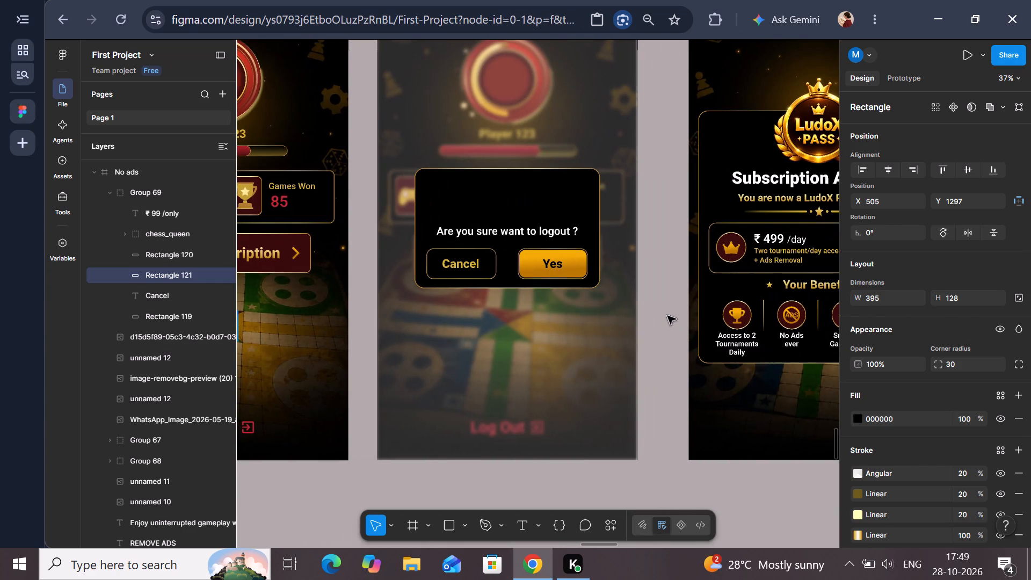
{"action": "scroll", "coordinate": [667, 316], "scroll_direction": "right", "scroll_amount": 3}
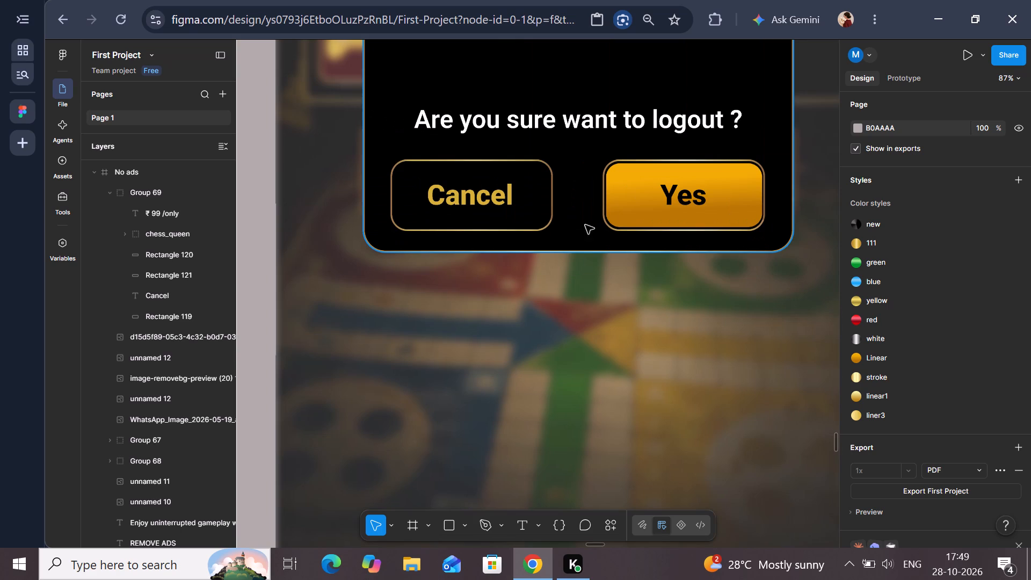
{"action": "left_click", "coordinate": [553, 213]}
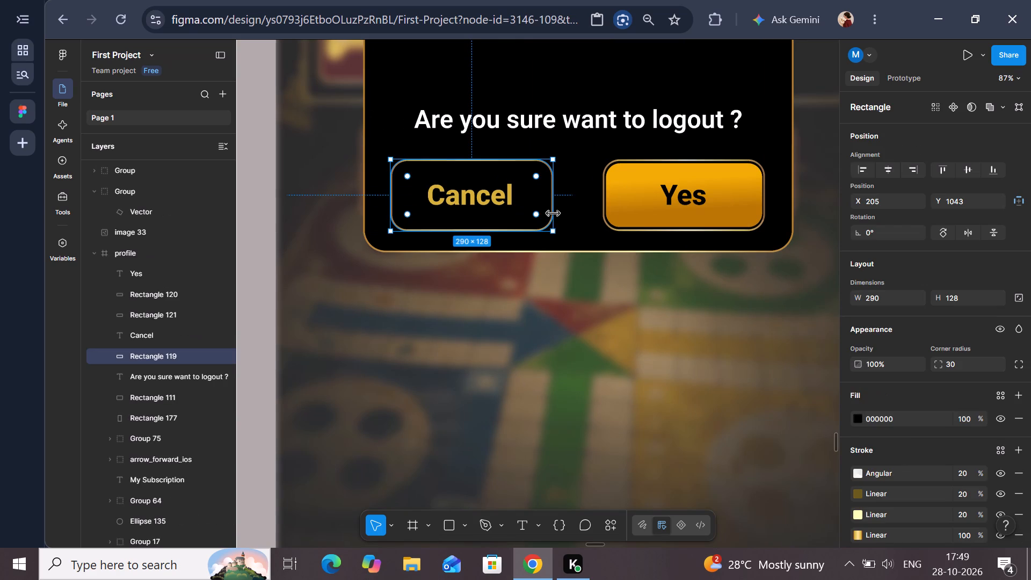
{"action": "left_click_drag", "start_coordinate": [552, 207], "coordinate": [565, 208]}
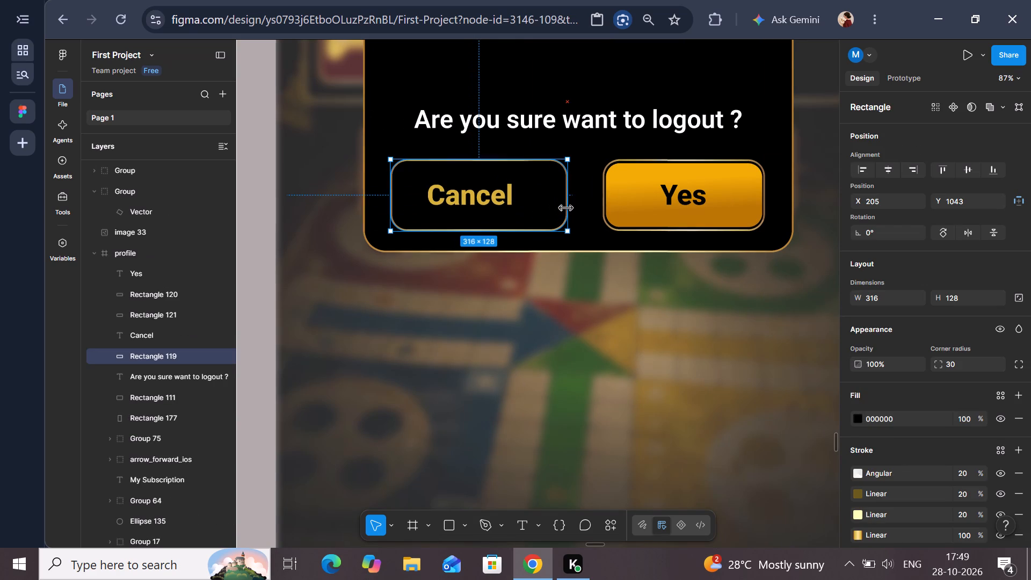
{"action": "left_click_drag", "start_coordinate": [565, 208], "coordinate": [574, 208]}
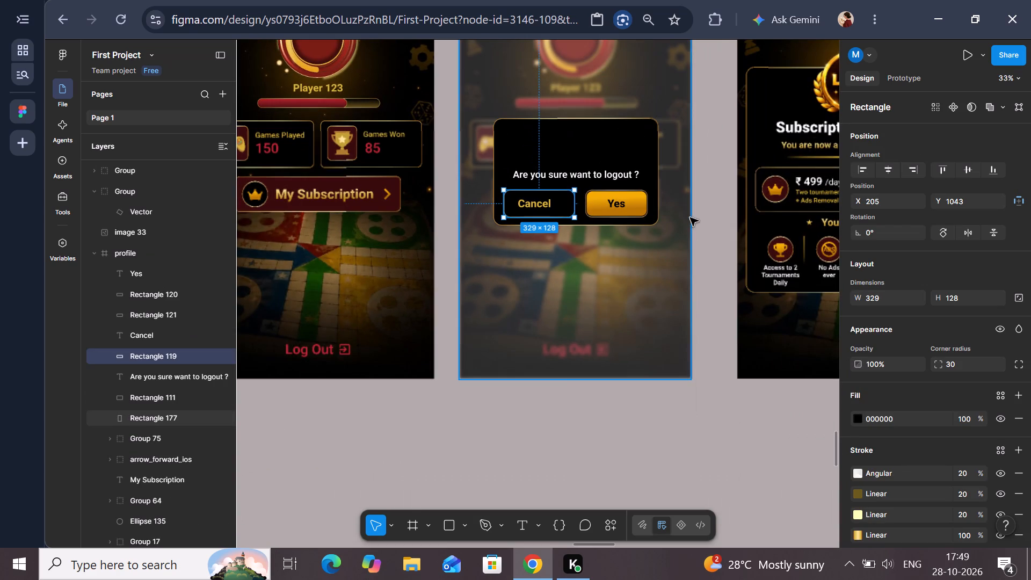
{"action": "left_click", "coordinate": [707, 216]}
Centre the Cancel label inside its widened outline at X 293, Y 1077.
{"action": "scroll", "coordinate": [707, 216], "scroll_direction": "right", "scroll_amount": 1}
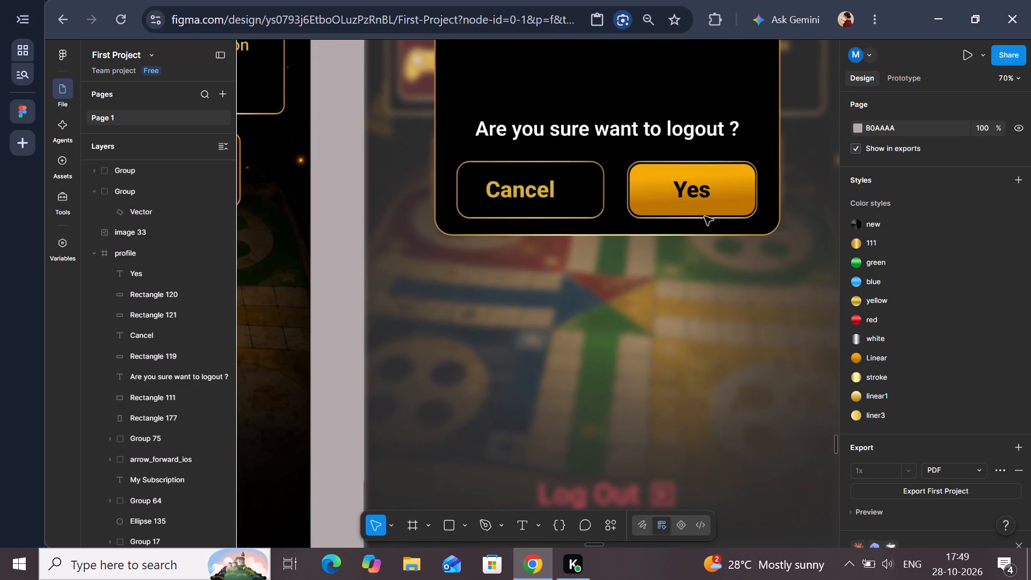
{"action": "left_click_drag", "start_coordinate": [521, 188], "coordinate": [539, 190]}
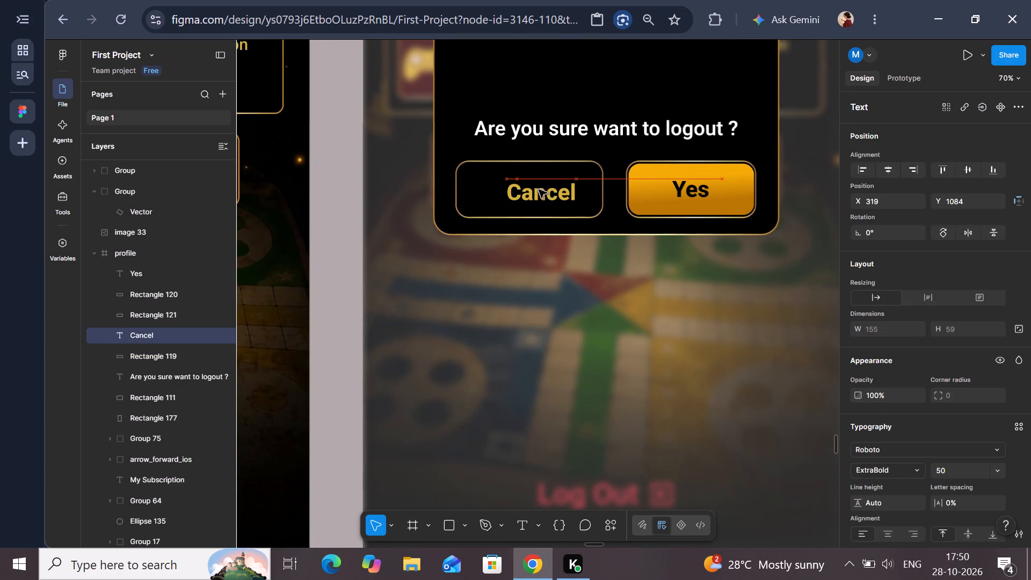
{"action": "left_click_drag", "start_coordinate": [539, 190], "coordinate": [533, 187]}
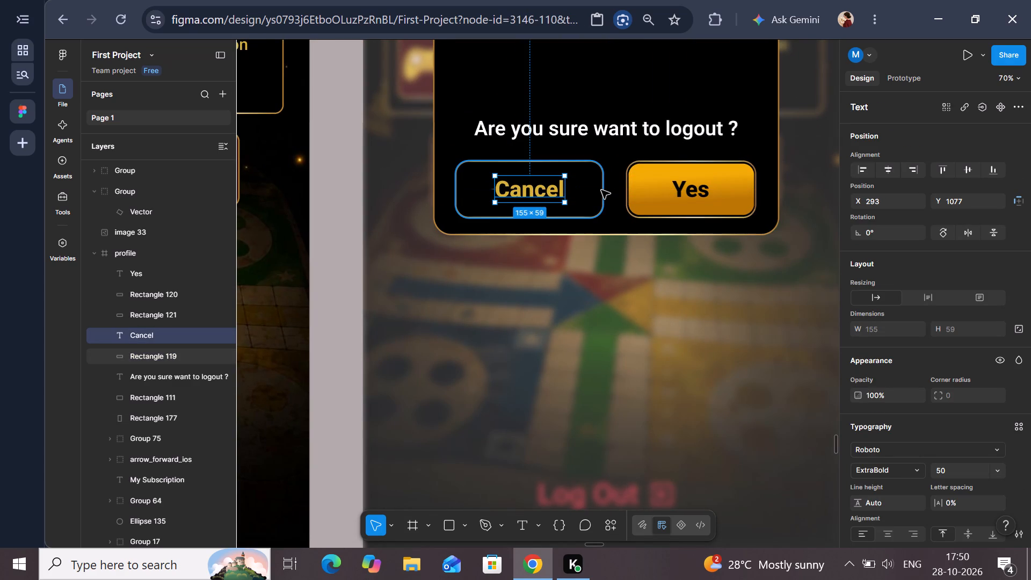
Widen the Cancel button outline further towards the Yes button, to a width of 347.
{"action": "left_click", "coordinate": [601, 190]}
{"action": "left_click", "coordinate": [605, 191]}
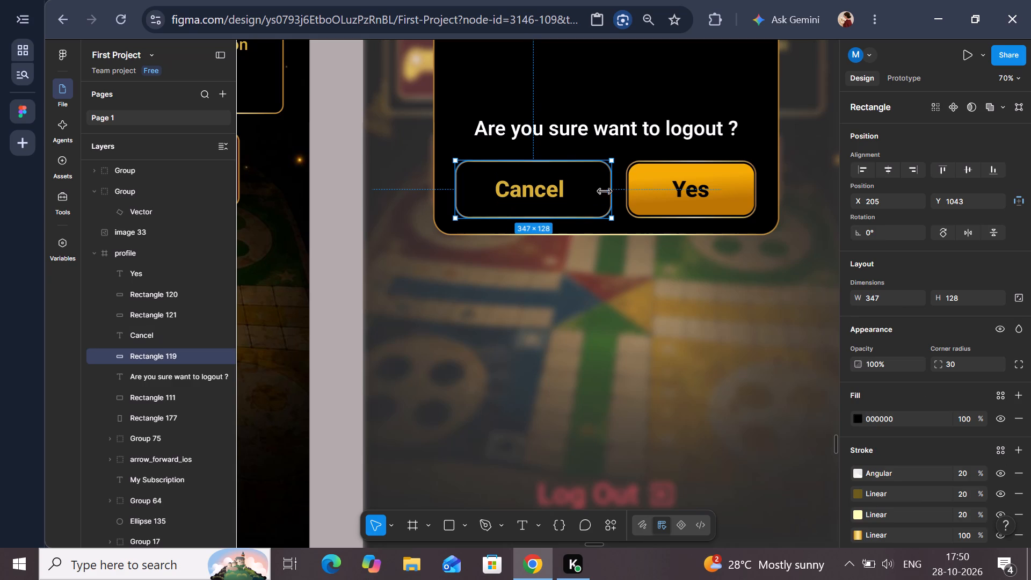
Shift the Cancel label to X 301, Y 1077 so it is centred in the 347-wide outline.
{"action": "left_click", "coordinate": [540, 188]}
{"action": "left_click", "coordinate": [539, 189]}
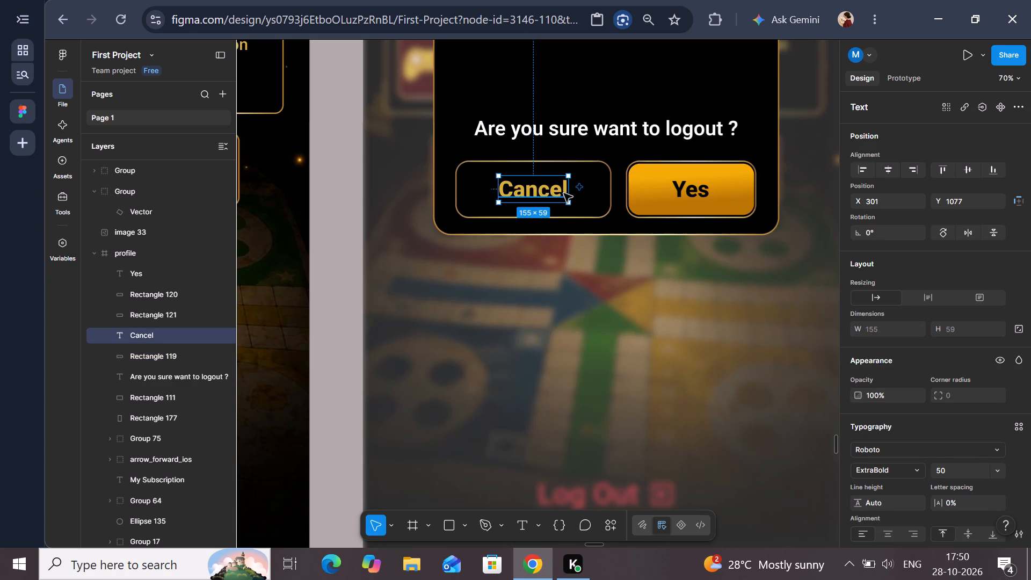
{"action": "left_click", "coordinate": [421, 218]}
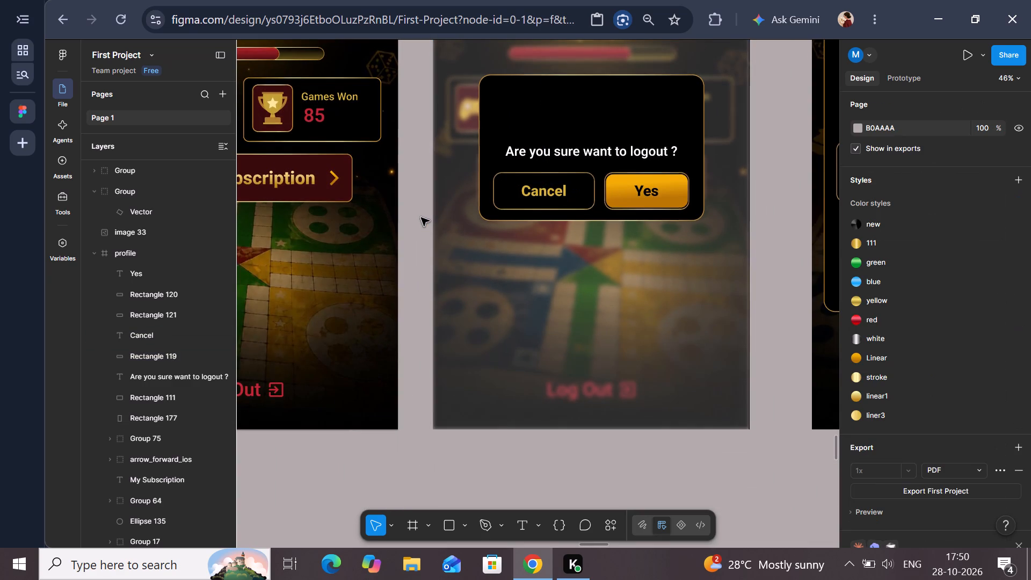
{"action": "scroll", "coordinate": [421, 218], "scroll_direction": "left", "scroll_amount": 1}
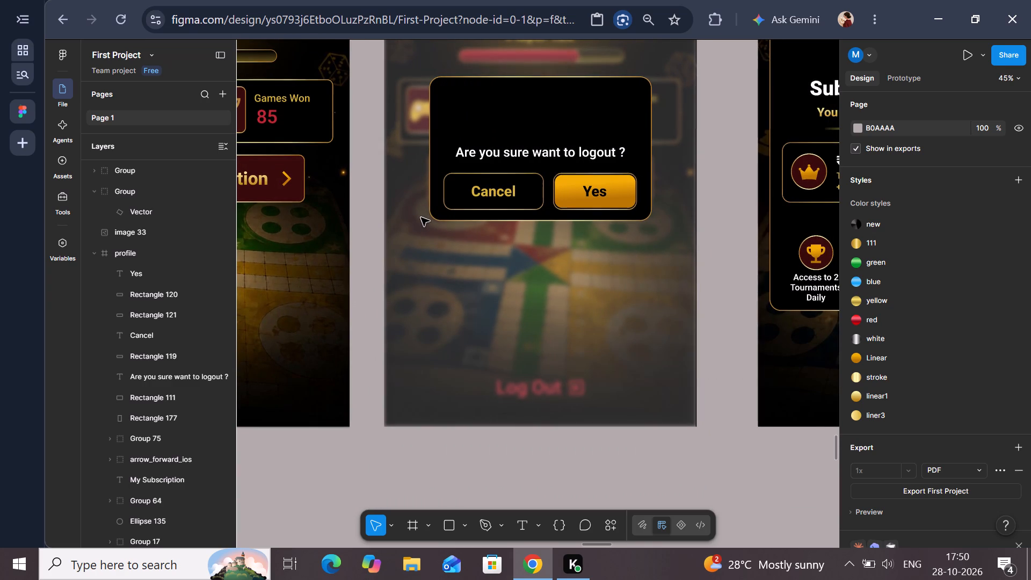
{"action": "left_click", "coordinate": [657, 157]}
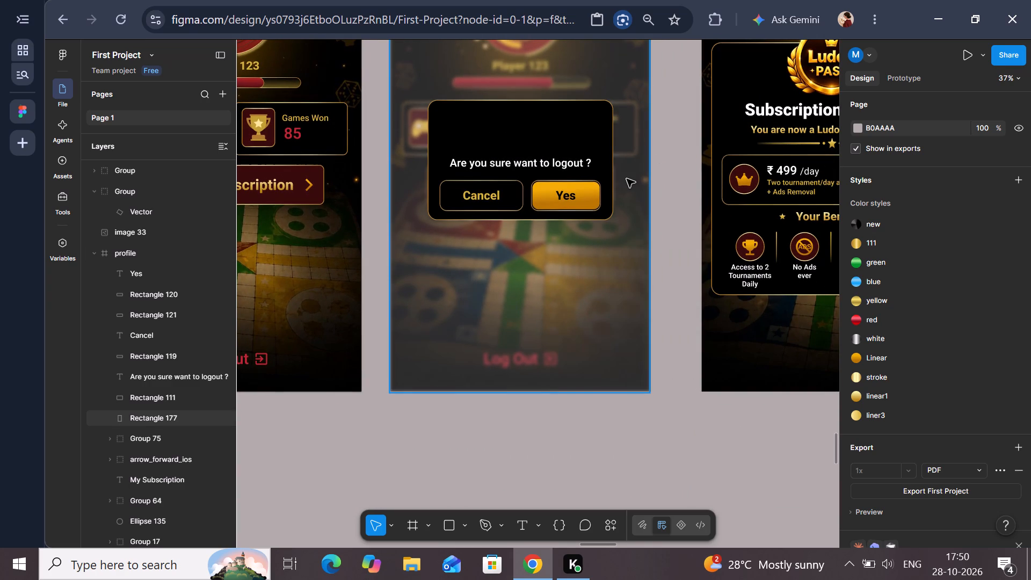
{"action": "scroll", "coordinate": [627, 179], "scroll_direction": "up", "scroll_amount": 1}
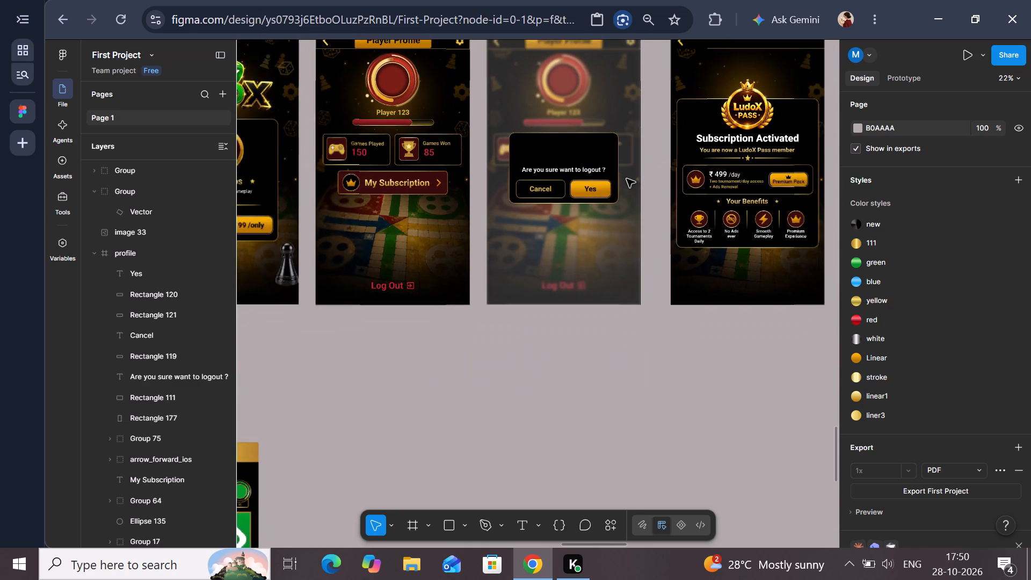
{"action": "scroll", "coordinate": [627, 179], "scroll_direction": "up", "scroll_amount": 1}
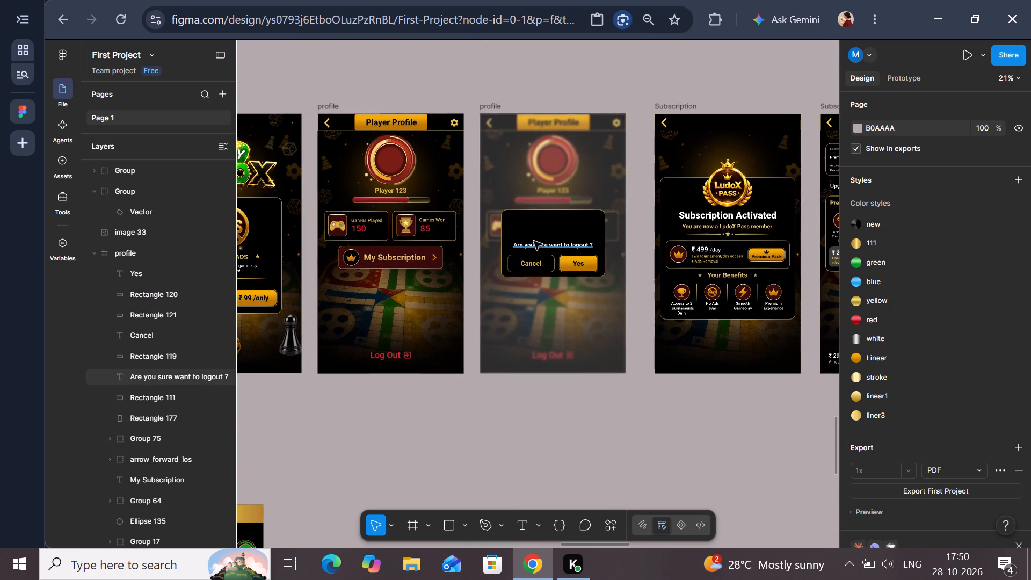
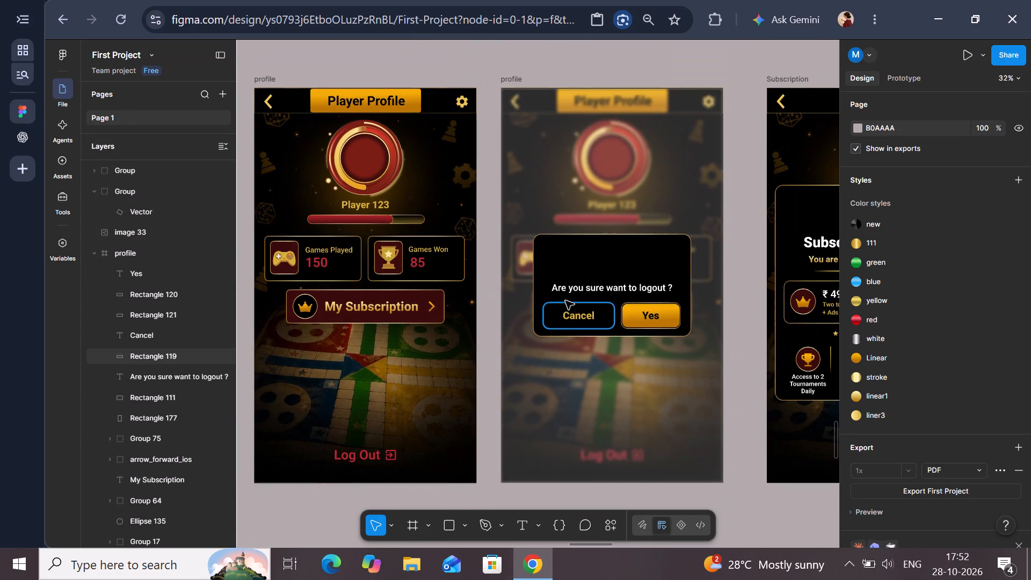
{"action": "scroll", "coordinate": [616, 291], "scroll_direction": "left", "scroll_amount": 1}
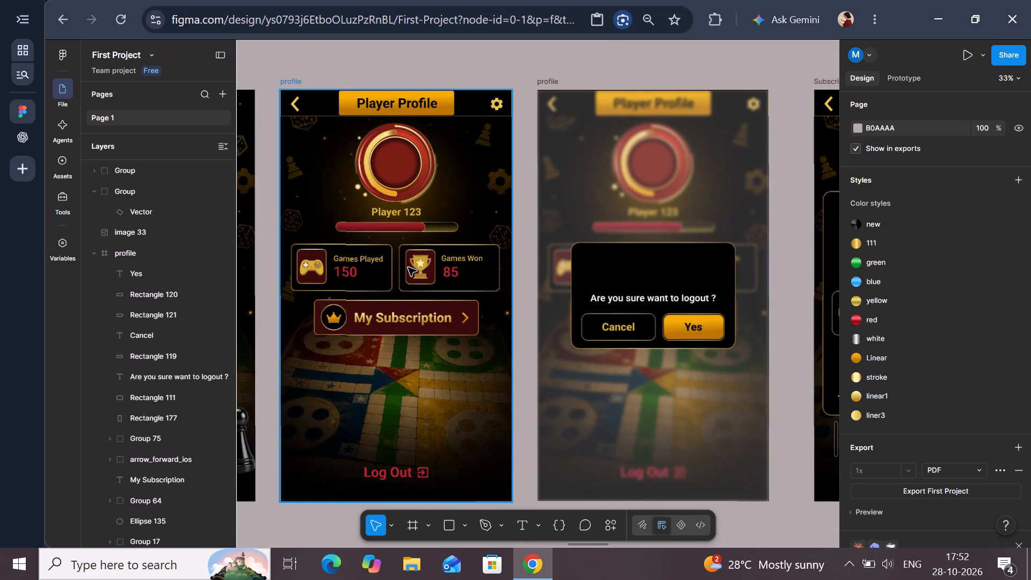
{"action": "left_click", "coordinate": [416, 310]}
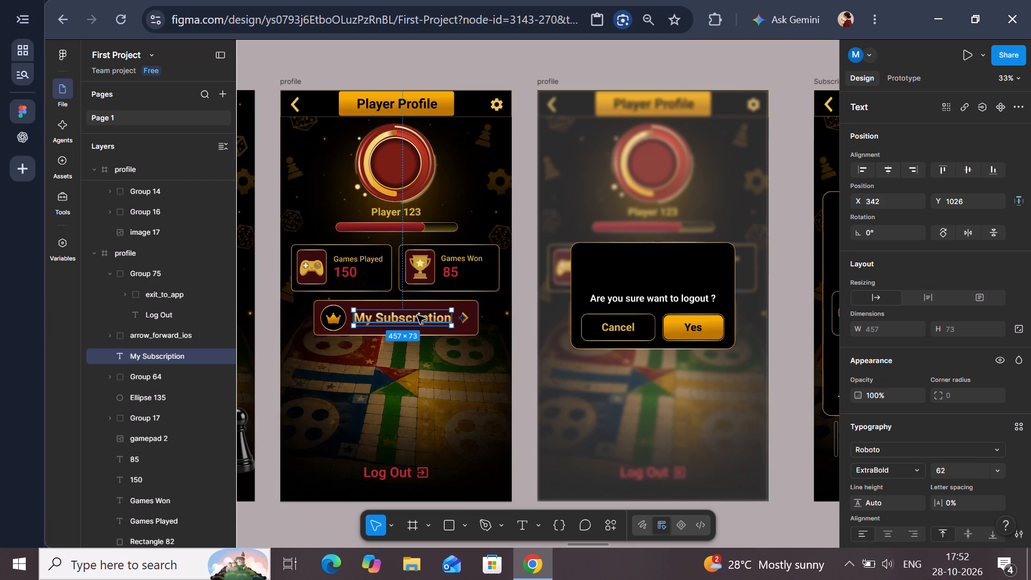
{"action": "key", "text": "ctrl+d"}
{"action": "left_click_drag", "start_coordinate": [417, 316], "coordinate": [630, 293]}
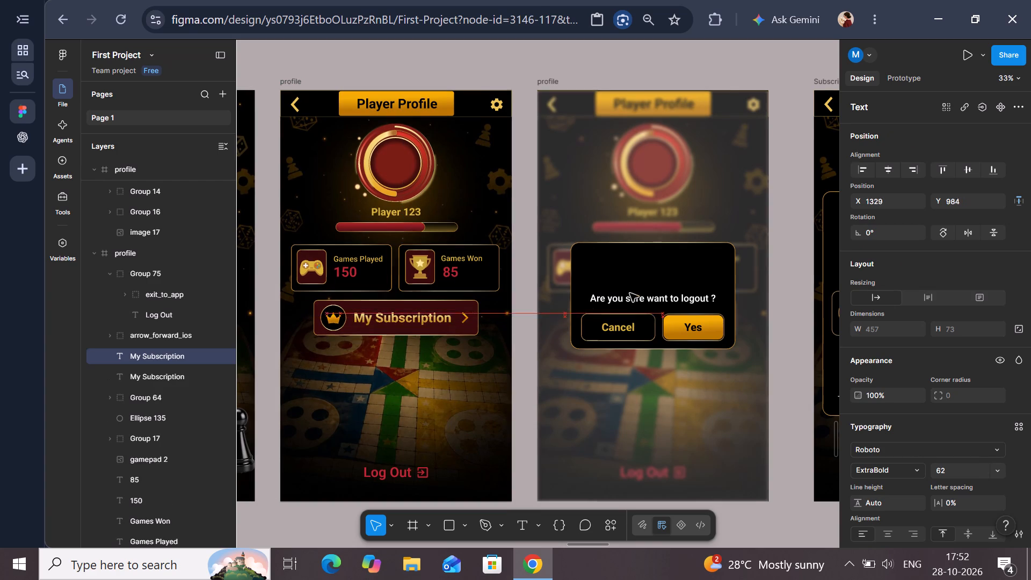
{"action": "left_click_drag", "start_coordinate": [630, 293], "coordinate": [660, 270]}
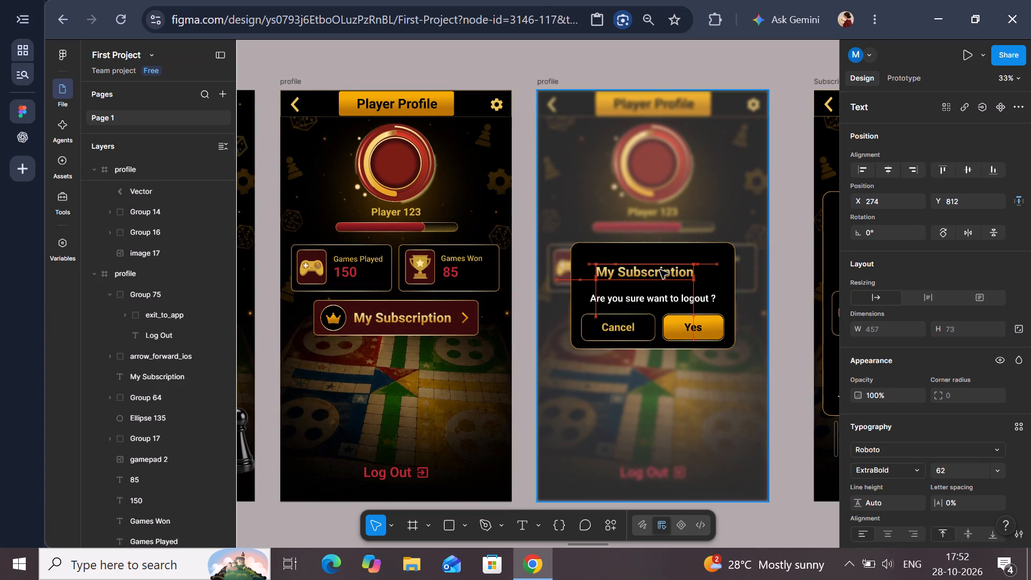
Change the copied text in the pop-up to "Logout Confirmation" and centre it horizontally on the screen.
{"action": "double_click", "coordinate": [640, 287]}
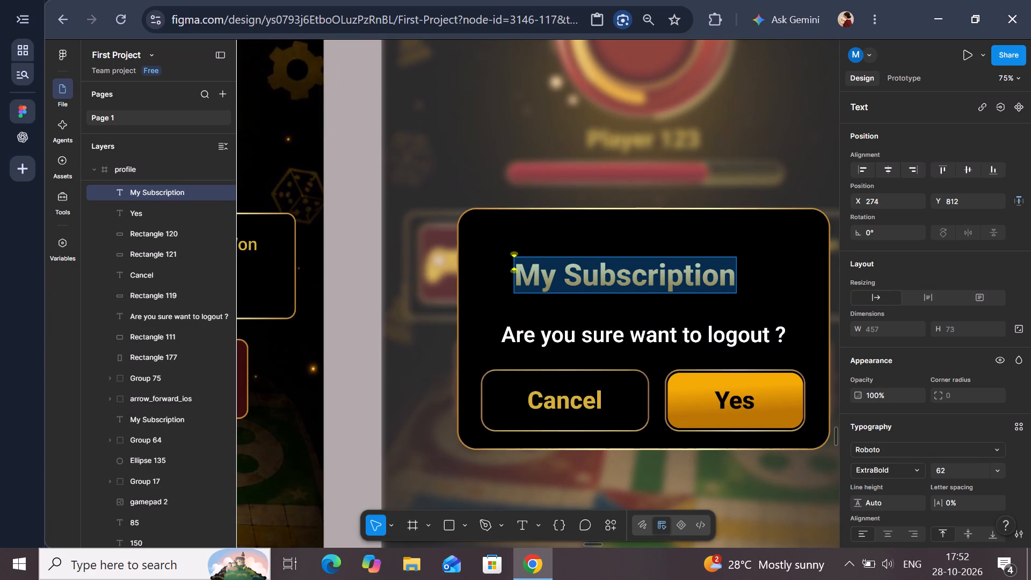
{"action": "key", "text": "BackSpace"}
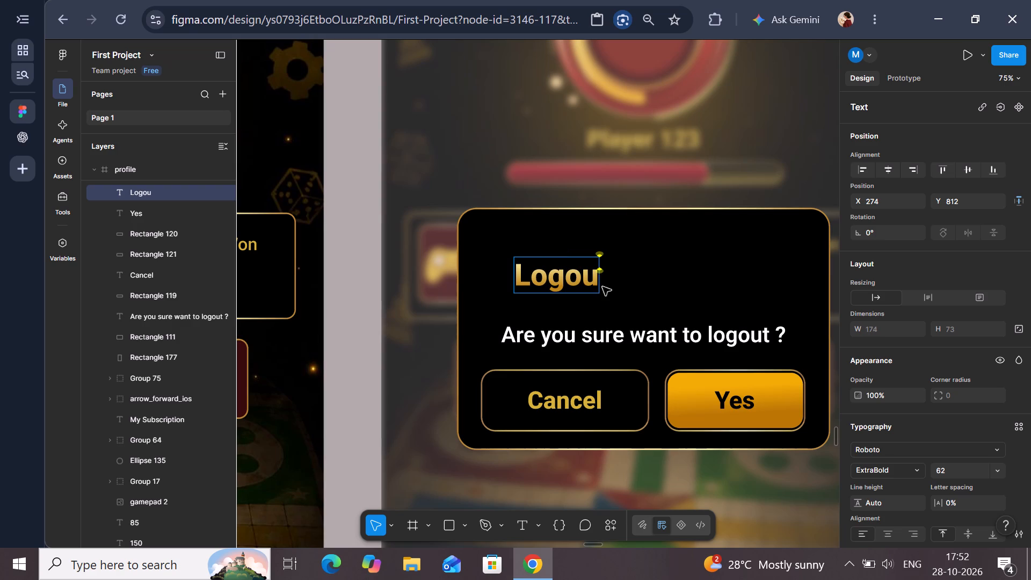
{"action": "key", "text": "o"}
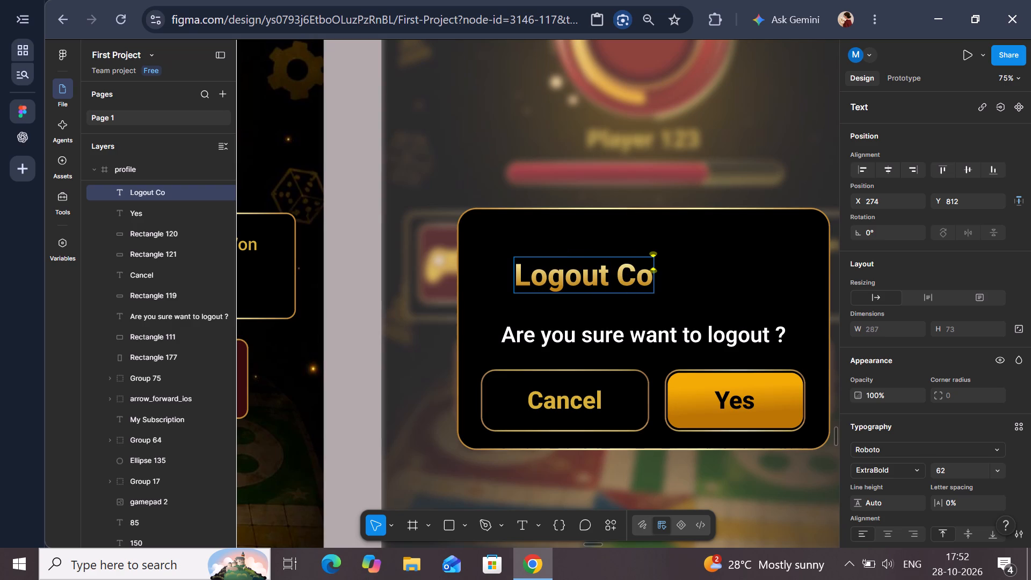
{"action": "type", "text": "nfir"}
{"action": "type", "text": "mation"}
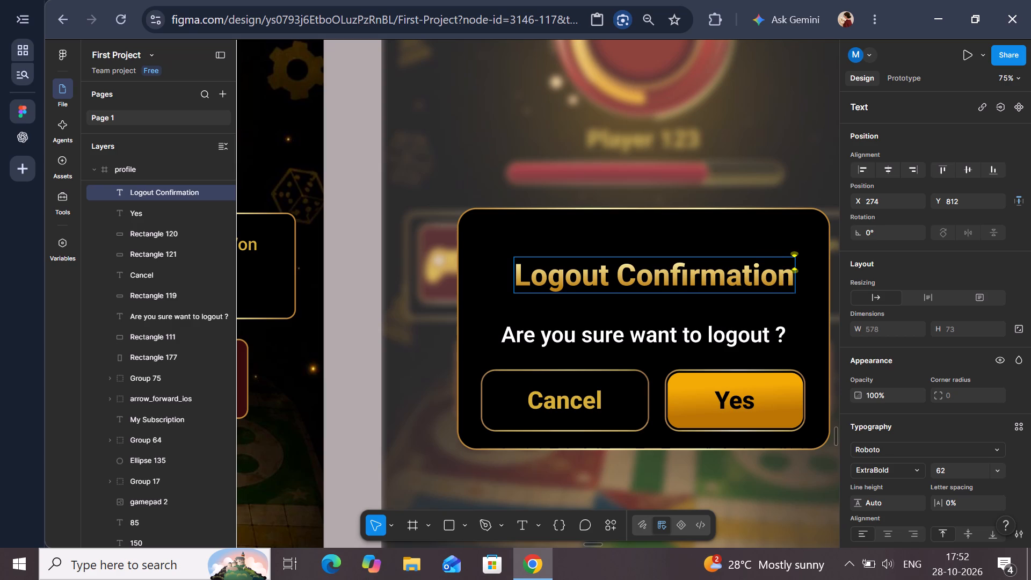
{"action": "left_click", "coordinate": [473, 305]}
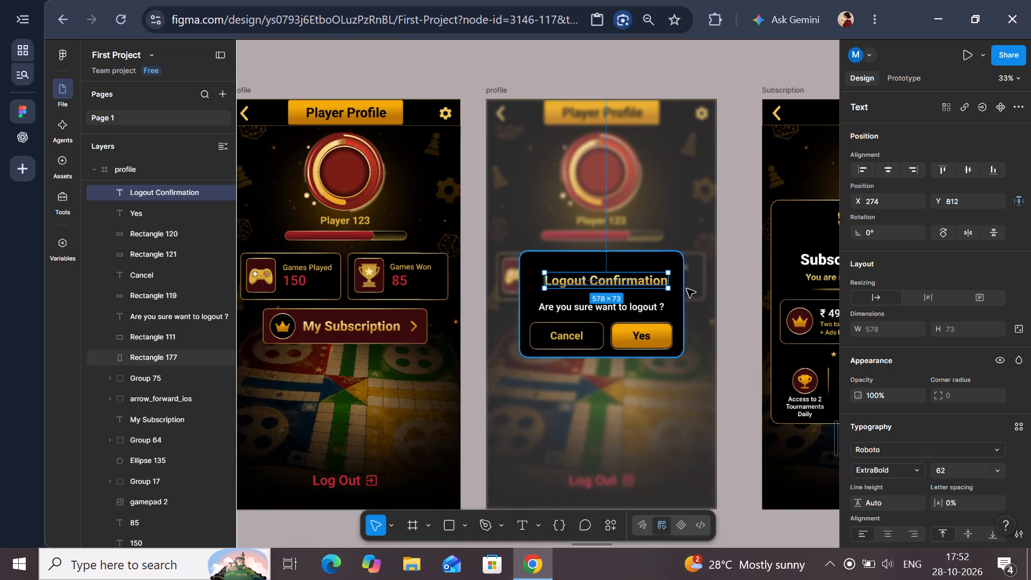
{"action": "left_click", "coordinate": [887, 167]}
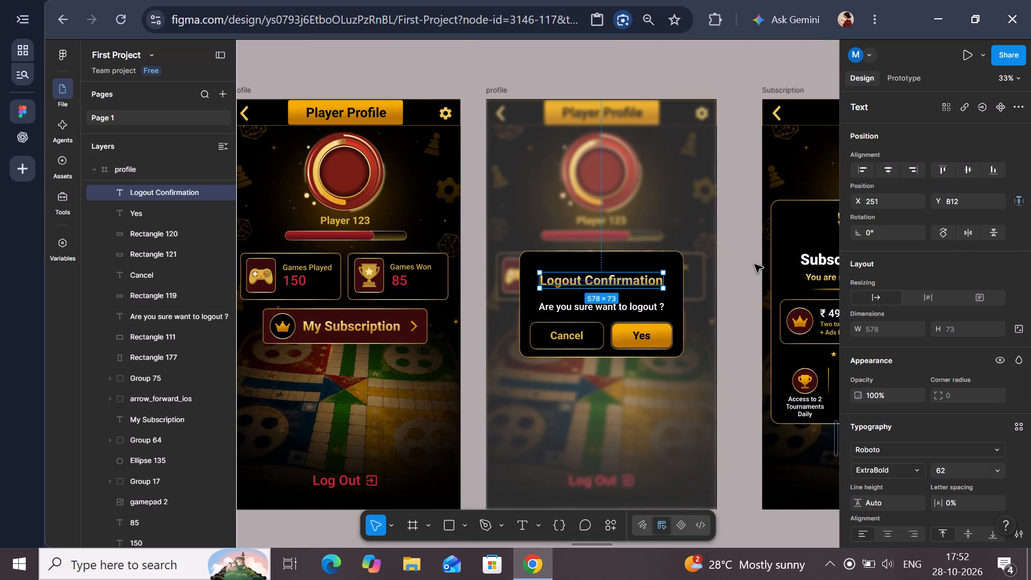
{"action": "left_click", "coordinate": [745, 266]}
Set the font weight of the "Are you sure want to logout ?" text to Regular.
{"action": "scroll", "coordinate": [642, 318], "scroll_direction": "right", "scroll_amount": 1}
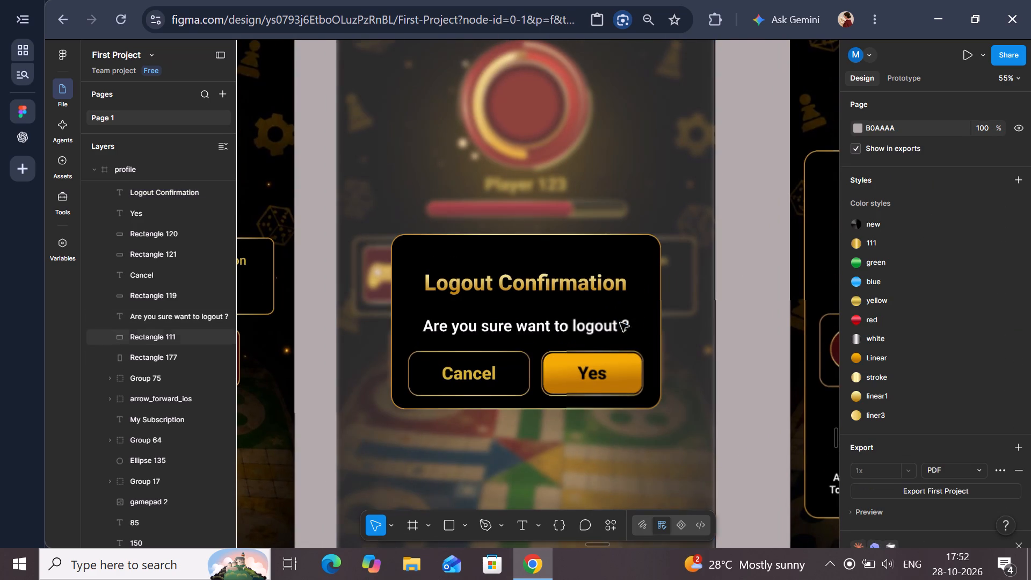
{"action": "scroll", "coordinate": [620, 323], "scroll_direction": "right", "scroll_amount": 1}
{"action": "left_click", "coordinate": [589, 318]}
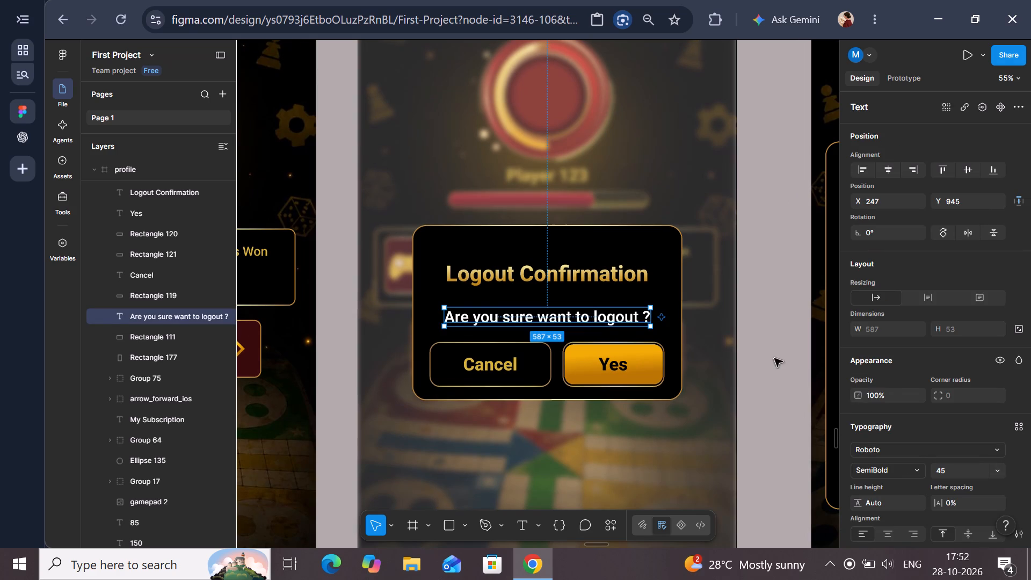
{"action": "scroll", "coordinate": [980, 399], "scroll_direction": "down", "scroll_amount": 1}
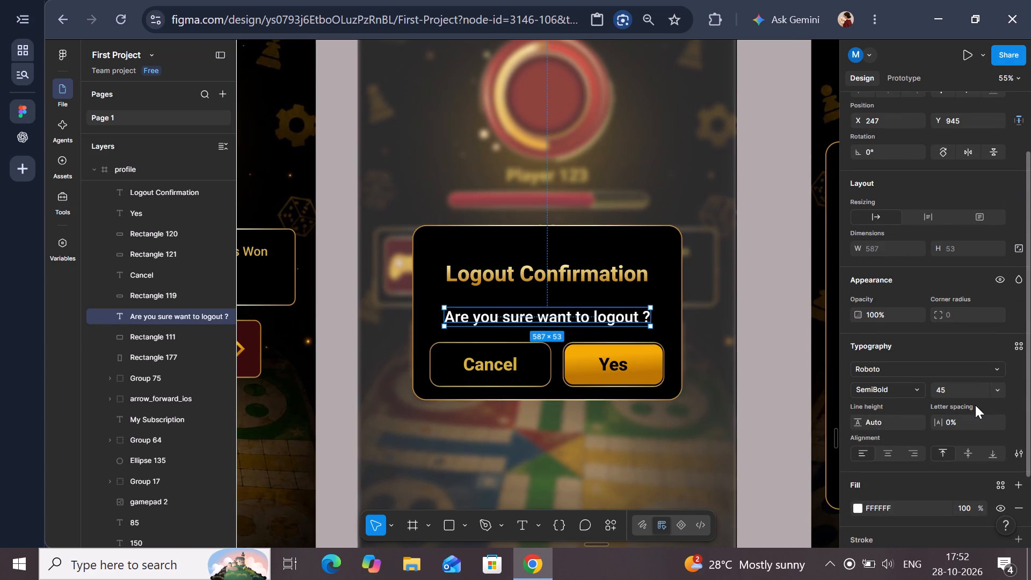
{"action": "scroll", "coordinate": [918, 421], "scroll_direction": "down", "scroll_amount": 2}
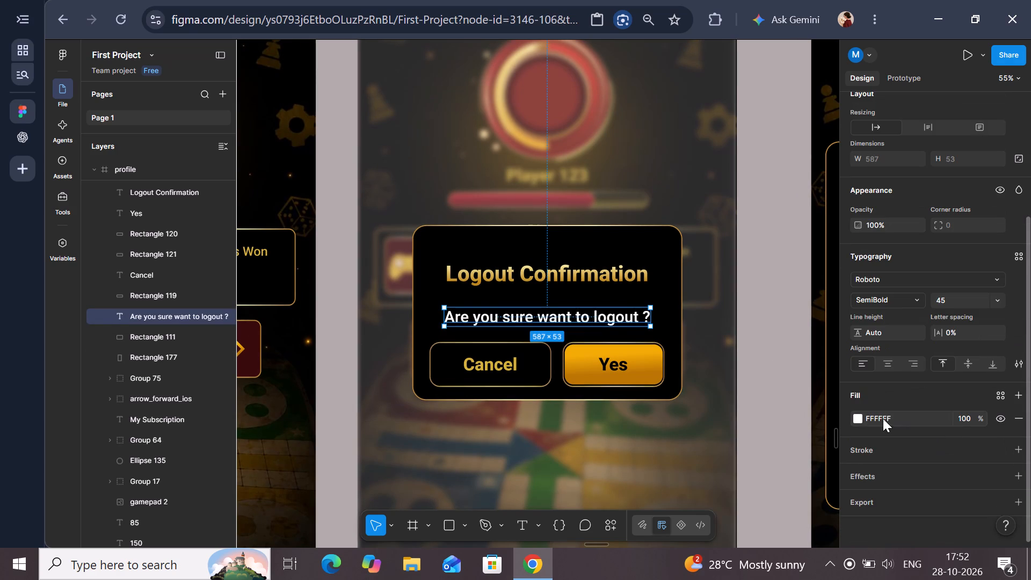
{"action": "left_click", "coordinate": [913, 303]}
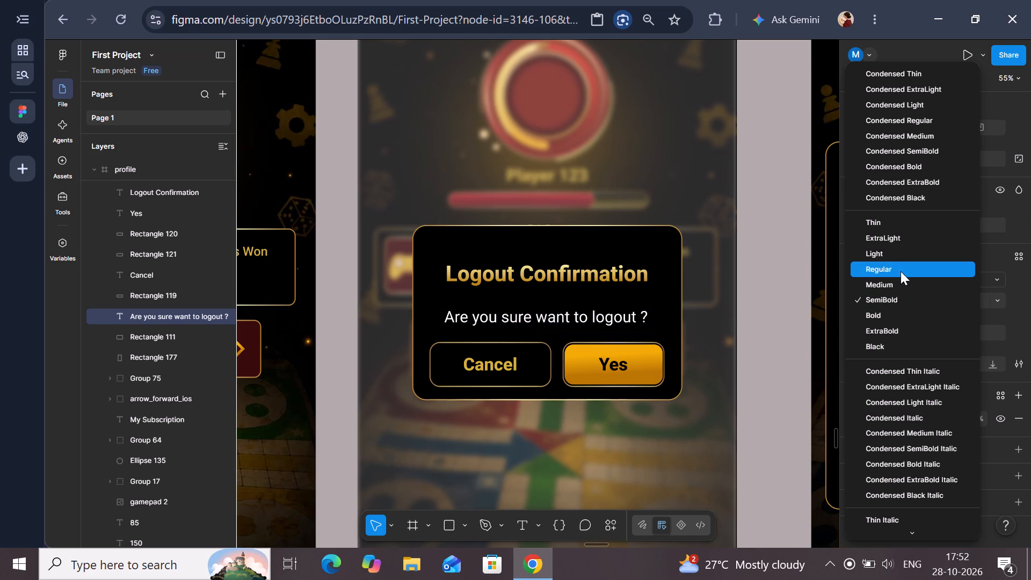
{"action": "left_click", "coordinate": [900, 268]}
{"action": "left_click", "coordinate": [759, 310]}
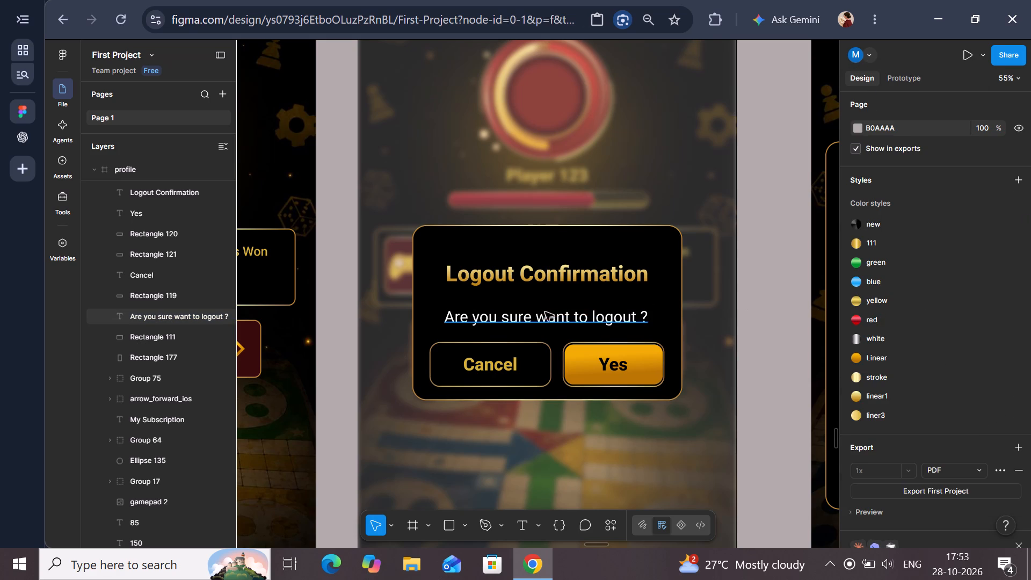
Move the logout question up slightly to Y 935 and centre it horizontally on the screen.
{"action": "left_click", "coordinate": [550, 313]}
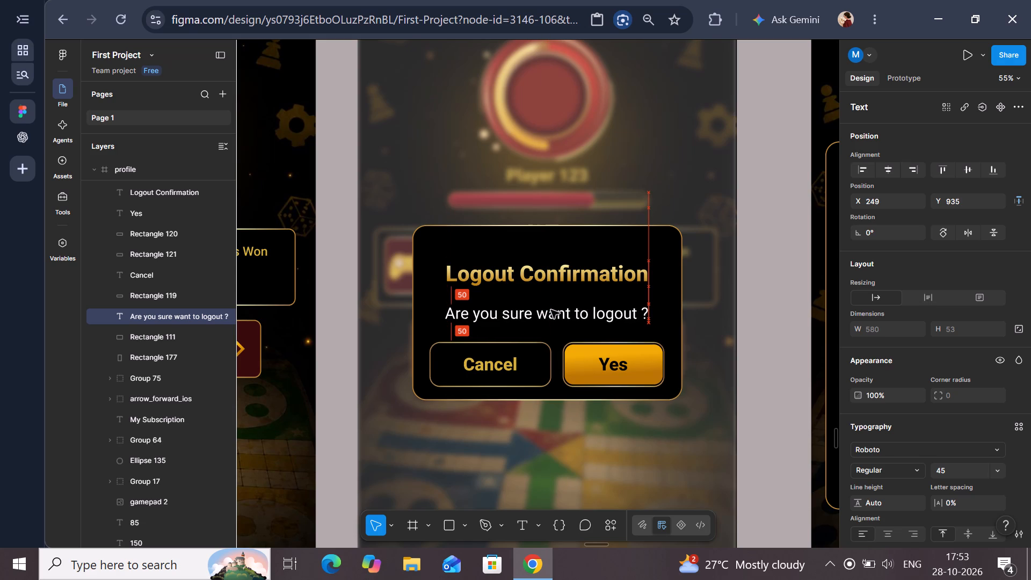
{"action": "left_click", "coordinate": [891, 170]}
{"action": "left_click", "coordinate": [762, 254]}
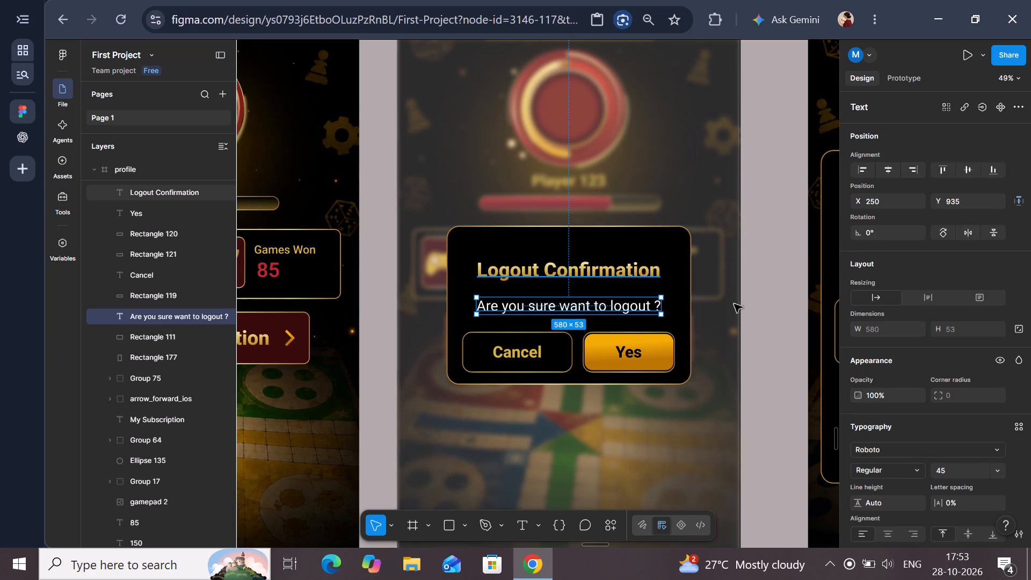
{"action": "left_click", "coordinate": [955, 471]}
{"action": "key", "text": "BackSpace"}
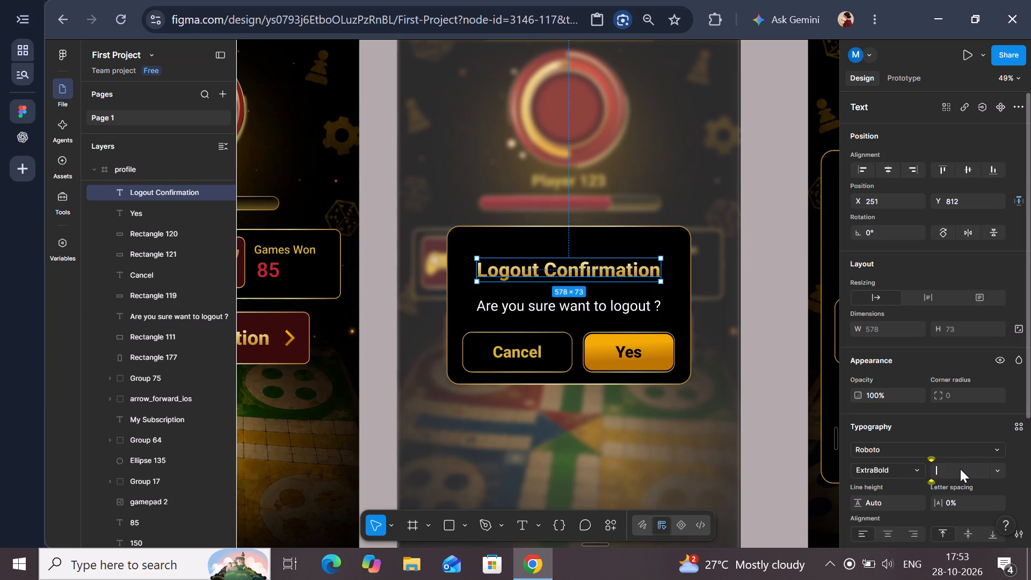
{"action": "type", "text": "45"}
{"action": "key", "text": "Return"}
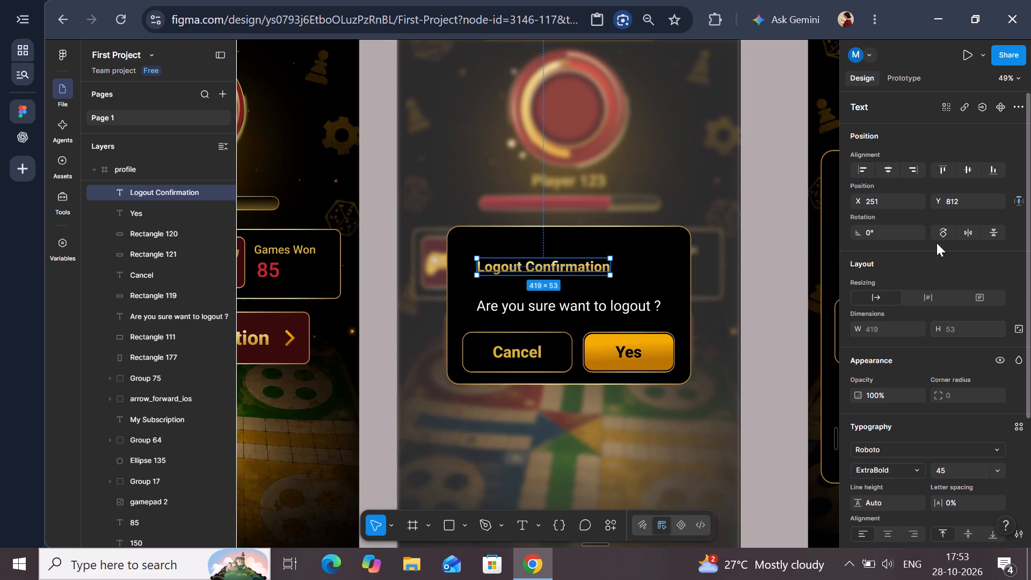
{"action": "left_click", "coordinate": [884, 164]}
{"action": "left_click", "coordinate": [803, 250]}
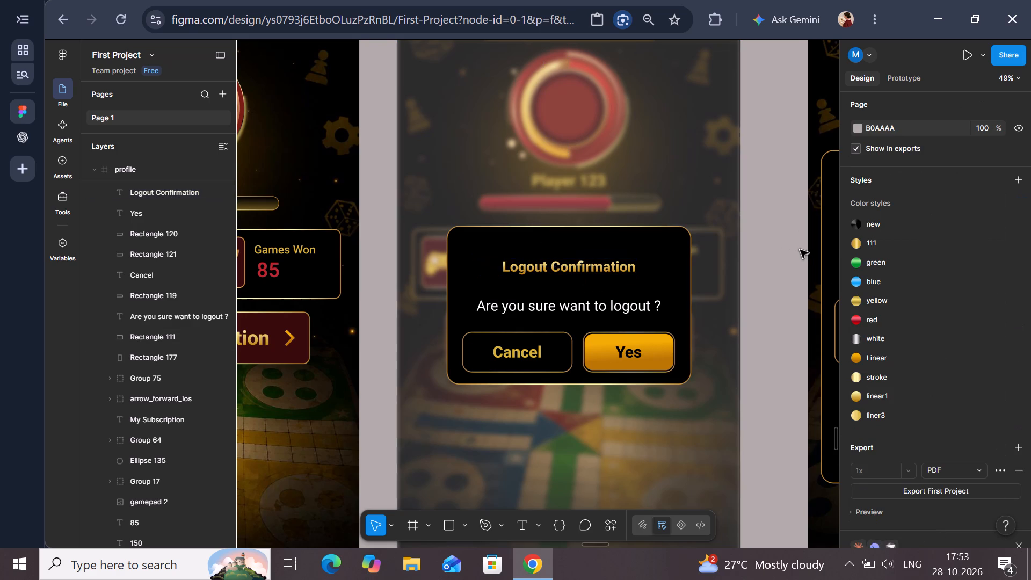
Set the "Logout Confirmation" heading's font size to 50 and widen its text box to about 467 so it fits one line.
{"action": "left_click", "coordinate": [463, 278]}
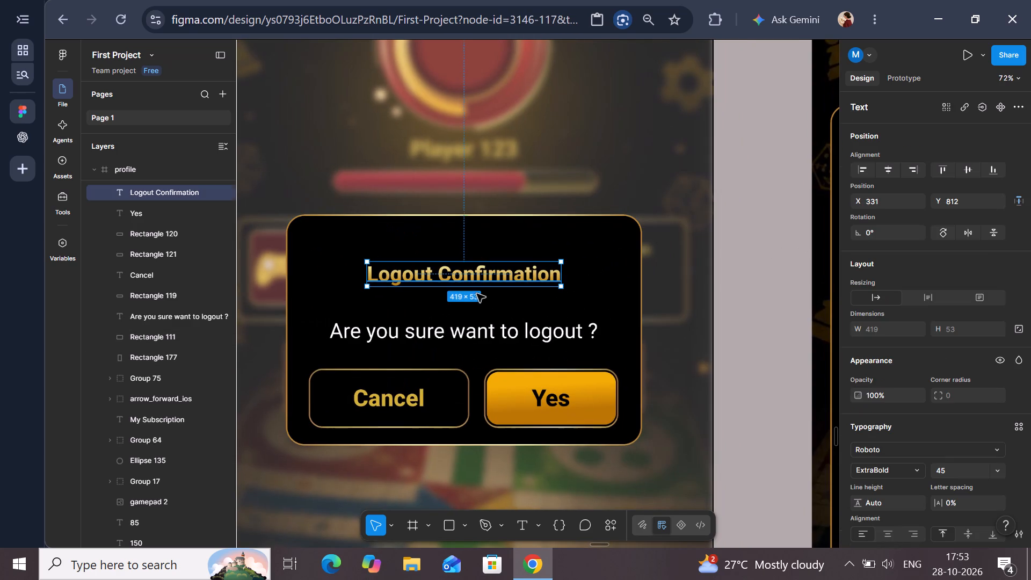
{"action": "left_click", "coordinate": [464, 287]}
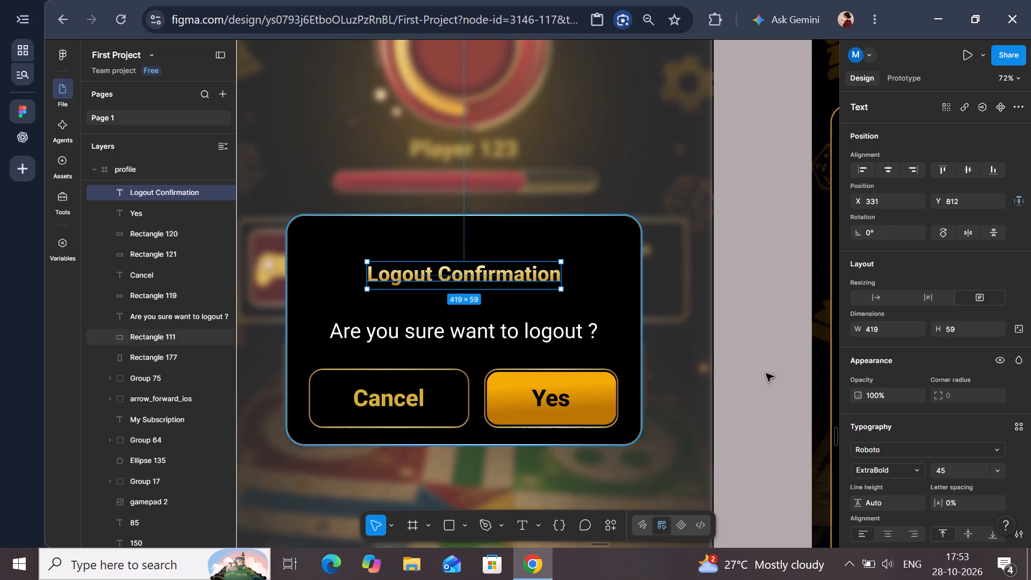
{"action": "left_click", "coordinate": [960, 472]}
{"action": "key", "text": "BackSpace"}
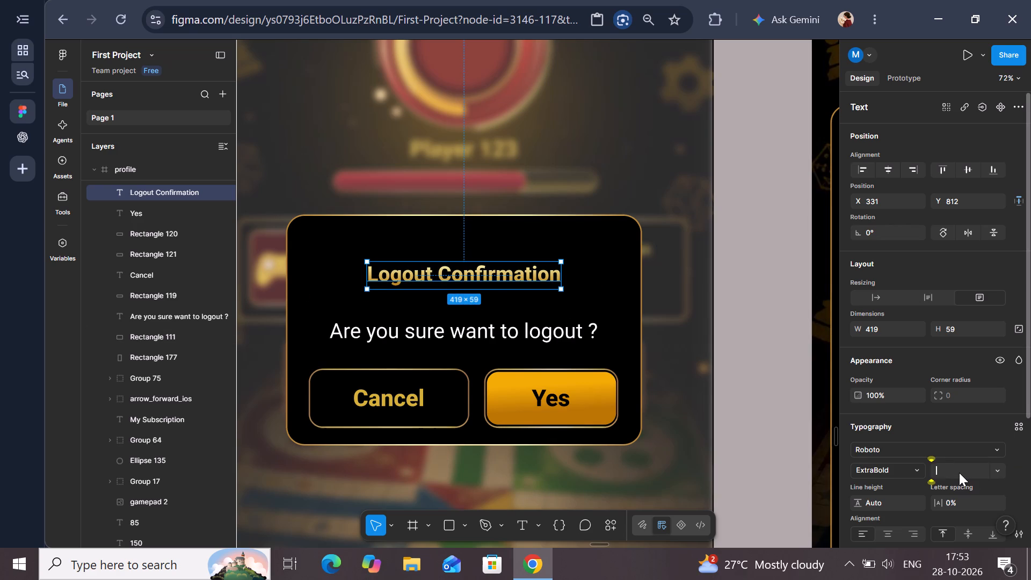
{"action": "type", "text": "50"}
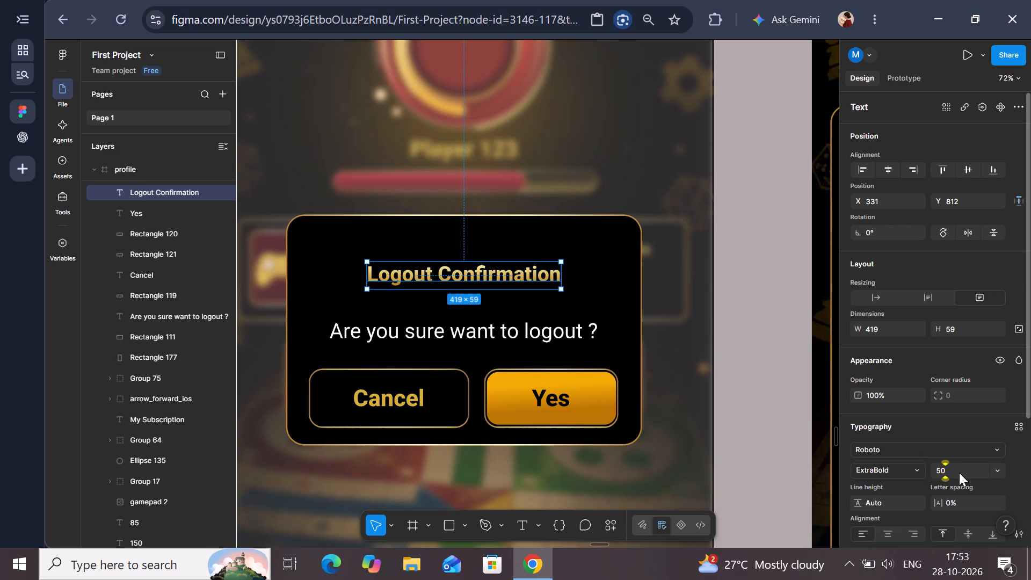
{"action": "key", "text": "Return"}
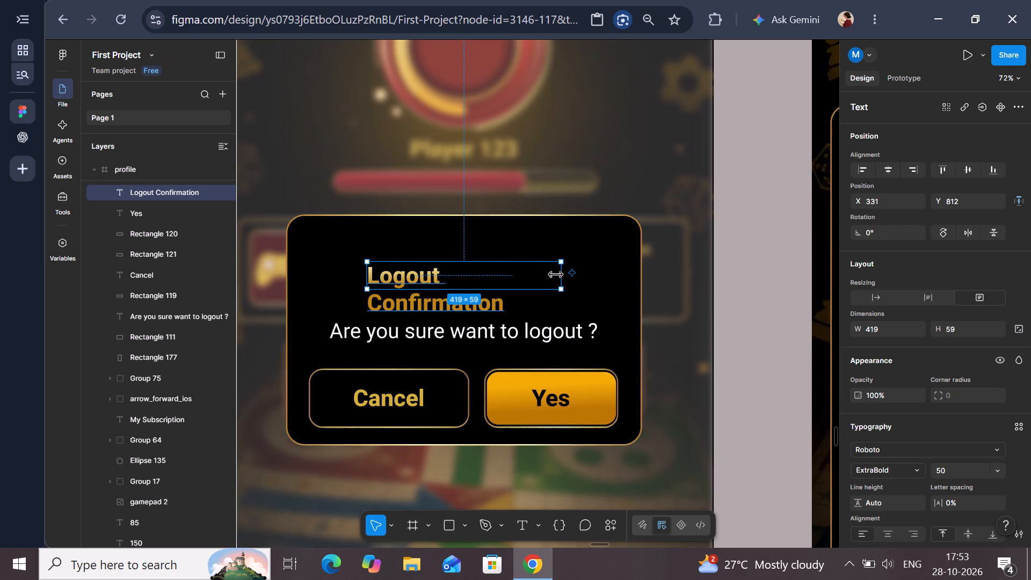
{"action": "left_click_drag", "start_coordinate": [562, 278], "coordinate": [593, 284]}
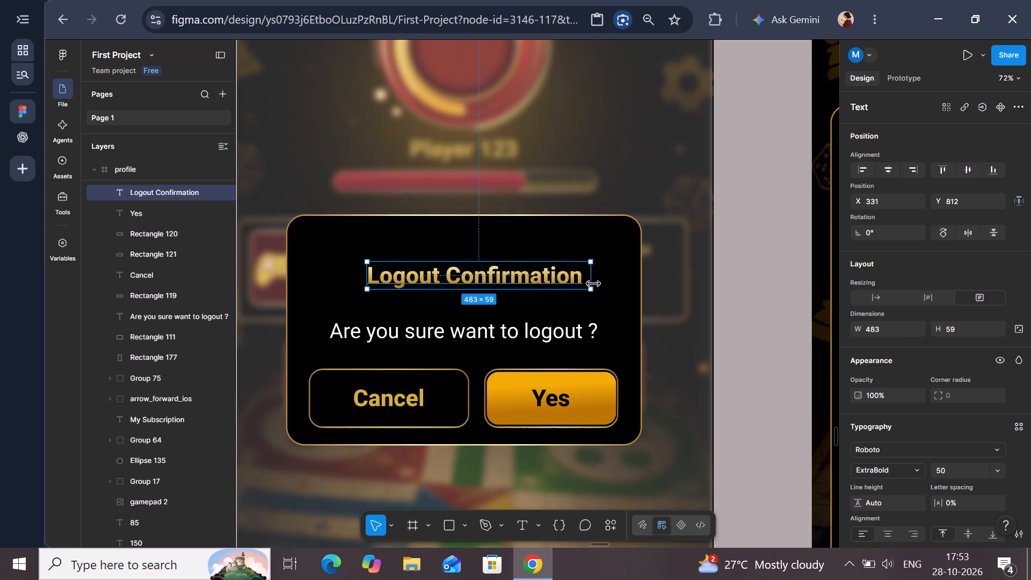
{"action": "left_click_drag", "start_coordinate": [593, 284], "coordinate": [582, 284]}
Move the heading slightly to Y 814 and centre it horizontally on the screen.
{"action": "left_click_drag", "start_coordinate": [502, 276], "coordinate": [502, 276]}
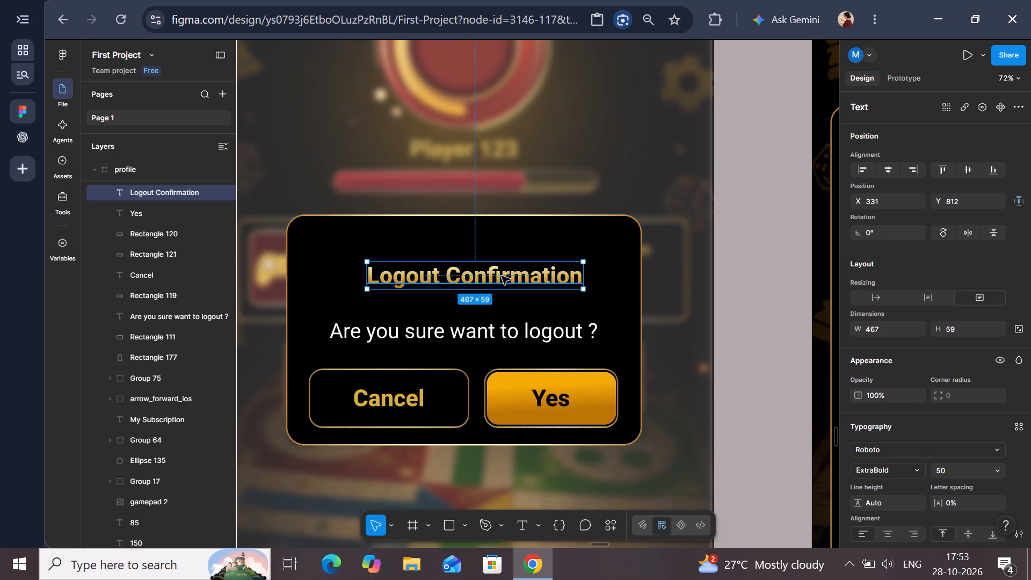
{"action": "left_click_drag", "start_coordinate": [502, 276], "coordinate": [495, 278]}
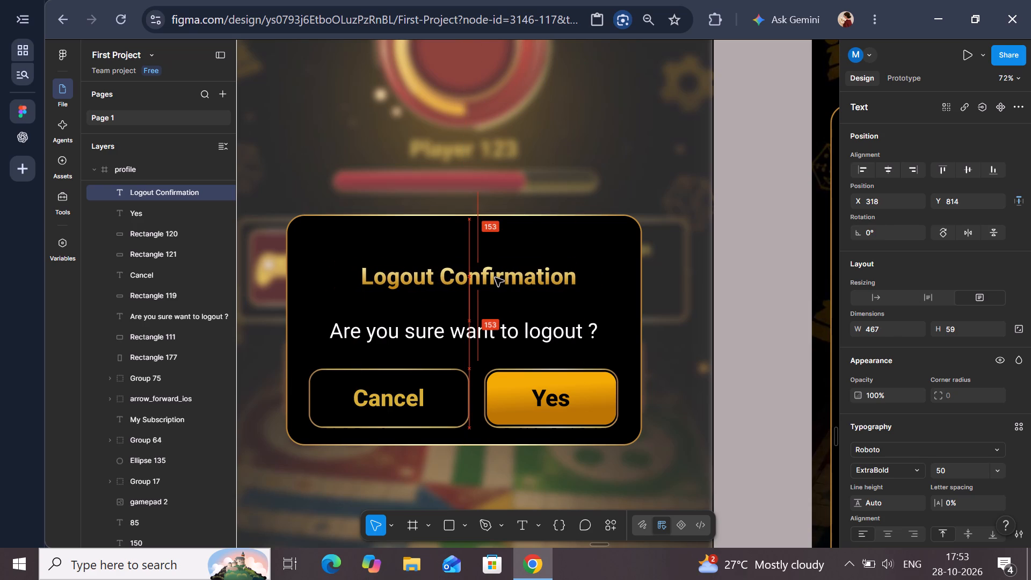
{"action": "left_click_drag", "start_coordinate": [495, 278], "coordinate": [496, 278]}
{"action": "left_click", "coordinate": [880, 172]}
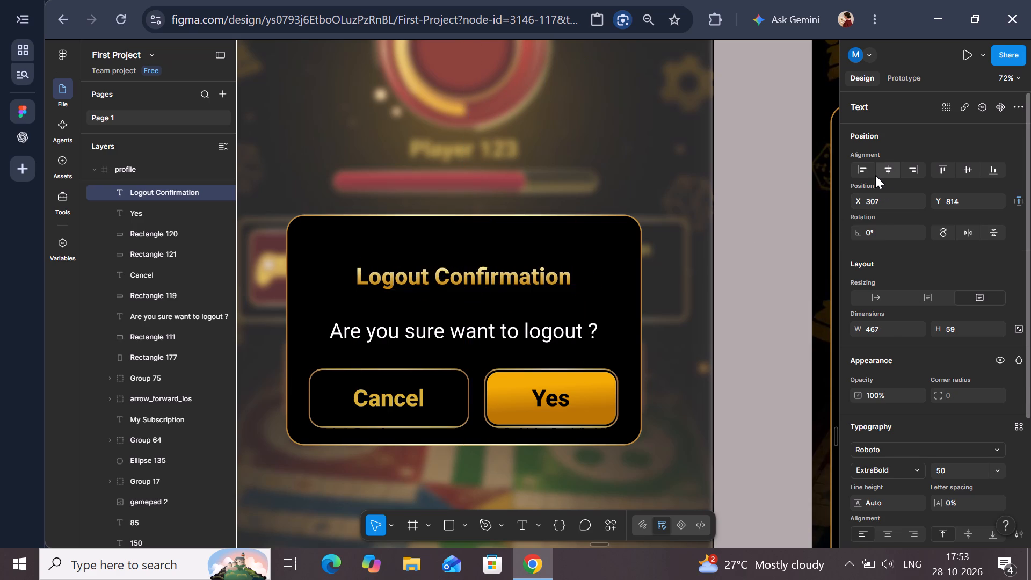
{"action": "left_click", "coordinate": [737, 313]}
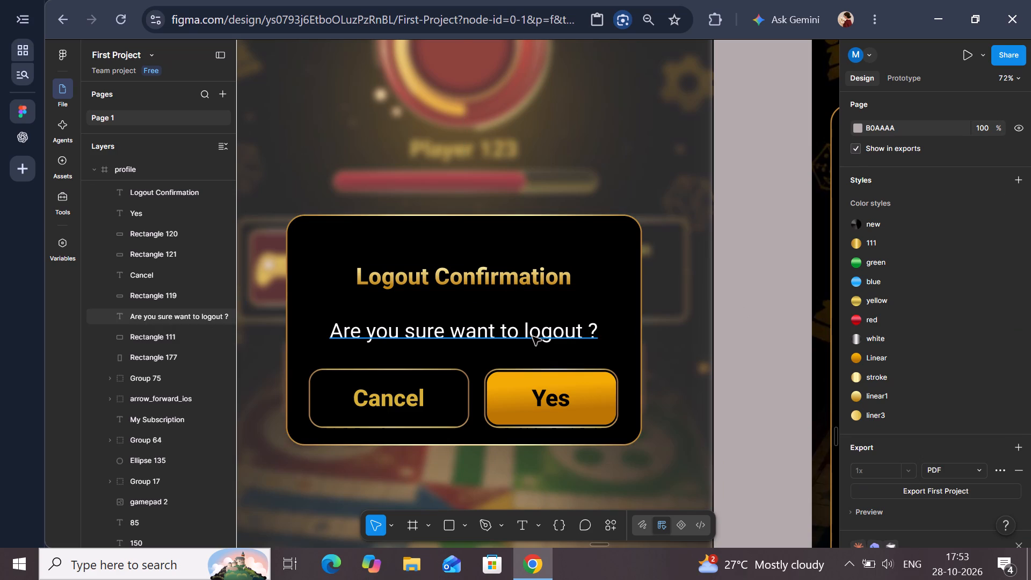
Set the "Are you sure want to logout ?" text's font size to 40 and centre it horizontally on the screen.
{"action": "left_click", "coordinate": [533, 337]}
{"action": "scroll", "coordinate": [900, 448], "scroll_direction": "down", "scroll_amount": 1}
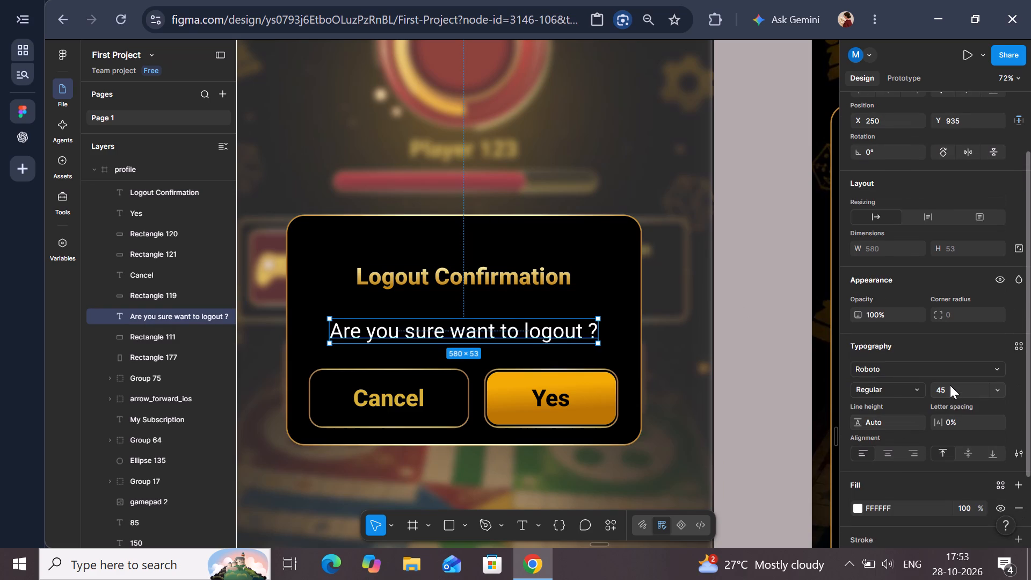
{"action": "left_click", "coordinate": [950, 385]}
{"action": "key", "text": "BackSpace"}
{"action": "type", "text": "40"}
{"action": "key", "text": "Return"}
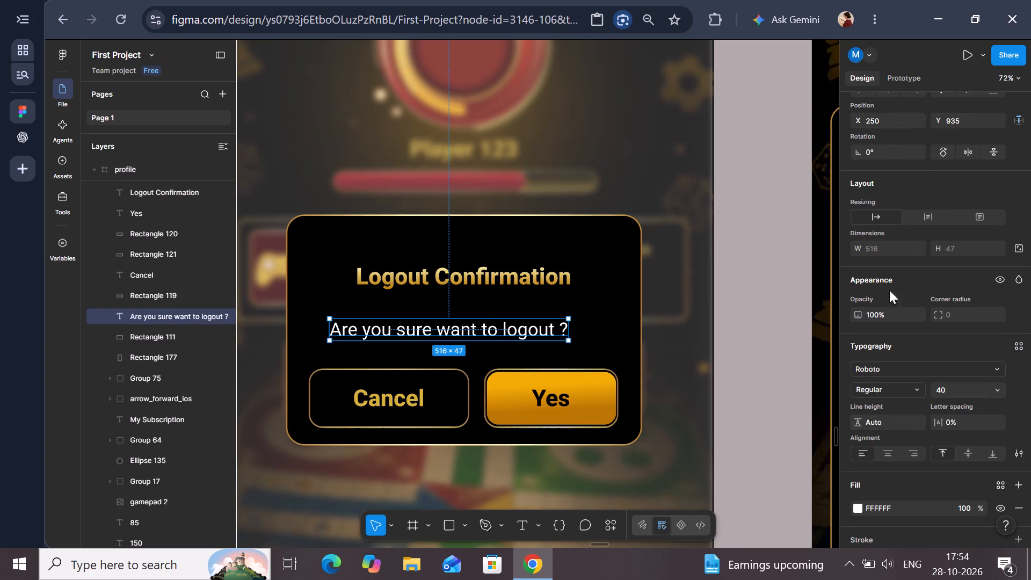
{"action": "scroll", "coordinate": [899, 228], "scroll_direction": "up", "scroll_amount": 3}
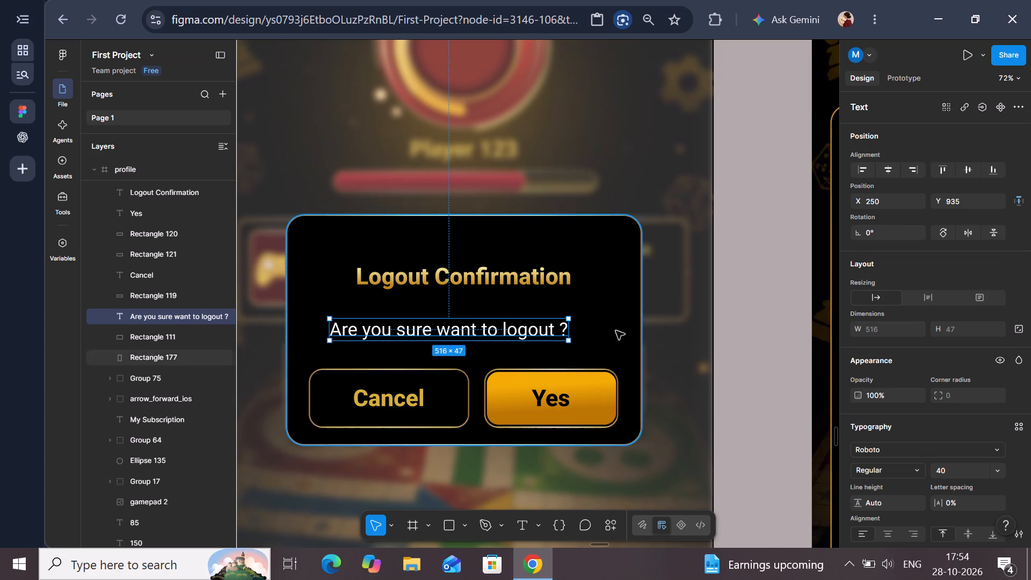
{"action": "left_click", "coordinate": [887, 171]}
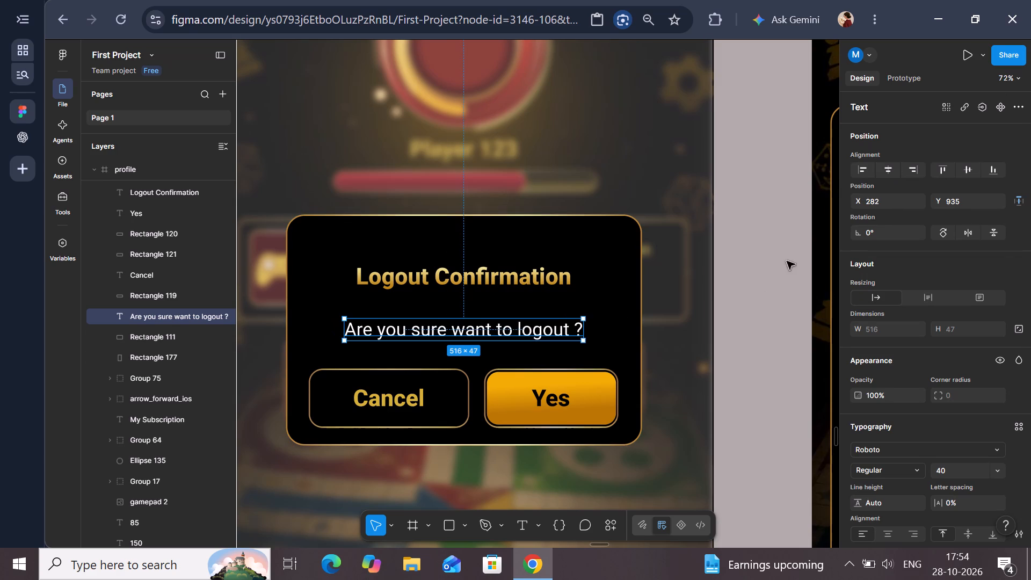
{"action": "left_click", "coordinate": [808, 259]}
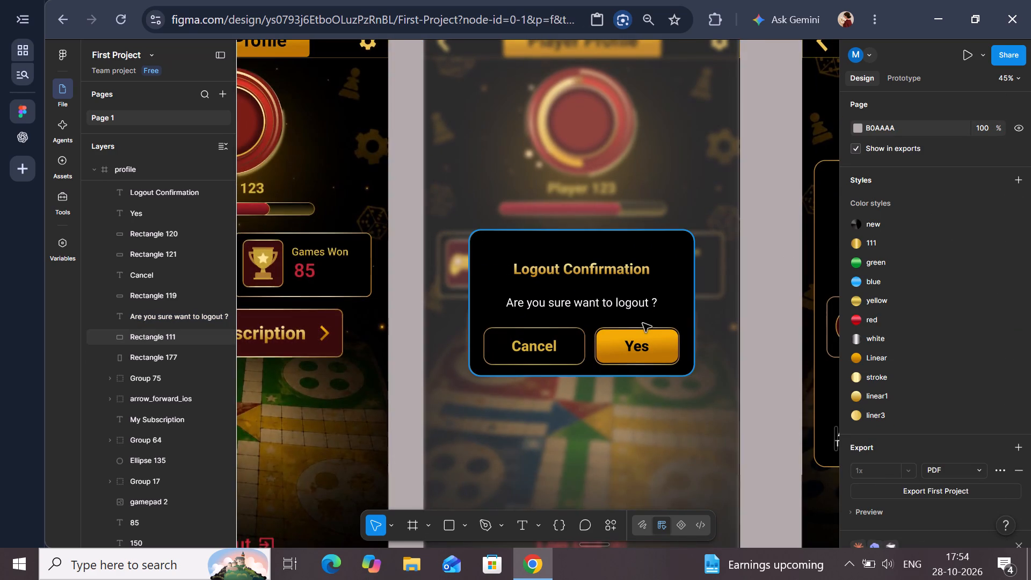
Move the "Logout Confirmation" heading up in the pop-up to about X 318, Y 793.
{"action": "left_click_drag", "start_coordinate": [575, 249], "coordinate": [579, 241]}
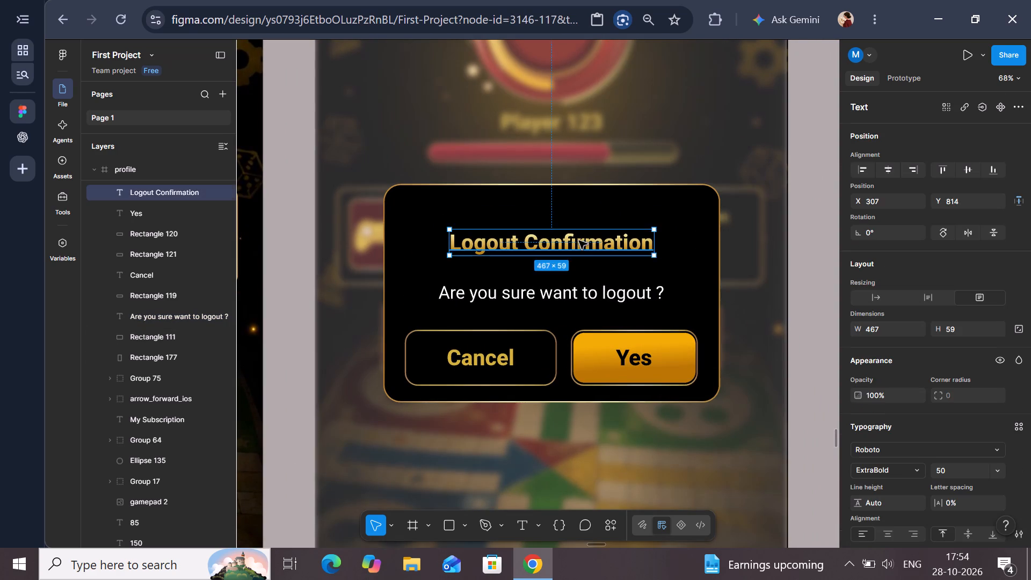
{"action": "left_click_drag", "start_coordinate": [579, 241], "coordinate": [579, 240]}
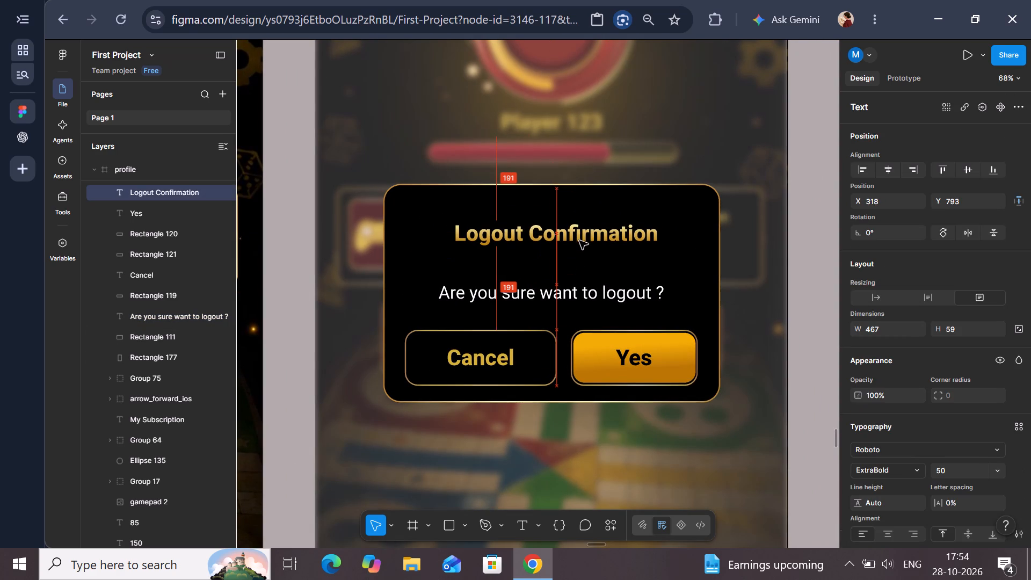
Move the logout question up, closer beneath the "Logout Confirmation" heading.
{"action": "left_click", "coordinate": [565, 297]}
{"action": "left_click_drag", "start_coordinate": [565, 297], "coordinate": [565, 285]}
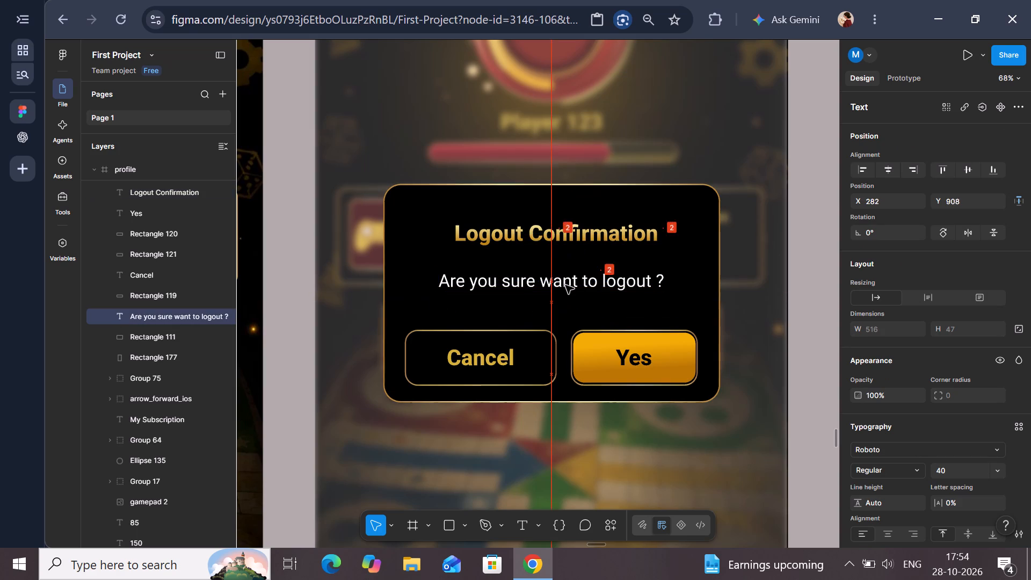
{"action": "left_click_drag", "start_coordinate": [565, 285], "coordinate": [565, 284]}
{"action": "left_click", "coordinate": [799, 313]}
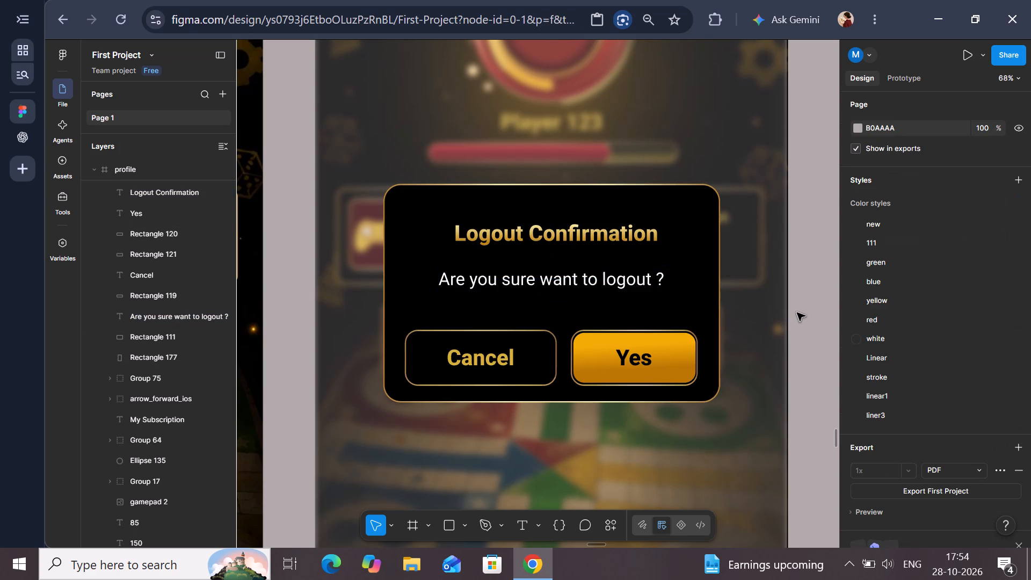
Move the logout question down towards the pop-up's buttons, to about Y 941, and try to centre it horizontally.
{"action": "scroll", "coordinate": [795, 313], "scroll_direction": "left", "scroll_amount": 1}
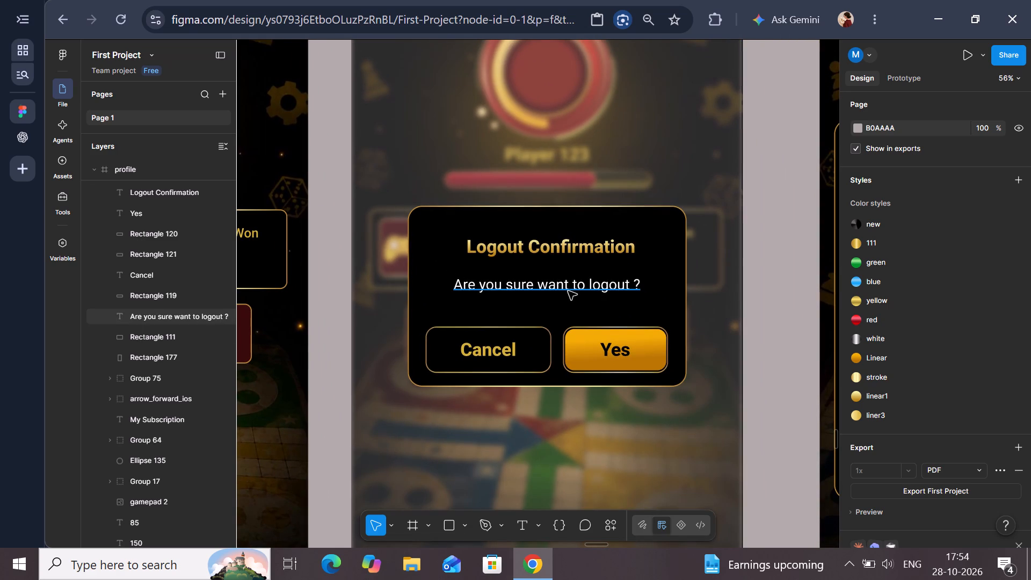
{"action": "left_click_drag", "start_coordinate": [568, 291], "coordinate": [569, 297]}
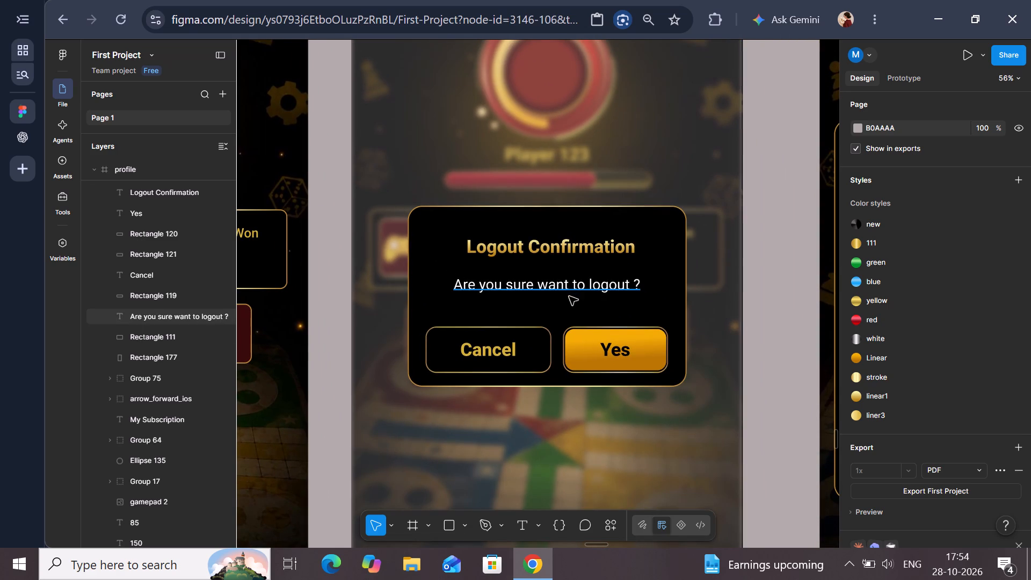
{"action": "left_click_drag", "start_coordinate": [569, 297], "coordinate": [569, 303]}
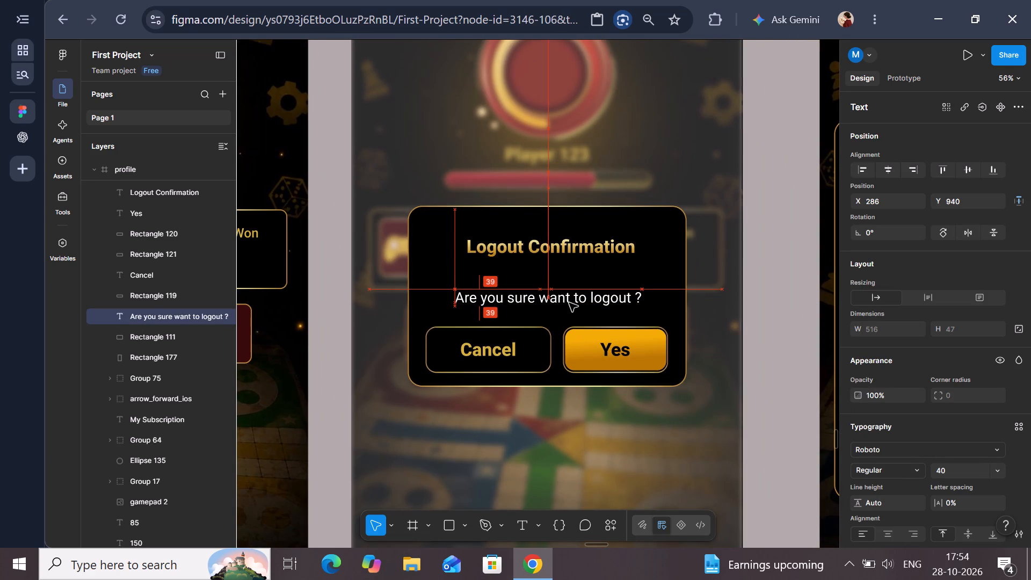
{"action": "left_click_drag", "start_coordinate": [569, 303], "coordinate": [569, 305]}
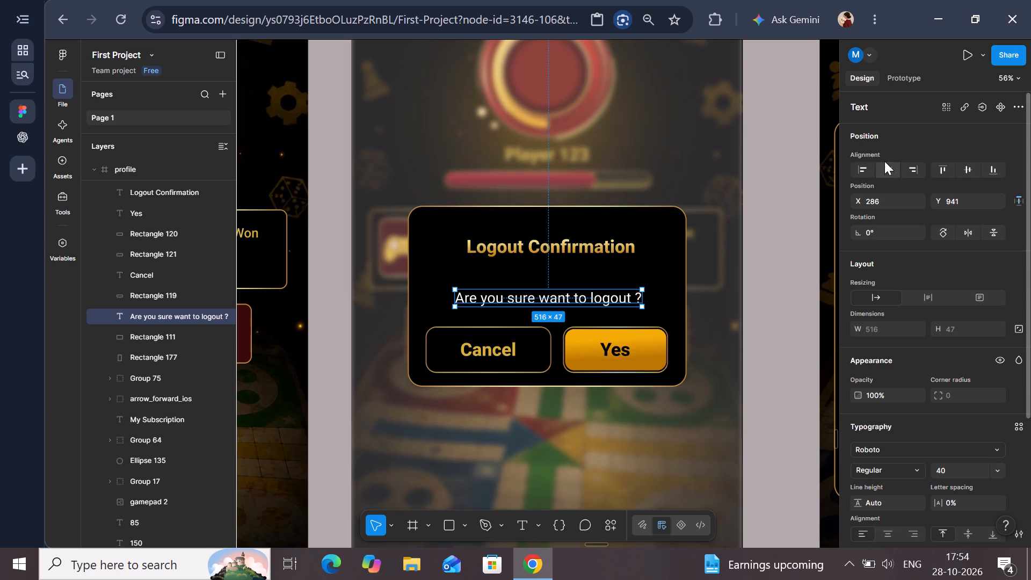
{"action": "left_click", "coordinate": [884, 161]}
Nudge the "Logout Confirmation" heading down to Y 843, closer to the logout question.
{"action": "left_click", "coordinate": [613, 248]}
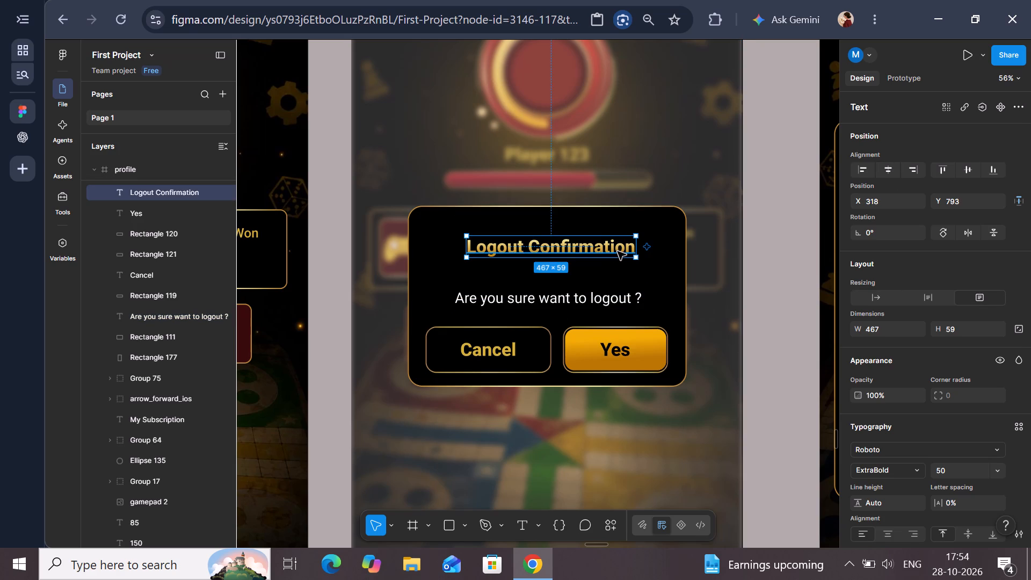
{"action": "key", "text": "Down"}
{"action": "key", "text": "Down"}
{"action": "key", "text": "Down"}
{"action": "key", "text": "Down"}
{"action": "key", "text": "Down"}
{"action": "key", "text": "Down"}
{"action": "key", "text": "Down"}
{"action": "key", "text": "Down"}
{"action": "key", "text": "Down"}
{"action": "key", "text": "Down"}
{"action": "key", "text": "Down"}
{"action": "key", "text": "Down"}
{"action": "key", "text": "Down"}
{"action": "key", "text": "Down"}
{"action": "key", "text": "Down"}
{"action": "key", "text": "Down"}
{"action": "key", "text": "Down"}
{"action": "key", "text": "Down"}
{"action": "key", "text": "Down"}
{"action": "key", "text": "Down"}
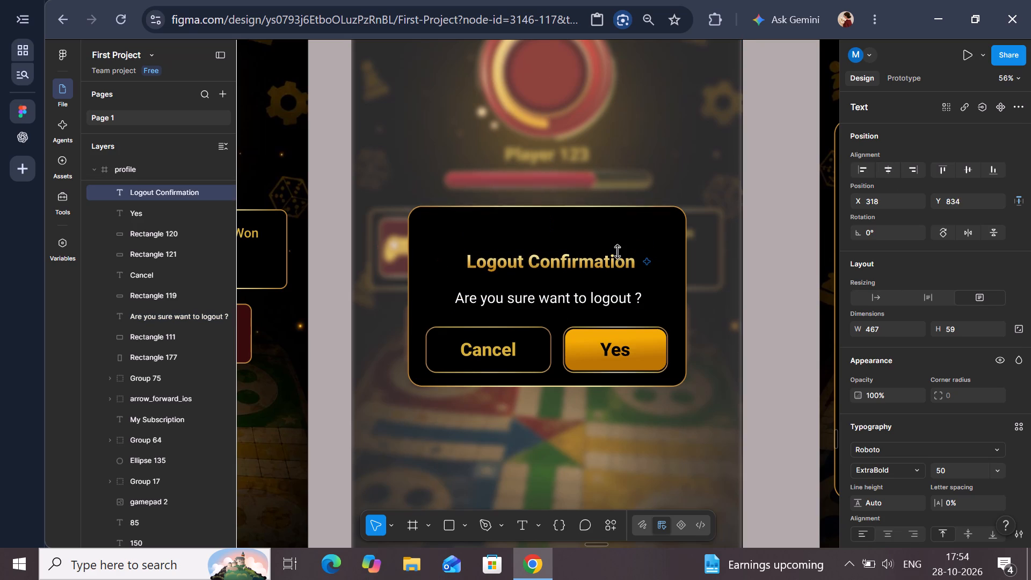
{"action": "key", "text": "Down"}
{"action": "key", "text": "Down"}
{"action": "key", "text": "Down"}
{"action": "key", "text": "Down"}
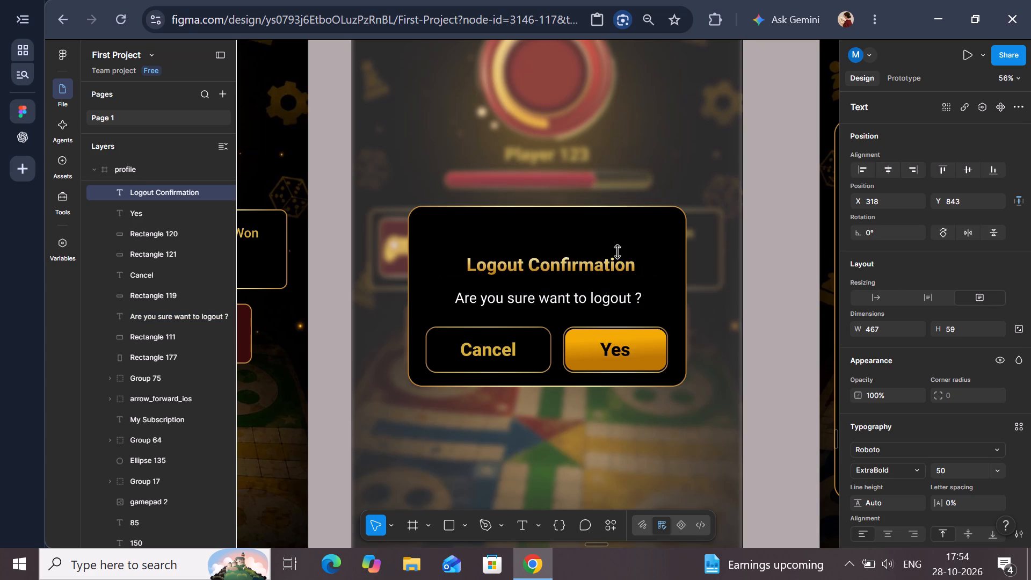
{"action": "left_click", "coordinate": [757, 310]}
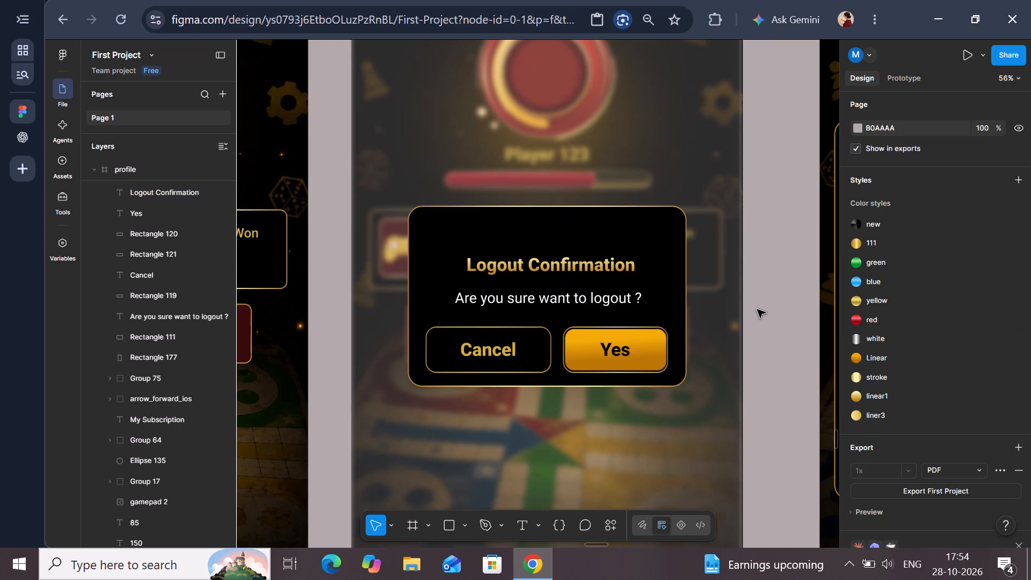
Shorten the pop-up's black background rectangle from its top edge to a height of about 434.
{"action": "scroll", "coordinate": [756, 309], "scroll_direction": "left", "scroll_amount": 1}
{"action": "left_click", "coordinate": [534, 235]}
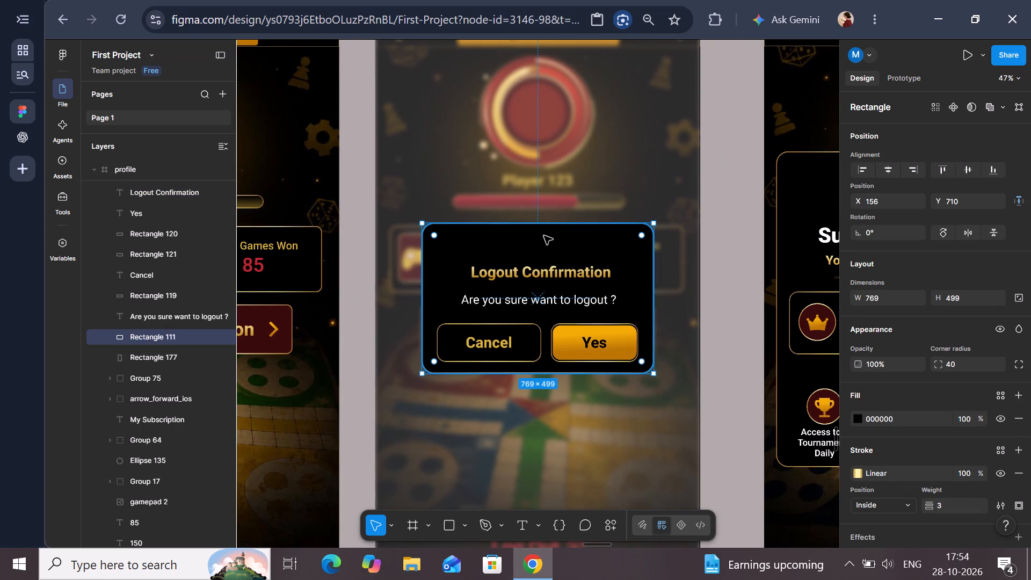
{"action": "left_click_drag", "start_coordinate": [557, 224], "coordinate": [555, 245]}
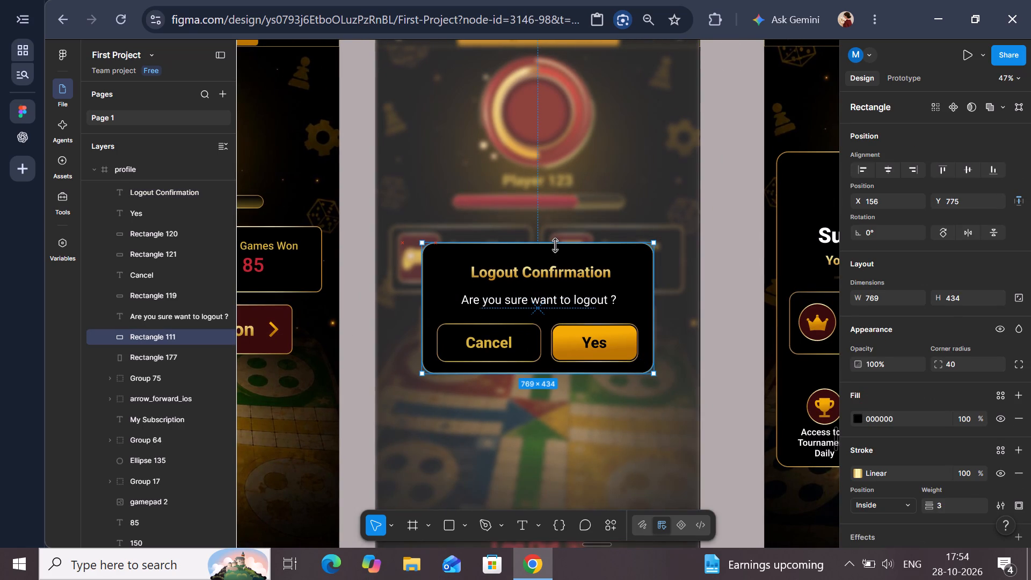
{"action": "left_click_drag", "start_coordinate": [555, 245], "coordinate": [555, 243]}
{"action": "left_click", "coordinate": [713, 251]}
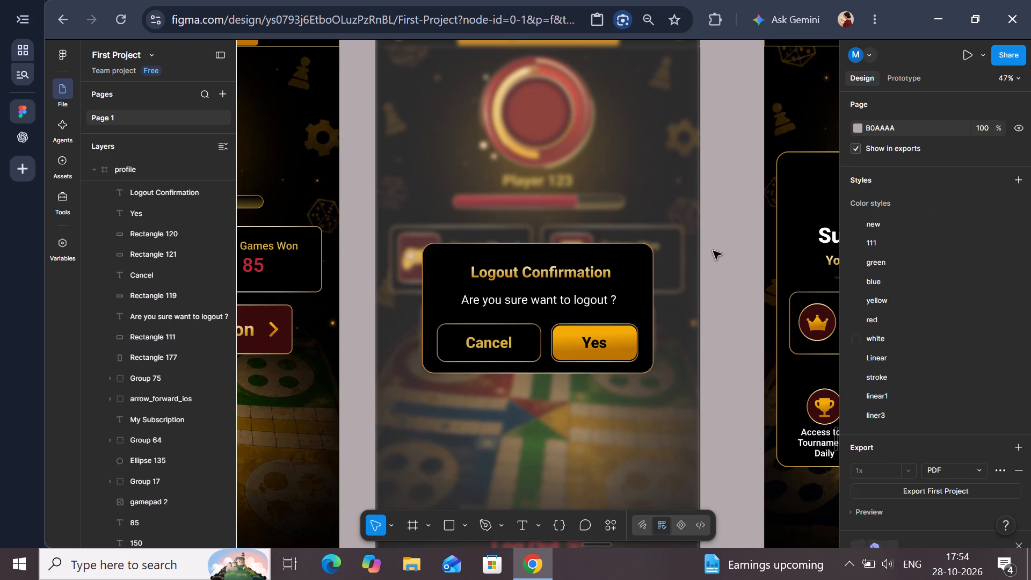
Move the pop-up's heading, logout question and both buttons up together by about 10 px, so the heading sits at Y 833.
{"action": "scroll", "coordinate": [713, 251], "scroll_direction": "down", "scroll_amount": 1}
{"action": "scroll", "coordinate": [708, 251], "scroll_direction": "right", "scroll_amount": 1}
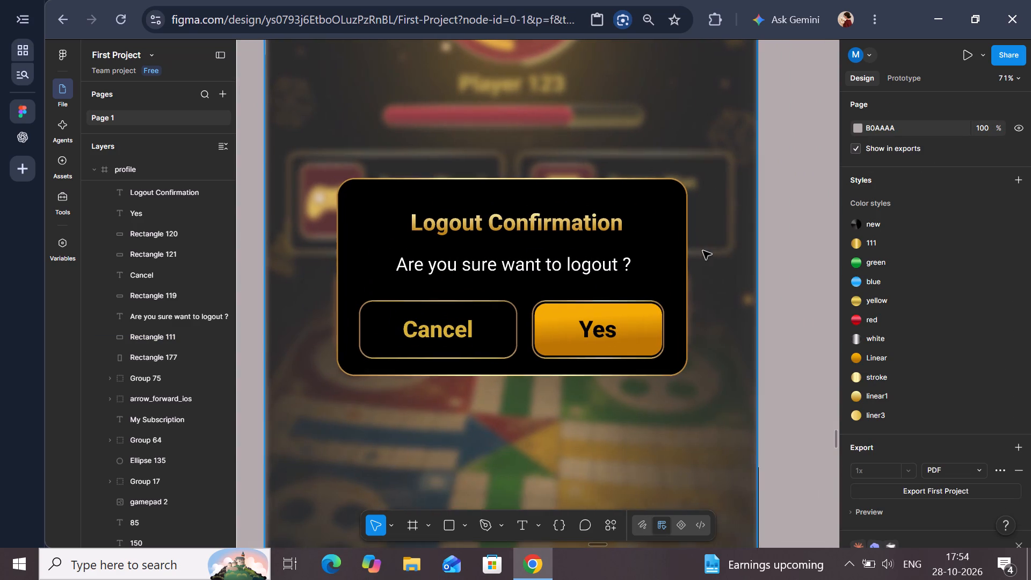
{"action": "scroll", "coordinate": [703, 251], "scroll_direction": "right", "scroll_amount": 1}
{"action": "left_click", "coordinate": [529, 213]}
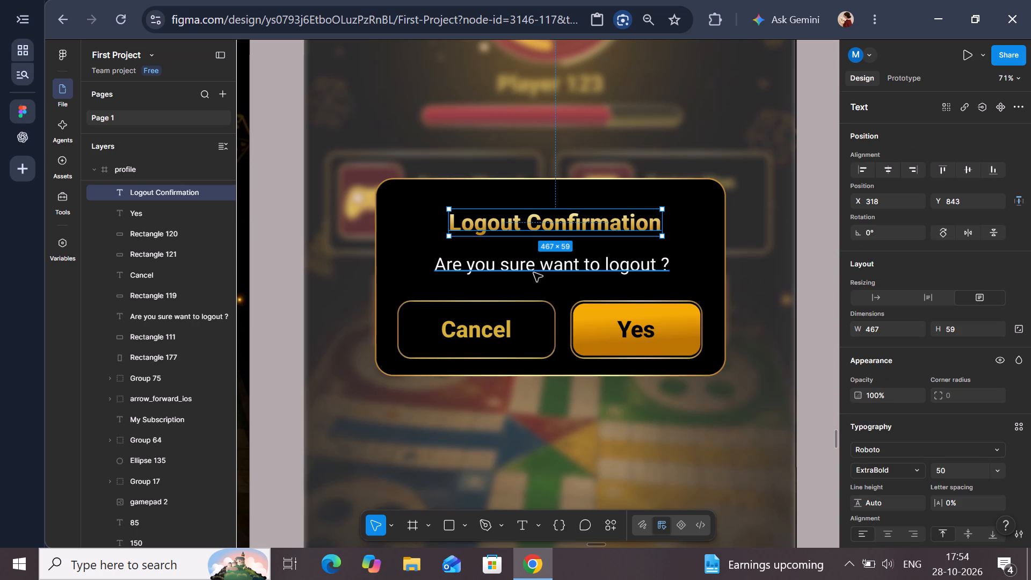
{"action": "left_click", "coordinate": [538, 265], "text": "shift"}
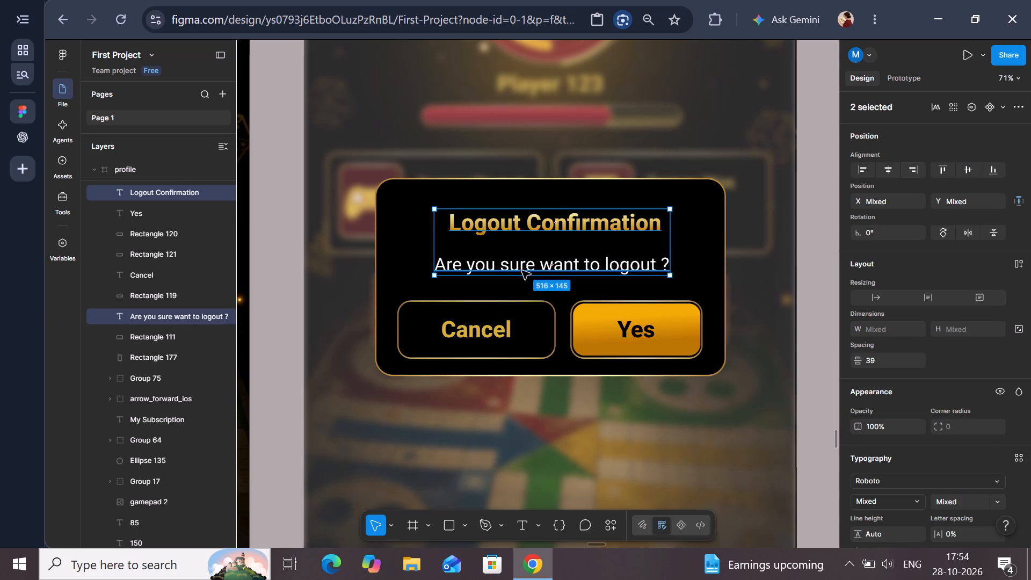
{"action": "left_click", "coordinate": [497, 300], "text": "shift"}
{"action": "left_click", "coordinate": [474, 334], "text": "shift"}
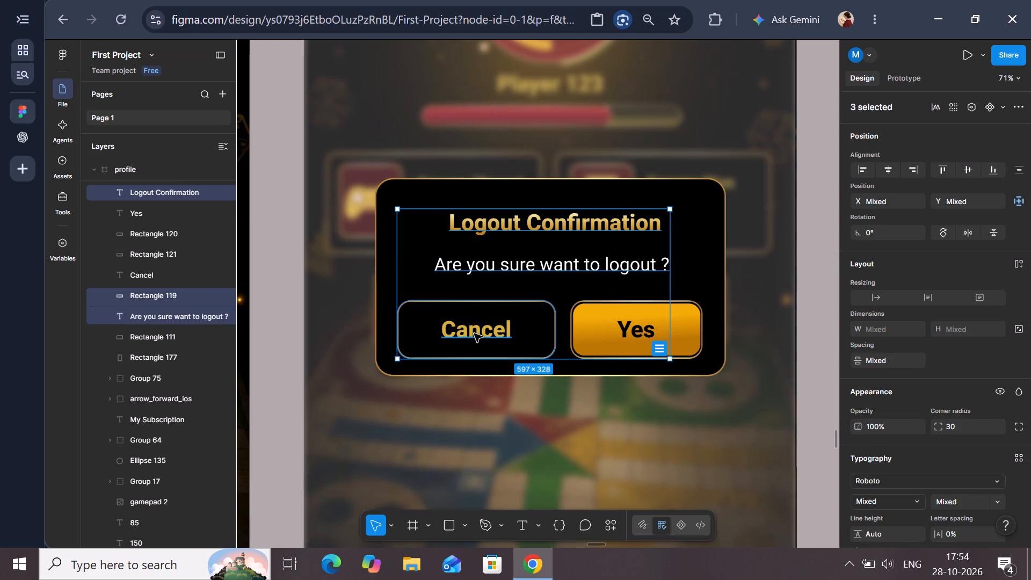
{"action": "left_click", "coordinate": [569, 324], "text": "shift"}
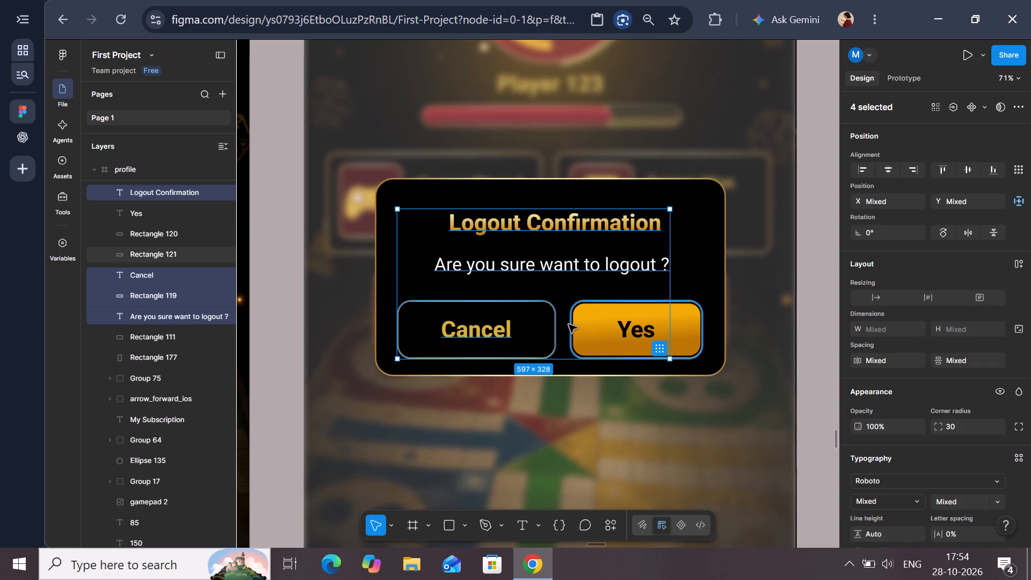
{"action": "left_click", "coordinate": [586, 323], "text": "shift"}
{"action": "left_click", "coordinate": [637, 323], "text": "shift"}
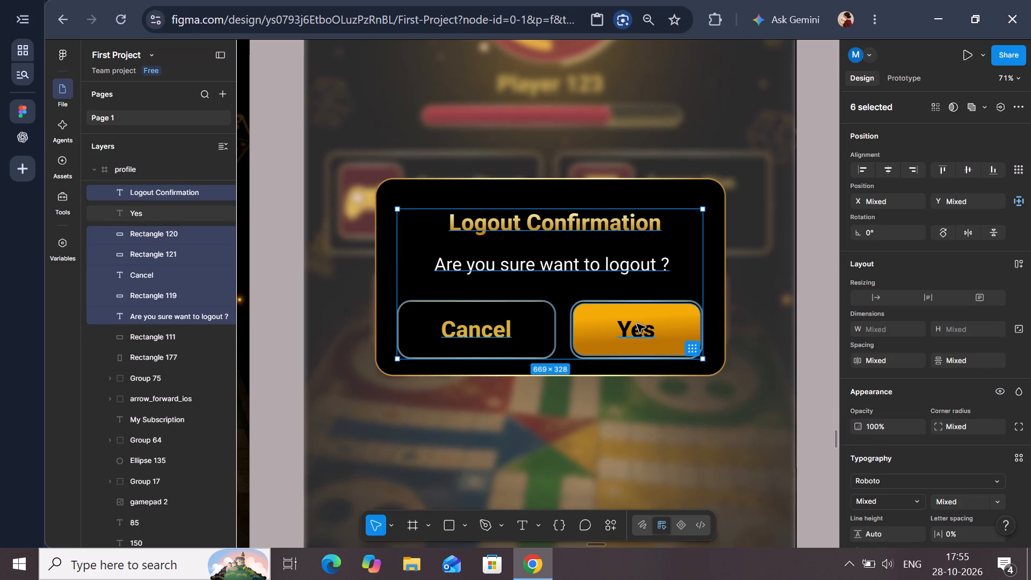
{"action": "left_click_drag", "start_coordinate": [568, 320], "coordinate": [570, 315]}
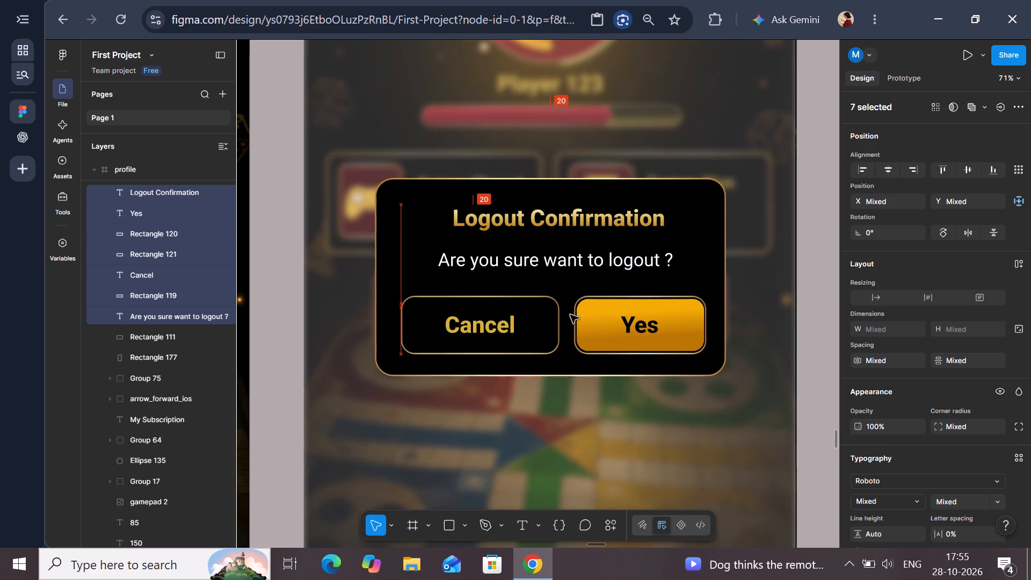
{"action": "left_click_drag", "start_coordinate": [570, 315], "coordinate": [565, 315]}
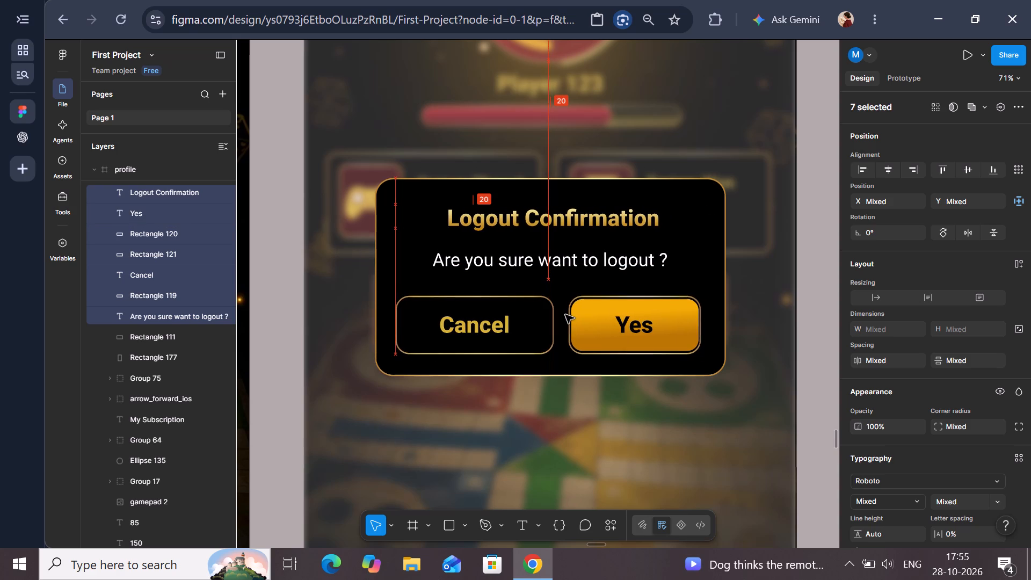
{"action": "left_click_drag", "start_coordinate": [565, 315], "coordinate": [568, 315]}
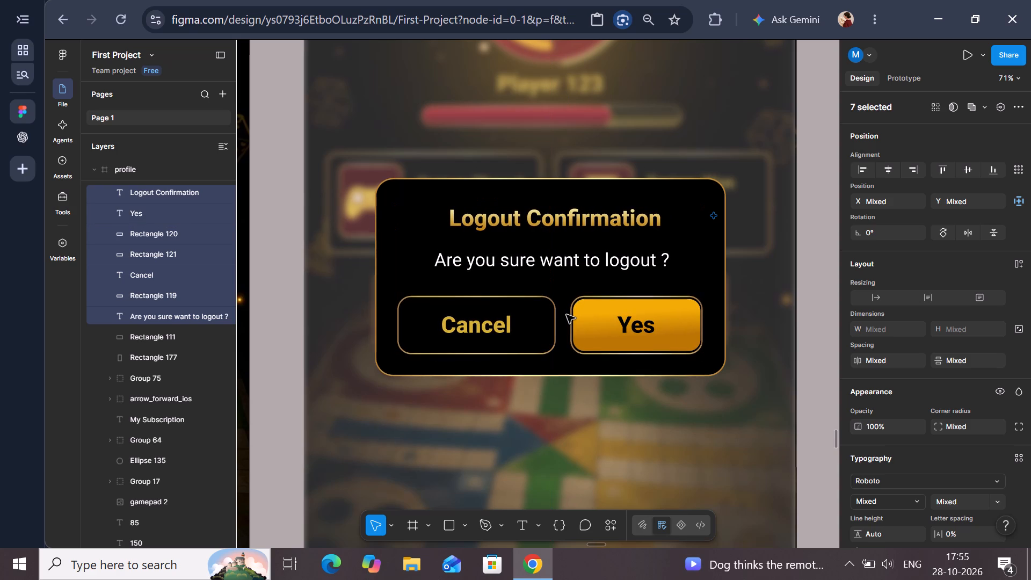
Centre the pop-up's heading, question and buttons horizontally in the frame as one temporary group, and ungroup them.
{"action": "right_click", "coordinate": [567, 307]}
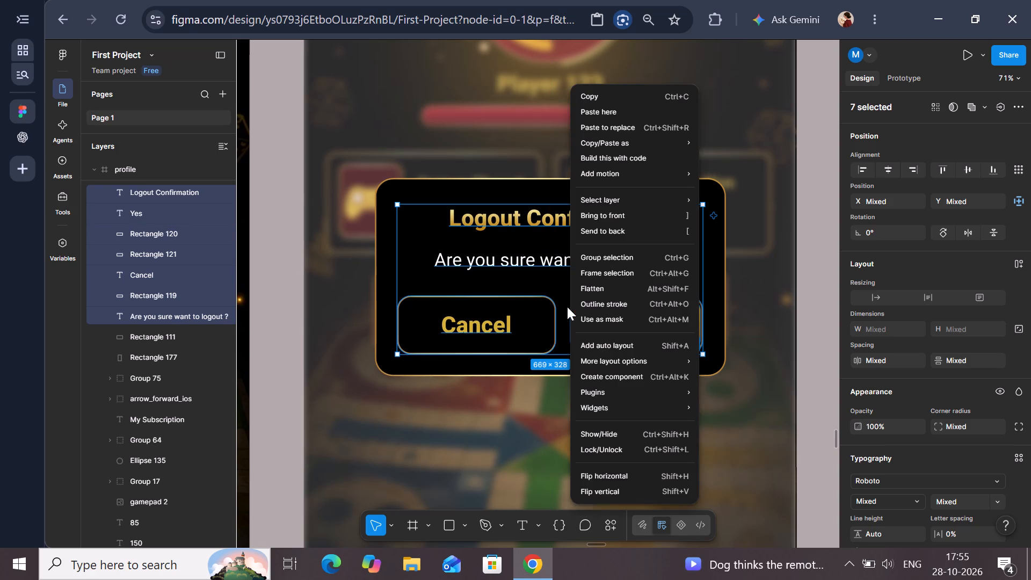
{"action": "left_click", "coordinate": [613, 260]}
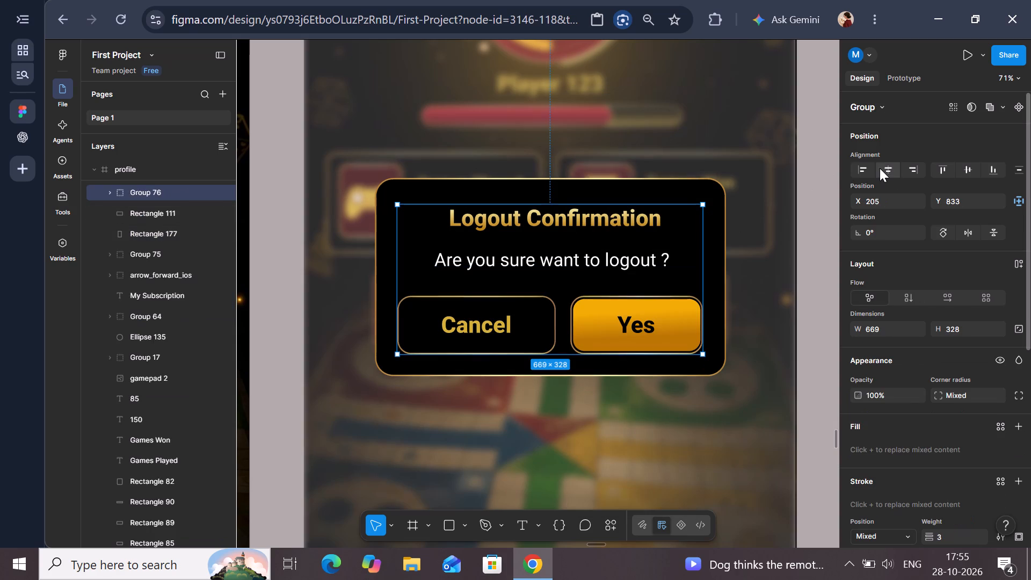
{"action": "left_click", "coordinate": [886, 168]}
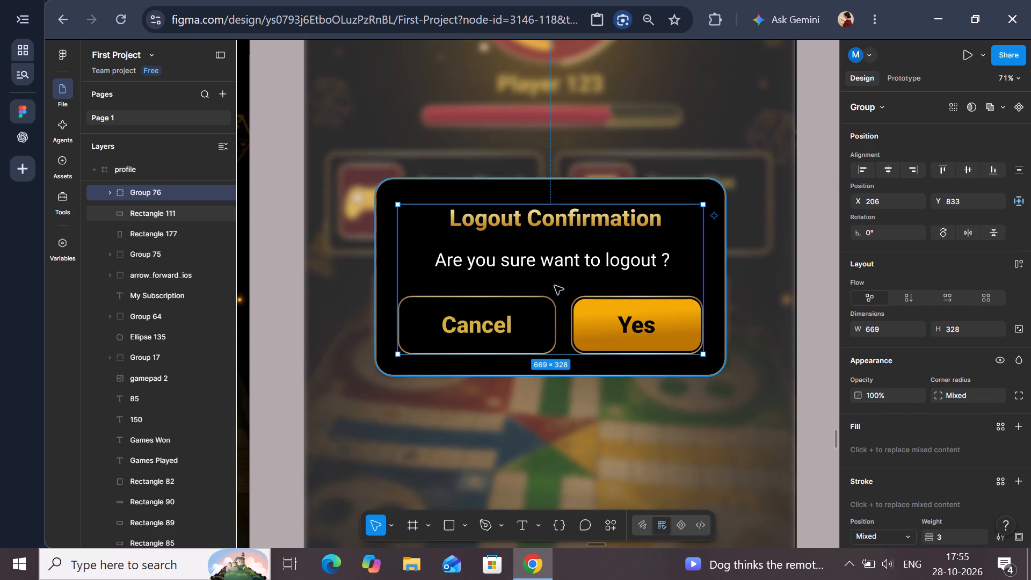
{"action": "right_click", "coordinate": [636, 280]}
{"action": "left_click", "coordinate": [695, 280]}
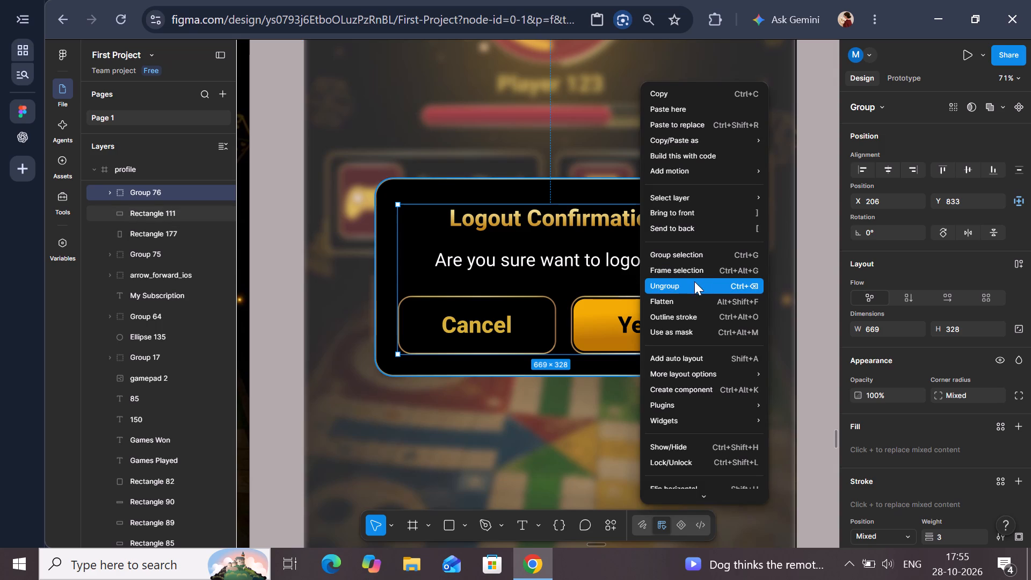
{"action": "left_click", "coordinate": [783, 279]}
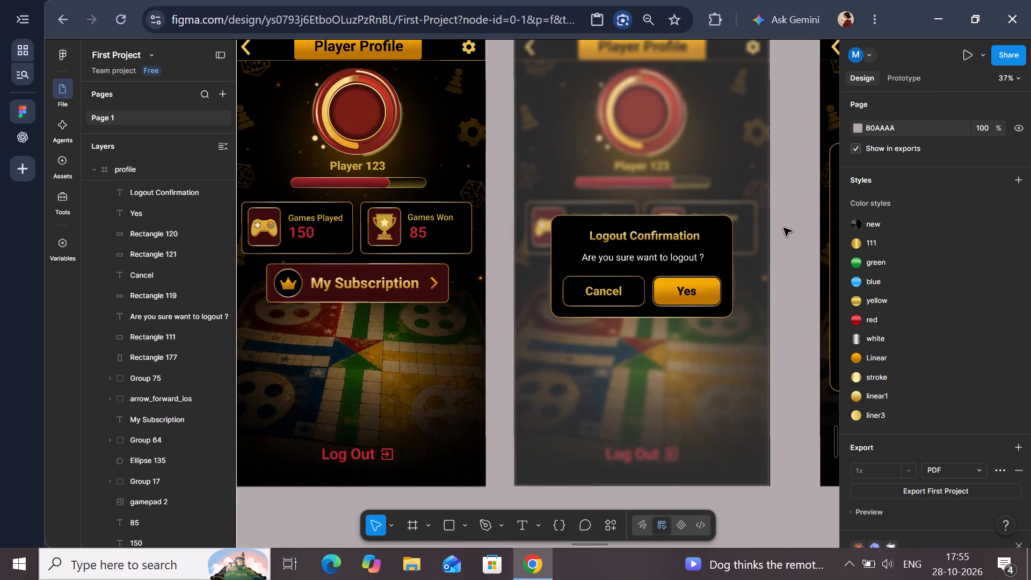
Set the "Logout Confirmation" heading's font size to 55.
{"action": "scroll", "coordinate": [783, 228], "scroll_direction": "up", "scroll_amount": 1}
{"action": "scroll", "coordinate": [783, 228], "scroll_direction": "down", "scroll_amount": 1}
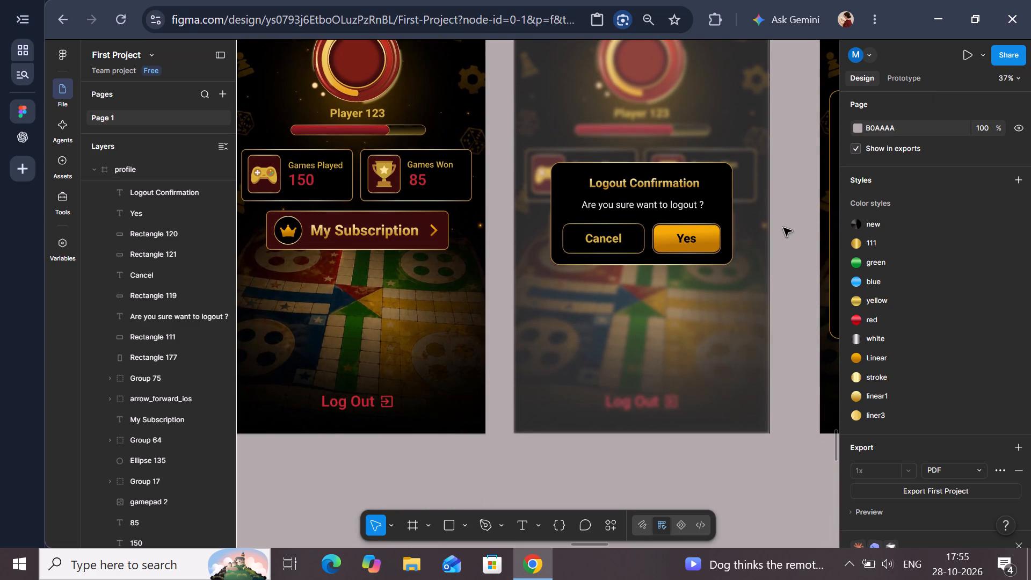
{"action": "scroll", "coordinate": [783, 228], "scroll_direction": "up", "scroll_amount": 1}
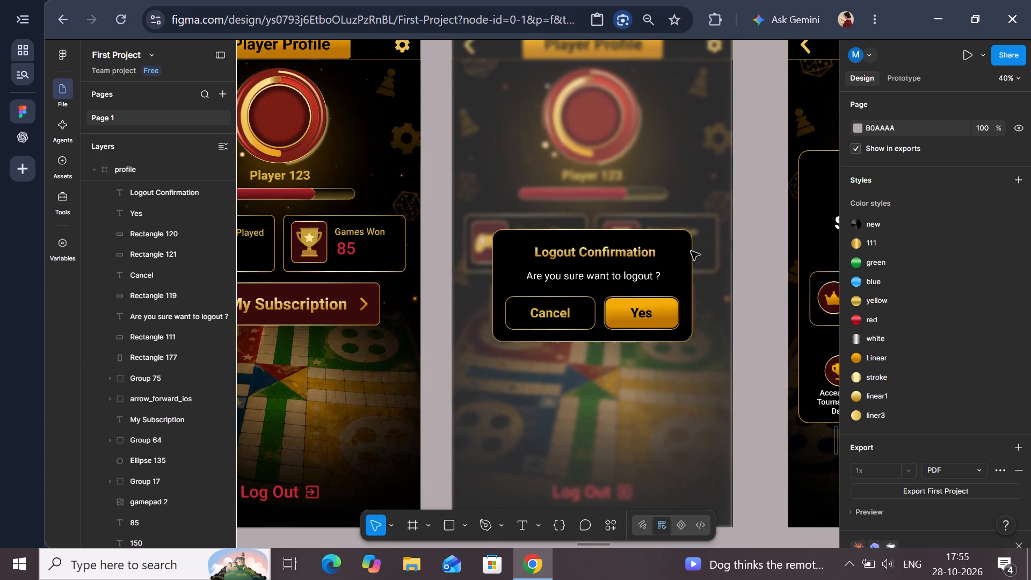
{"action": "scroll", "coordinate": [691, 251], "scroll_direction": "left", "scroll_amount": 1}
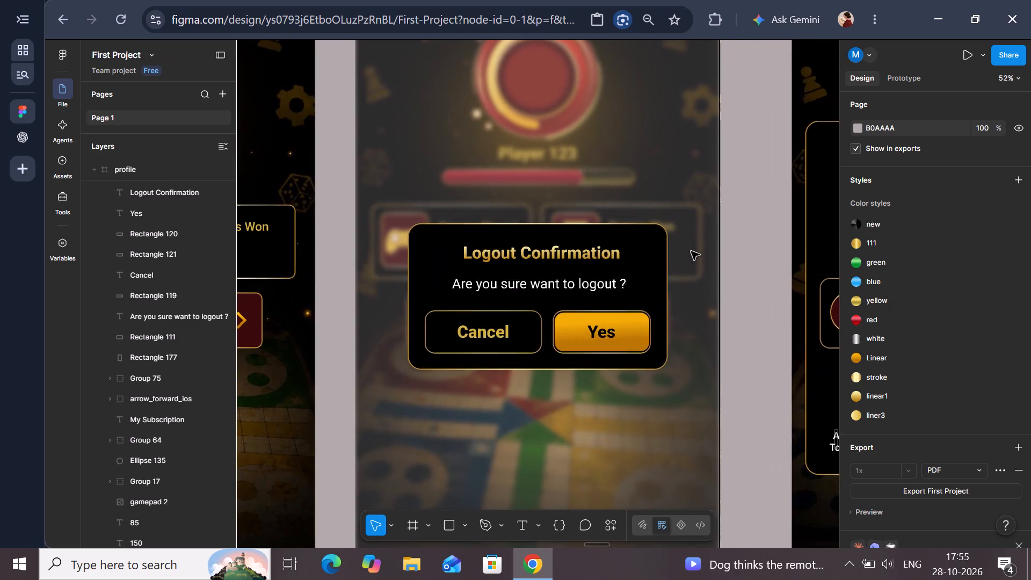
{"action": "scroll", "coordinate": [691, 251], "scroll_direction": "left", "scroll_amount": 1}
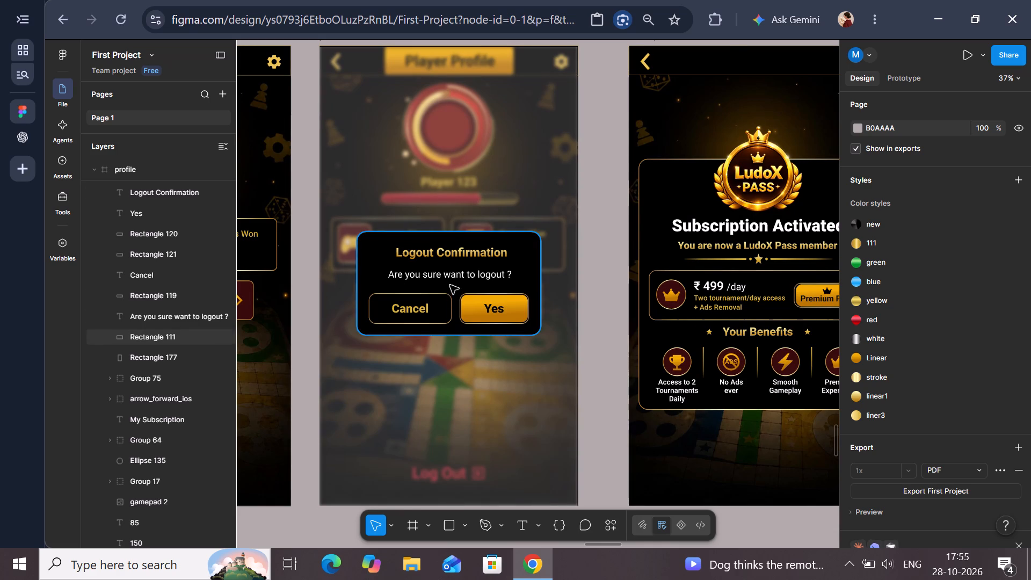
{"action": "left_click", "coordinate": [448, 258]}
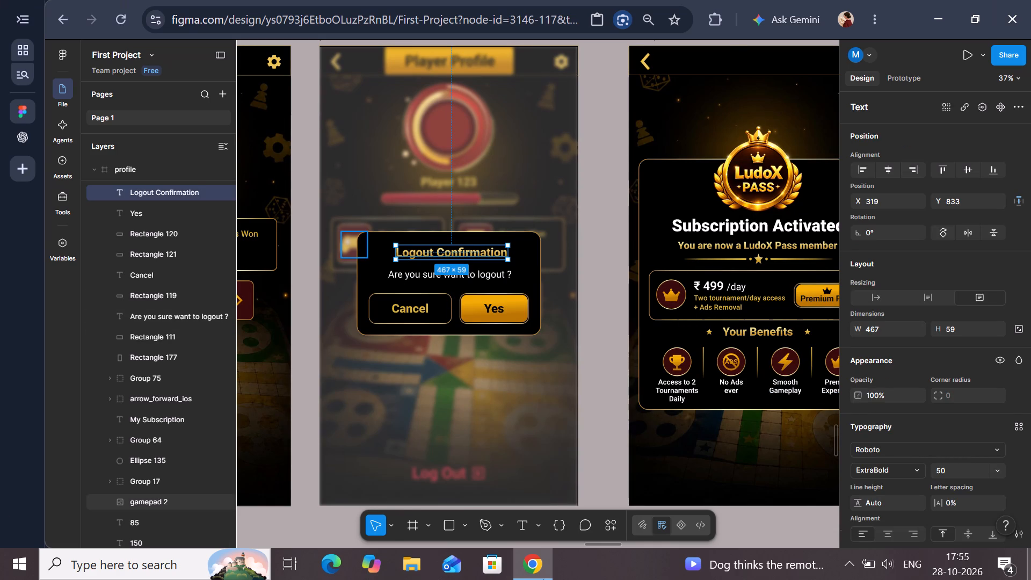
{"action": "left_click", "coordinate": [947, 474]}
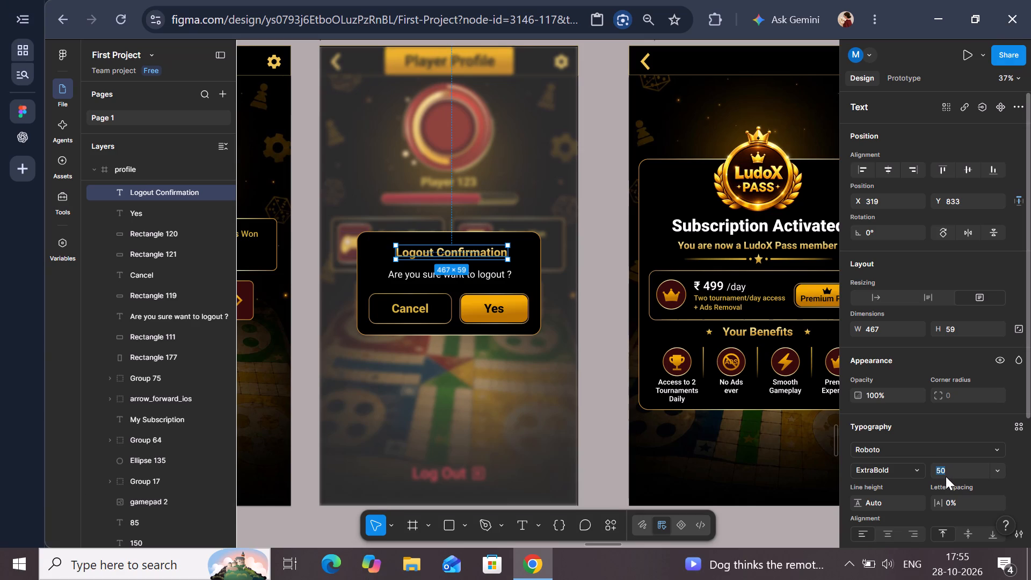
{"action": "key", "text": "BackSpace"}
{"action": "type", "text": "55"}
{"action": "key", "text": "Return"}
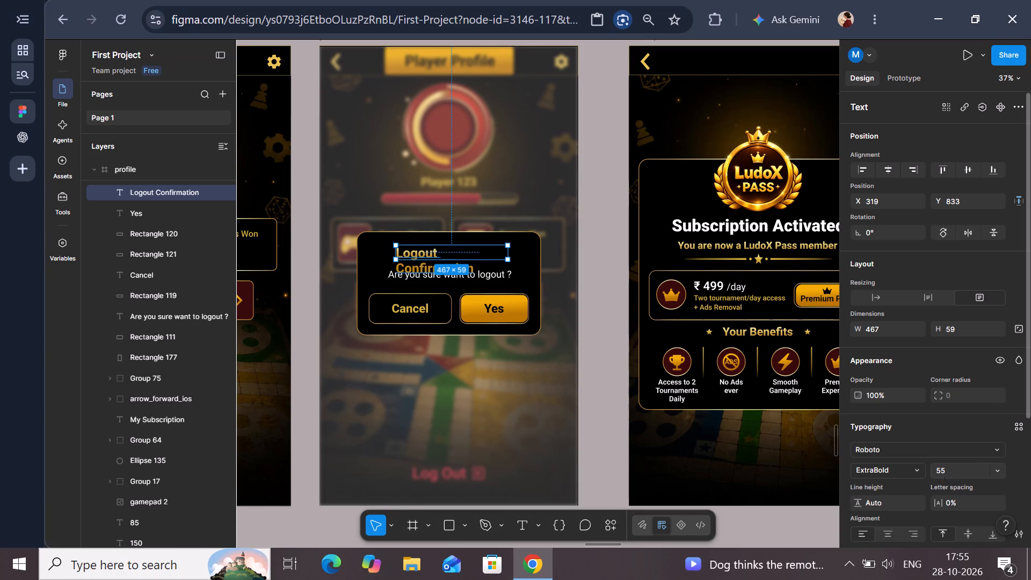
Widen the "Logout Confirmation" text box to about 514 so the heading fits one line, and centre it horizontally.
{"action": "scroll", "coordinate": [462, 263], "scroll_direction": "right", "scroll_amount": 1}
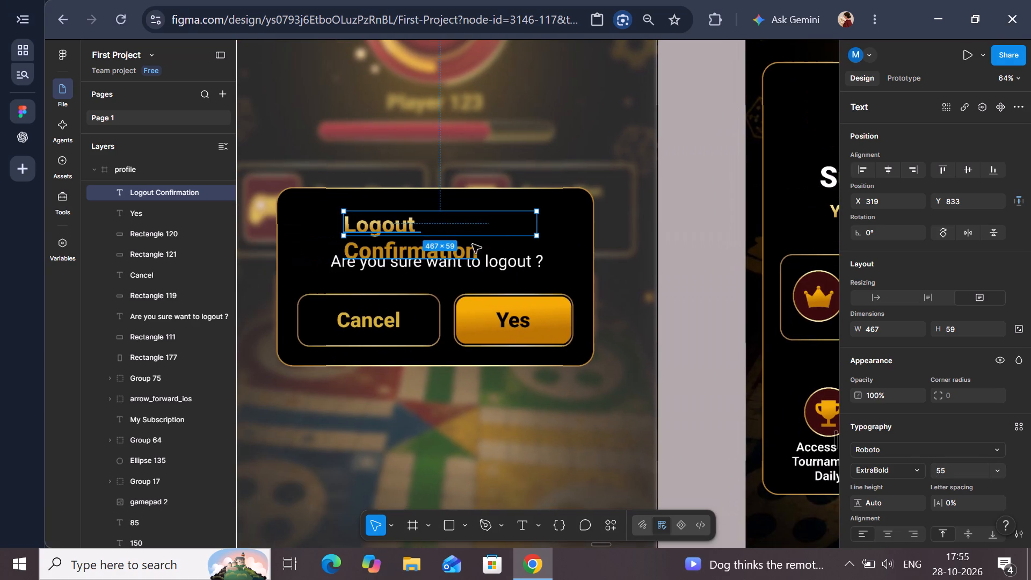
{"action": "left_click_drag", "start_coordinate": [539, 223], "coordinate": [561, 228]}
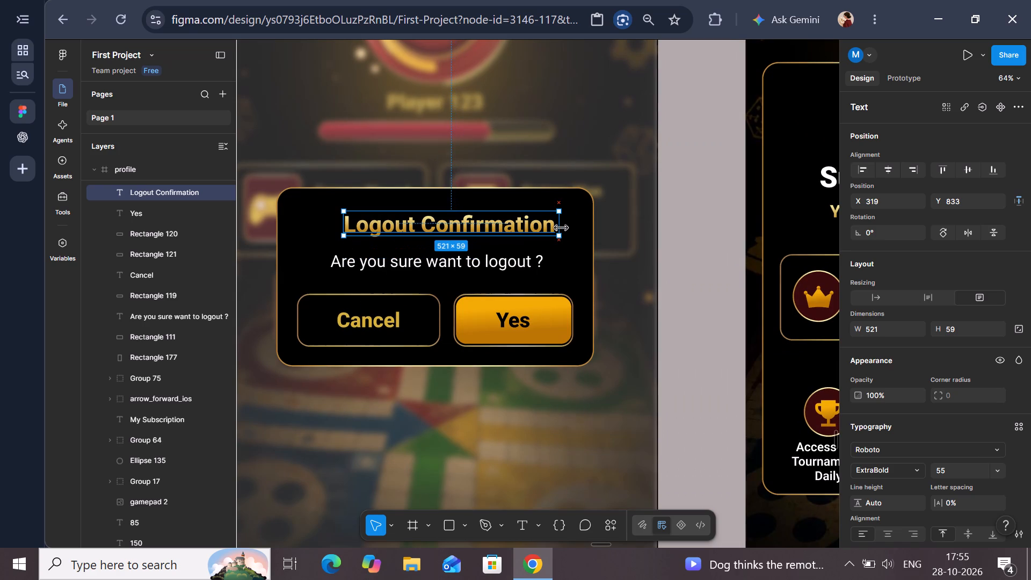
{"action": "left_click_drag", "start_coordinate": [561, 228], "coordinate": [556, 227]}
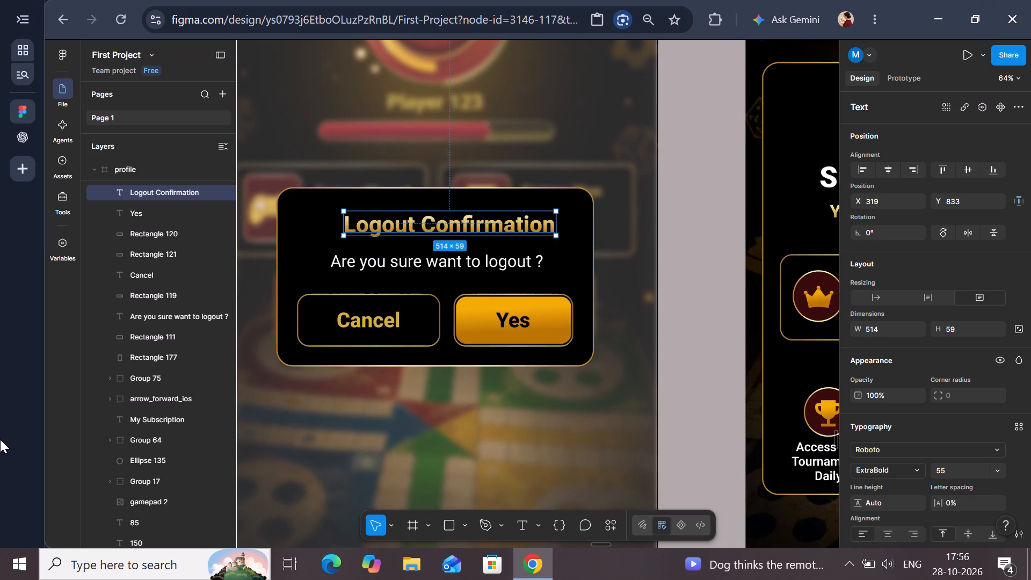
{"action": "left_click", "coordinate": [889, 172]}
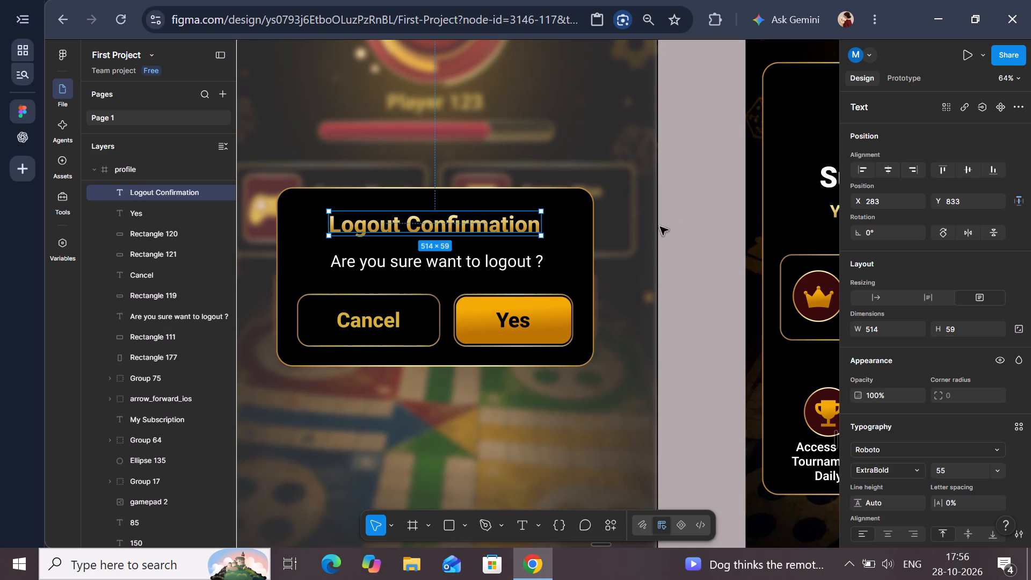
{"action": "left_click", "coordinate": [686, 236]}
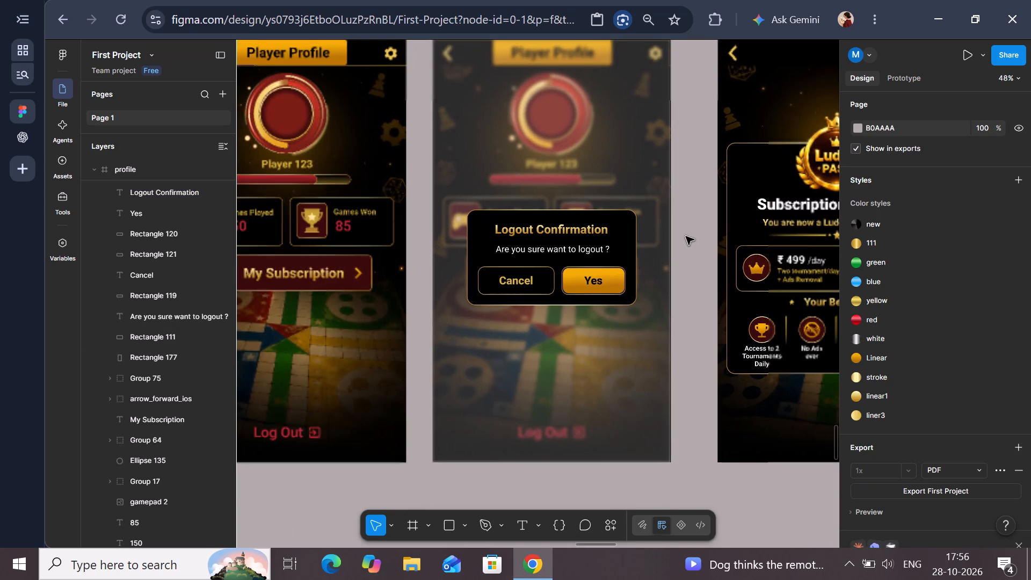
Open the "Logout Confirmation" heading's font size for editing.
{"action": "scroll", "coordinate": [670, 241], "scroll_direction": "right", "scroll_amount": 1}
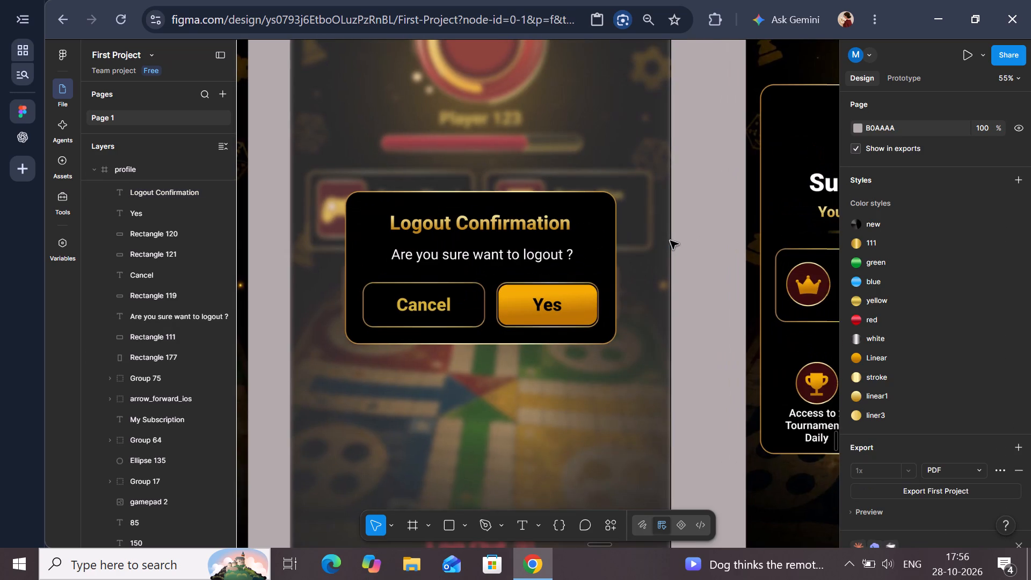
{"action": "scroll", "coordinate": [670, 241], "scroll_direction": "right", "scroll_amount": 2}
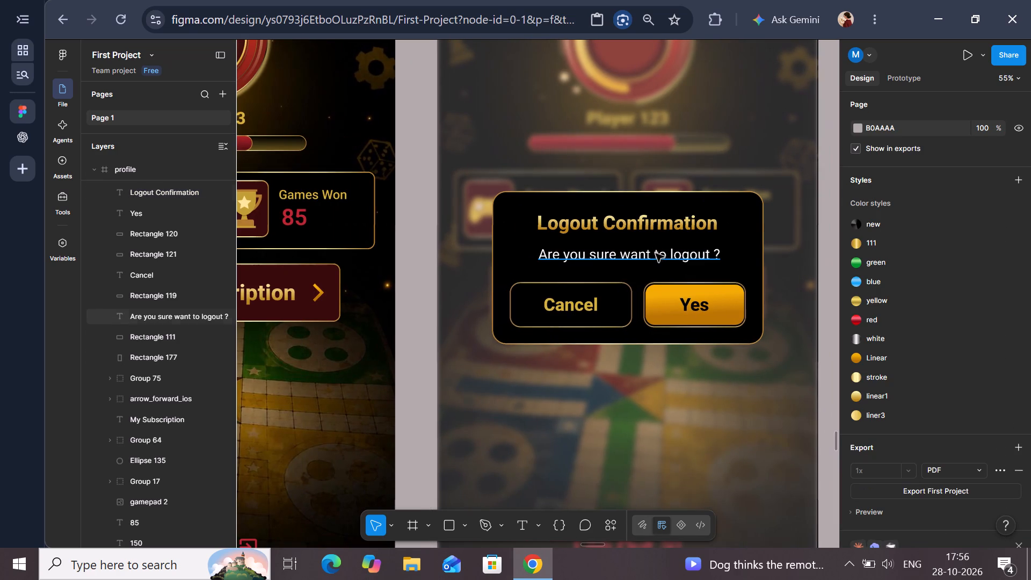
{"action": "left_click", "coordinate": [639, 221]}
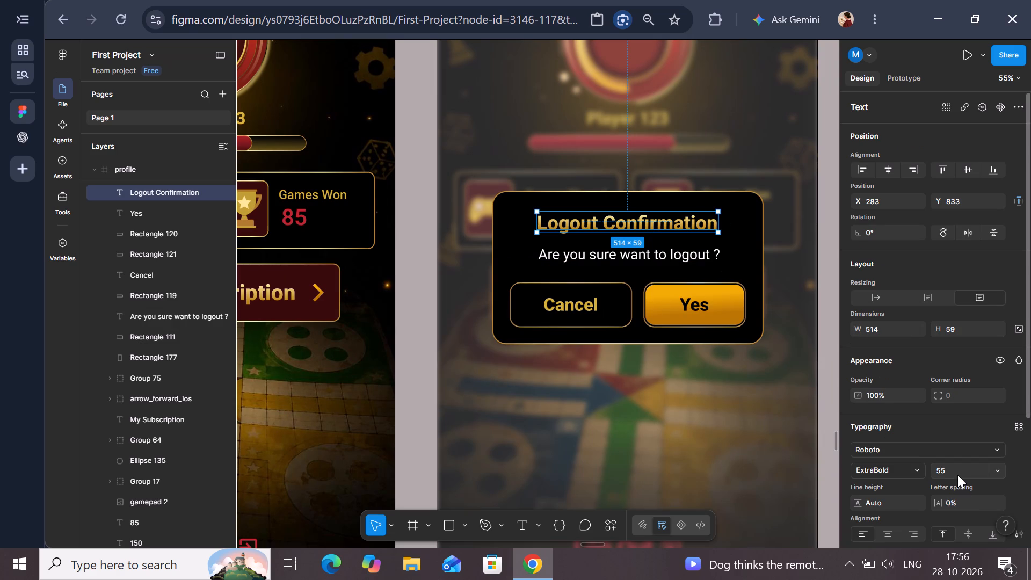
{"action": "left_click", "coordinate": [957, 475]}
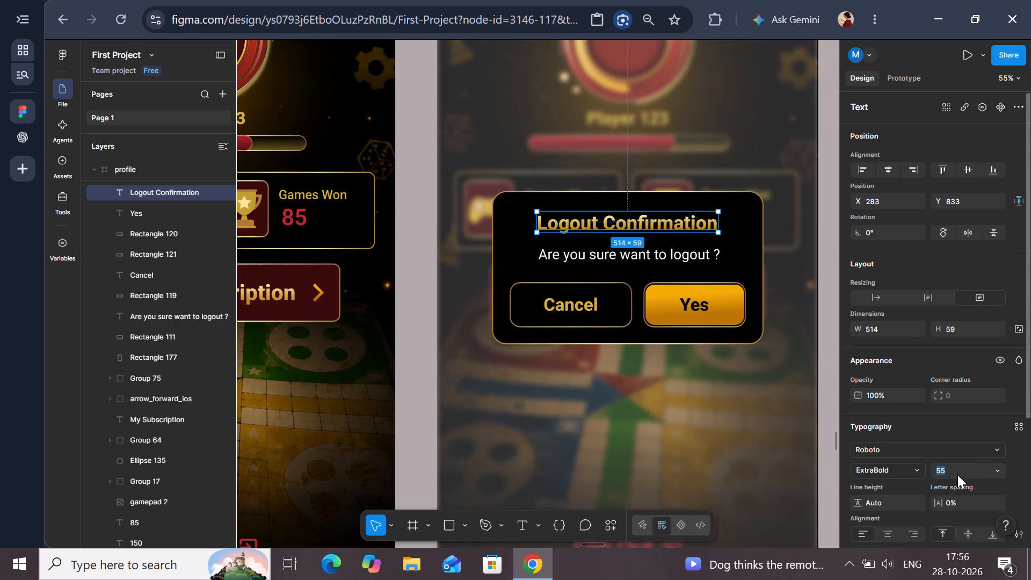